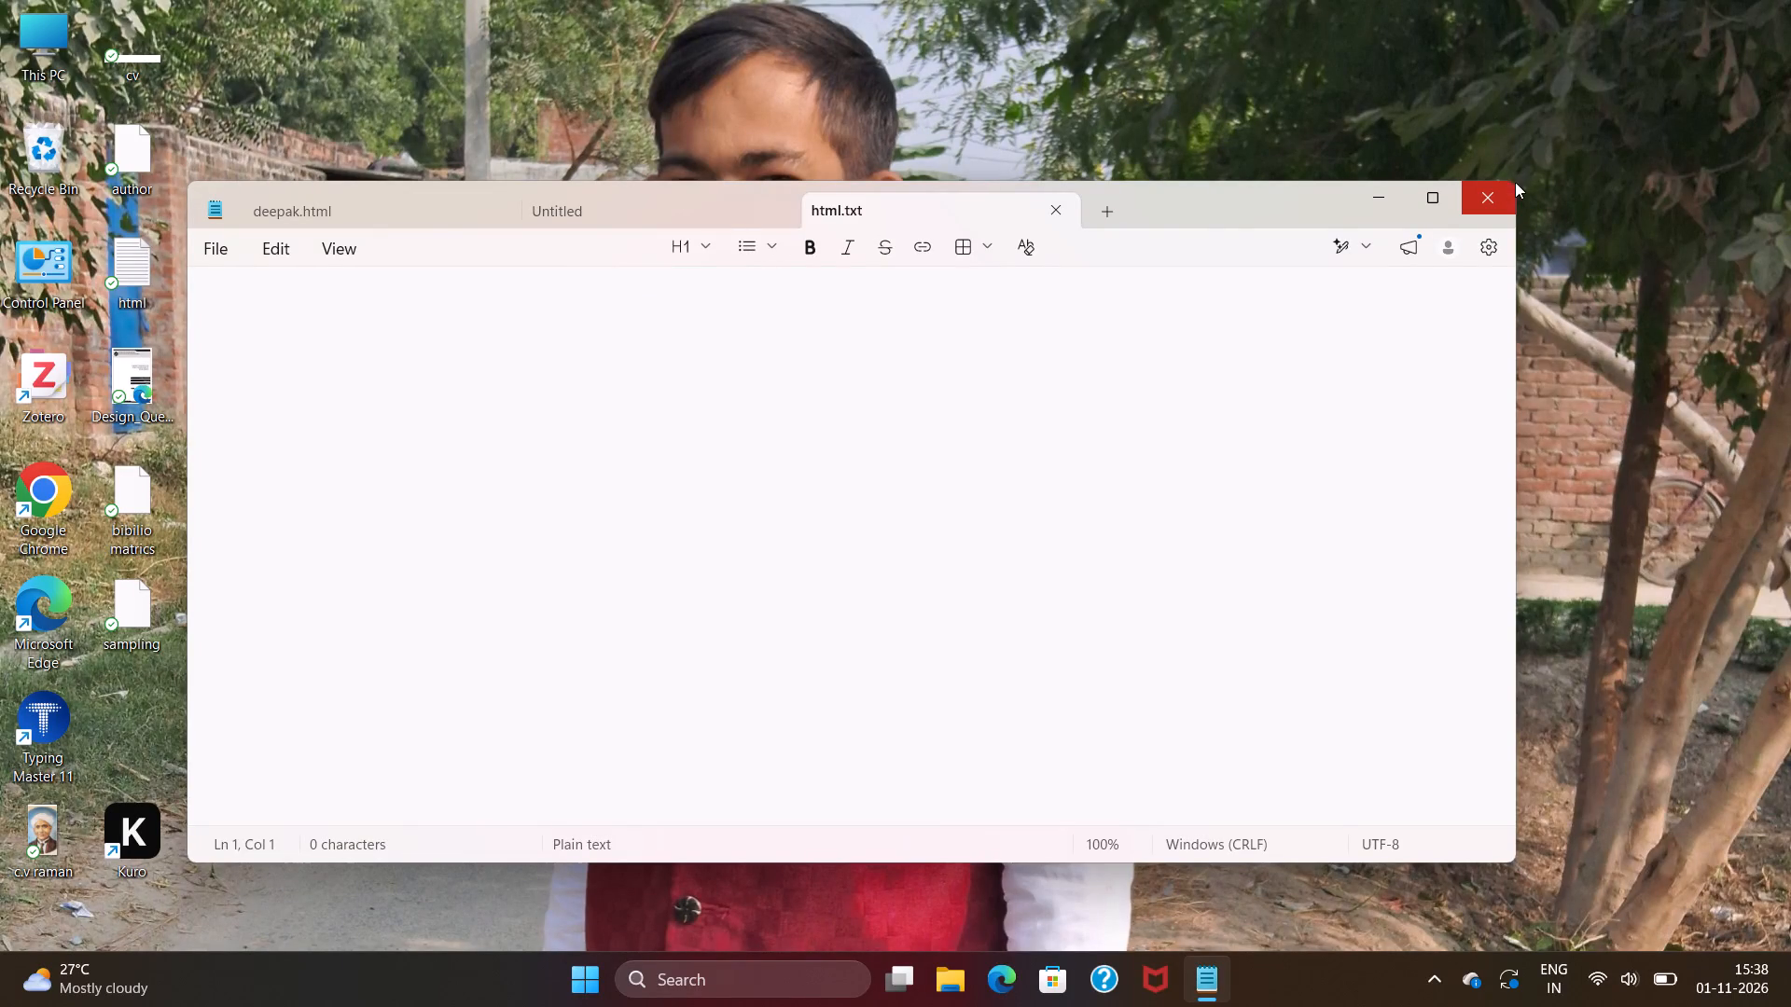
# Close the Notepad window with the html.txt file.
pyautogui.doubleClick(1486, 191)
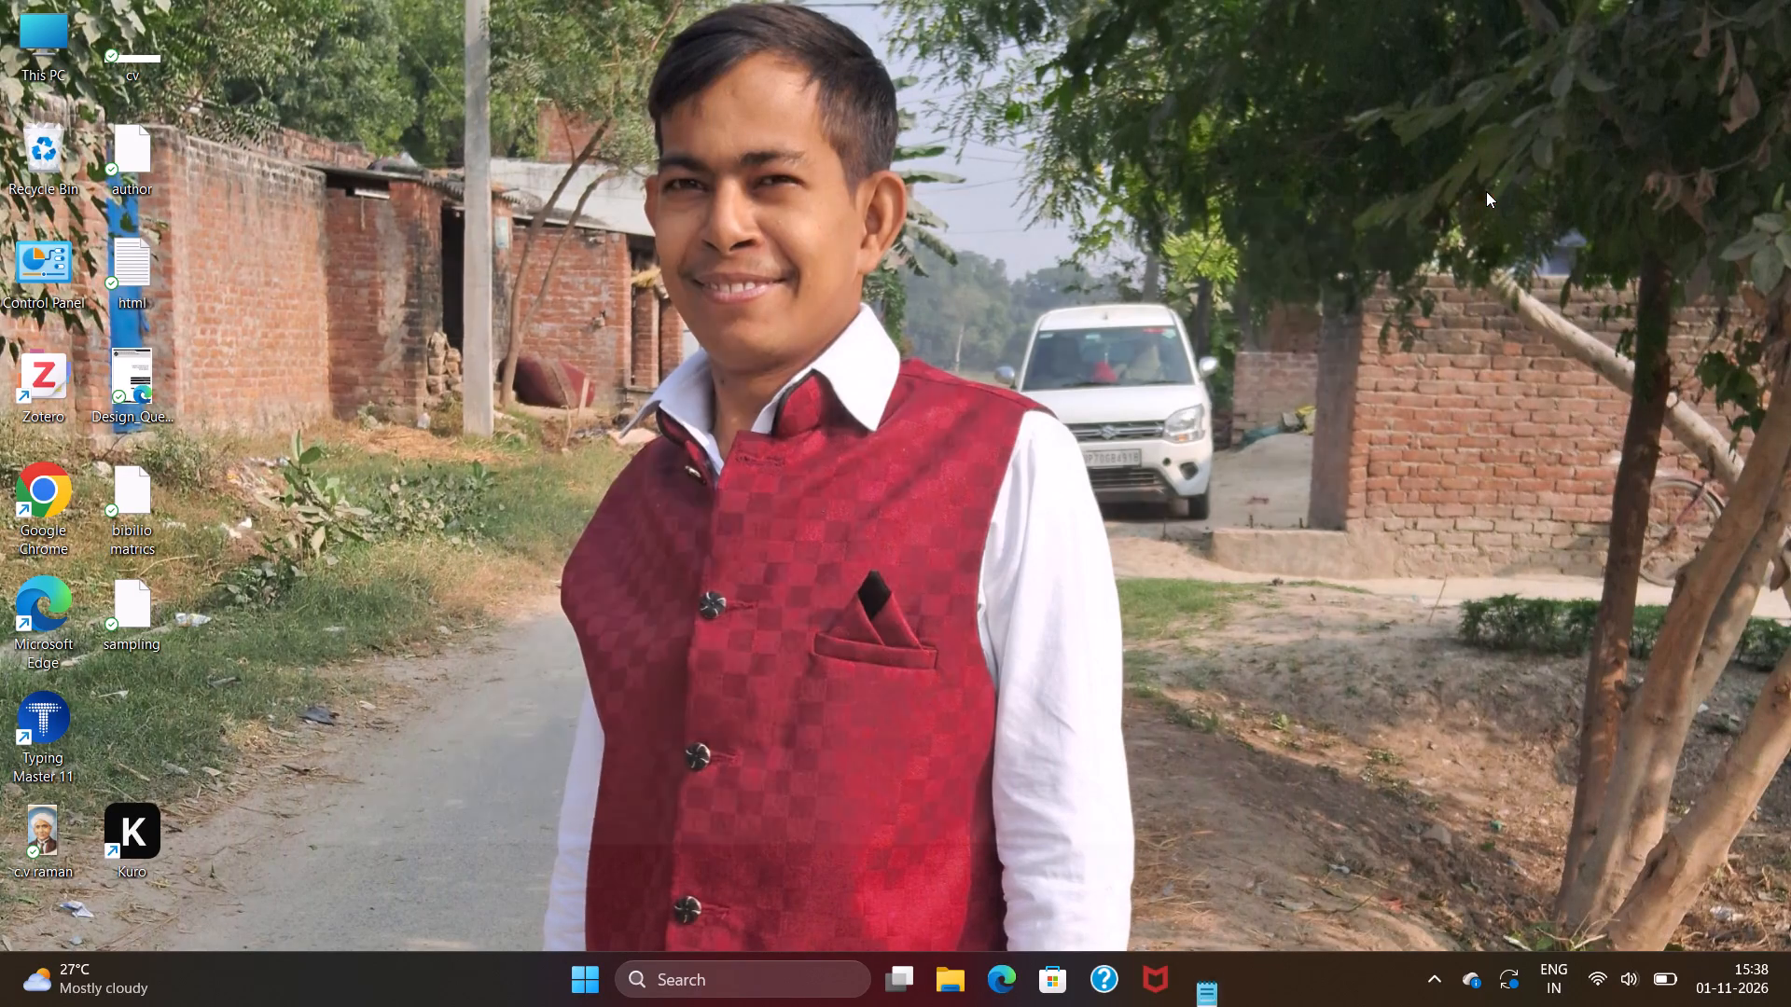
# Open Google Chrome and search Google for "koha demo".
pyautogui.doubleClick(68, 470)
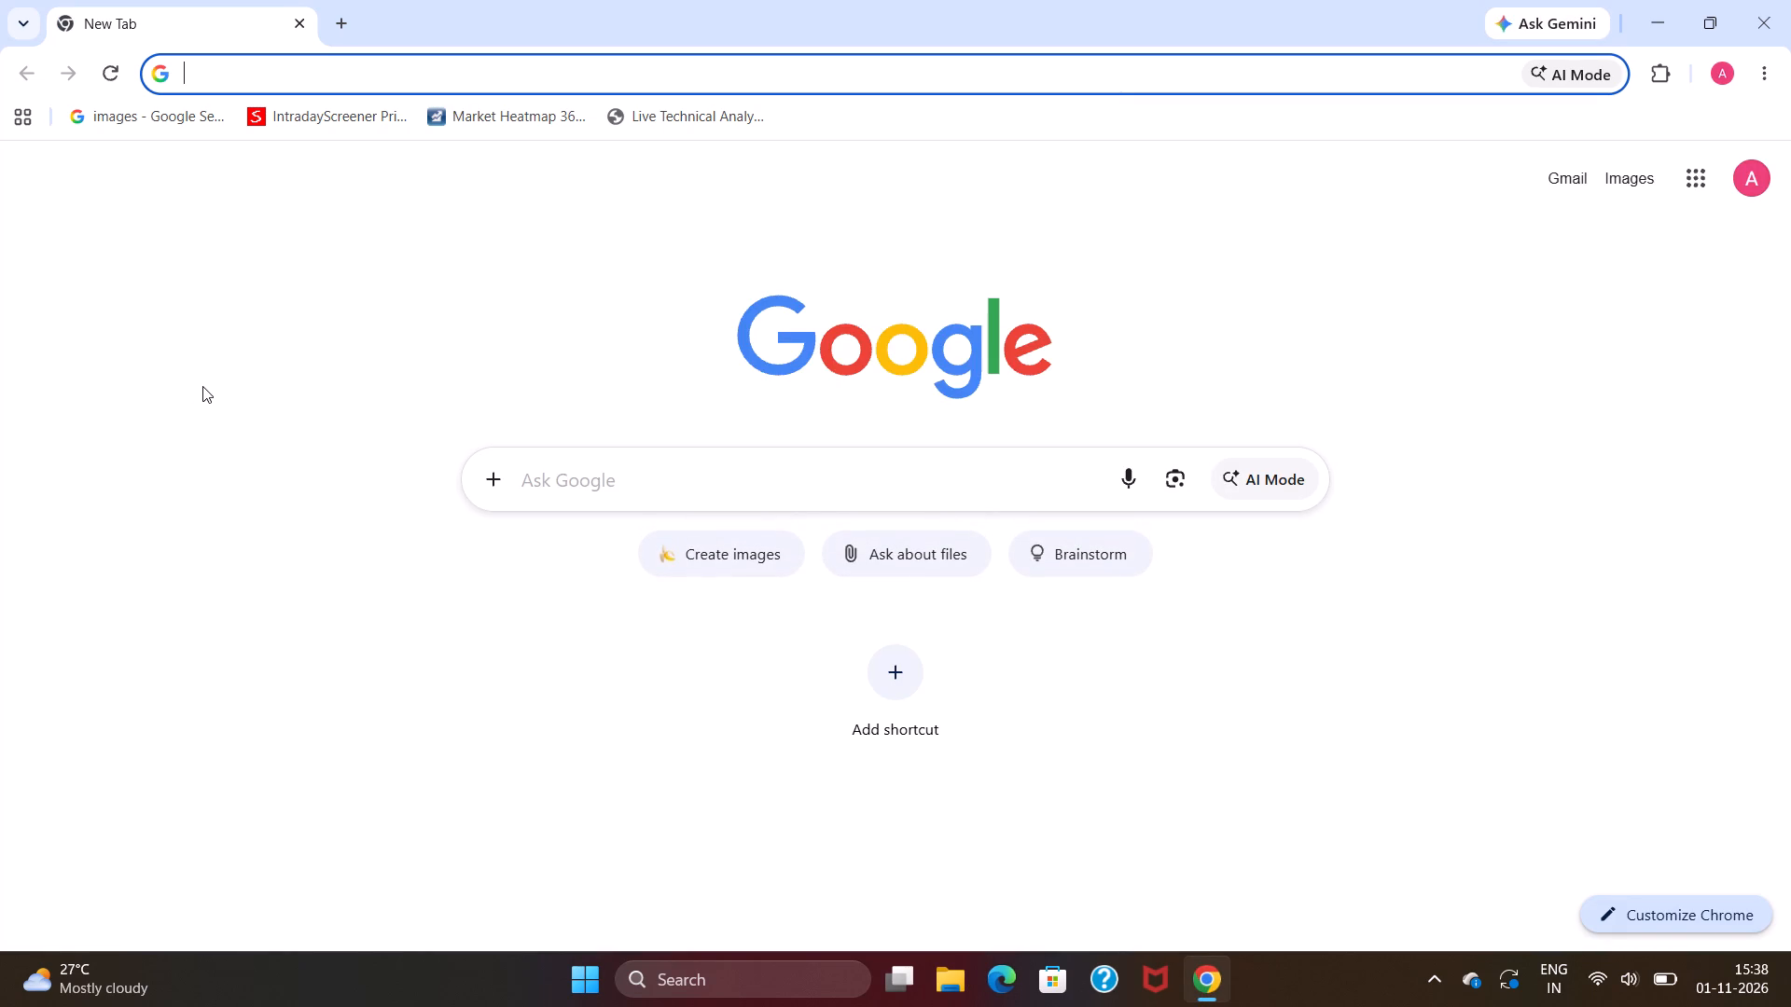
pyautogui.click(632, 486)
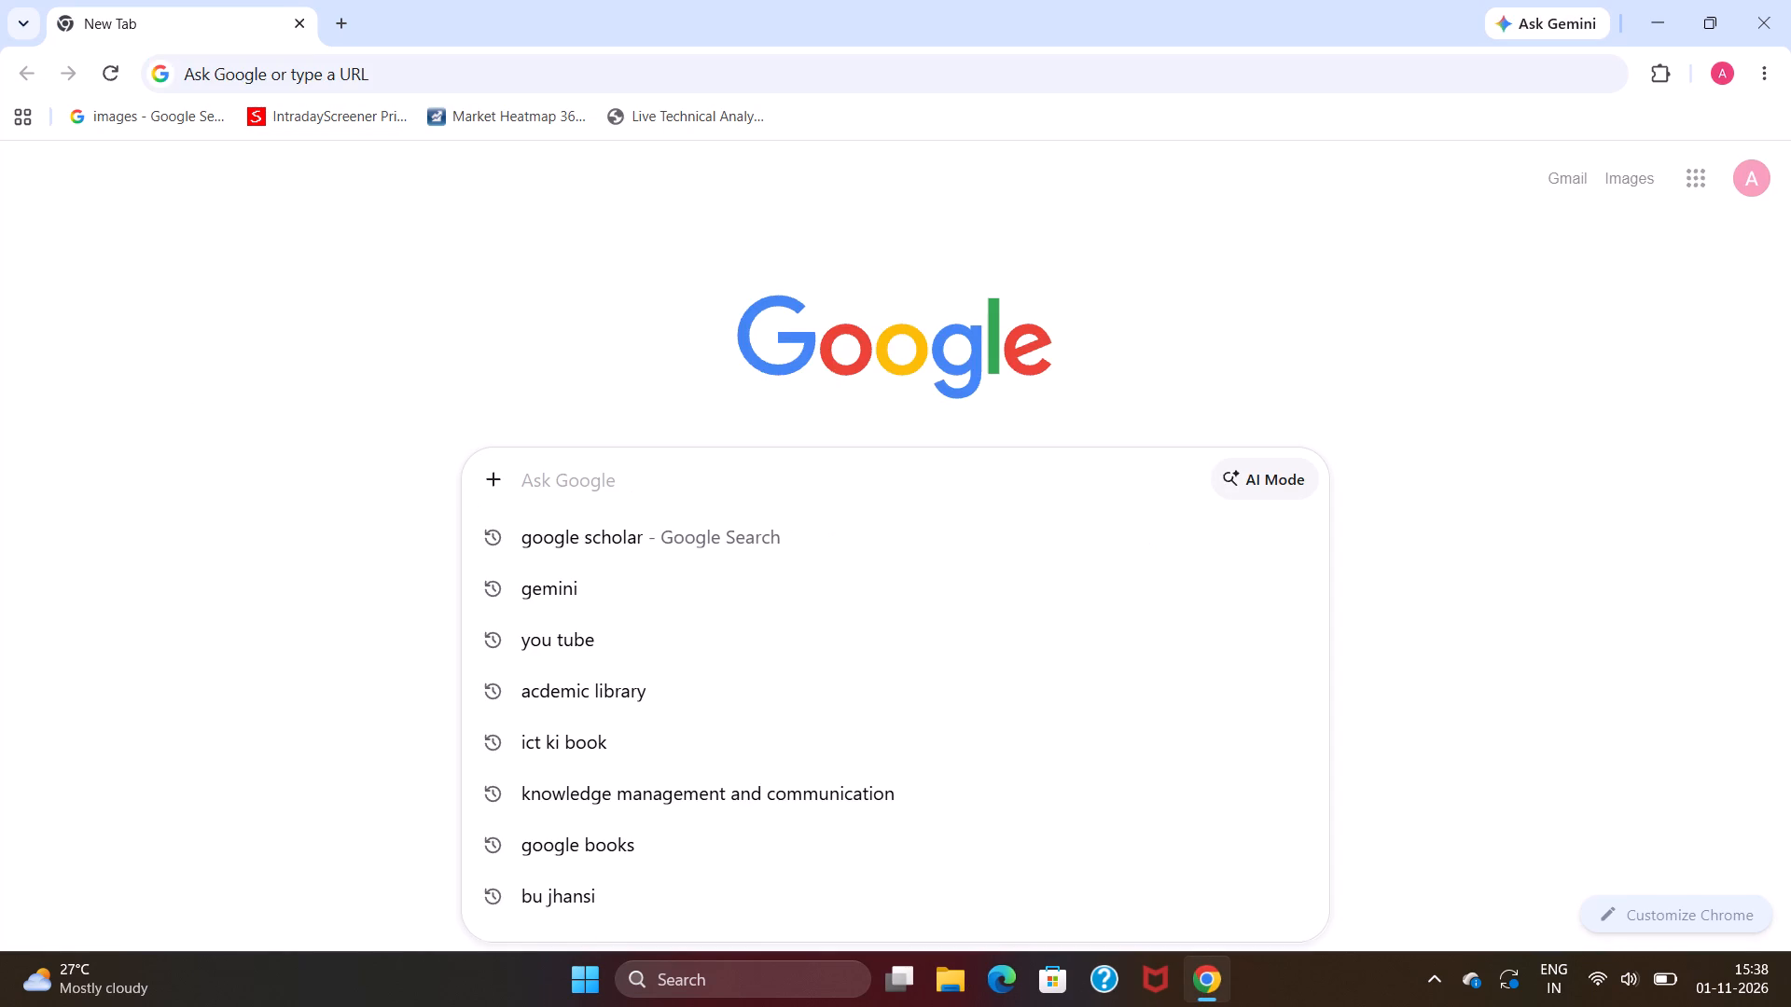
pyautogui.write('koh')
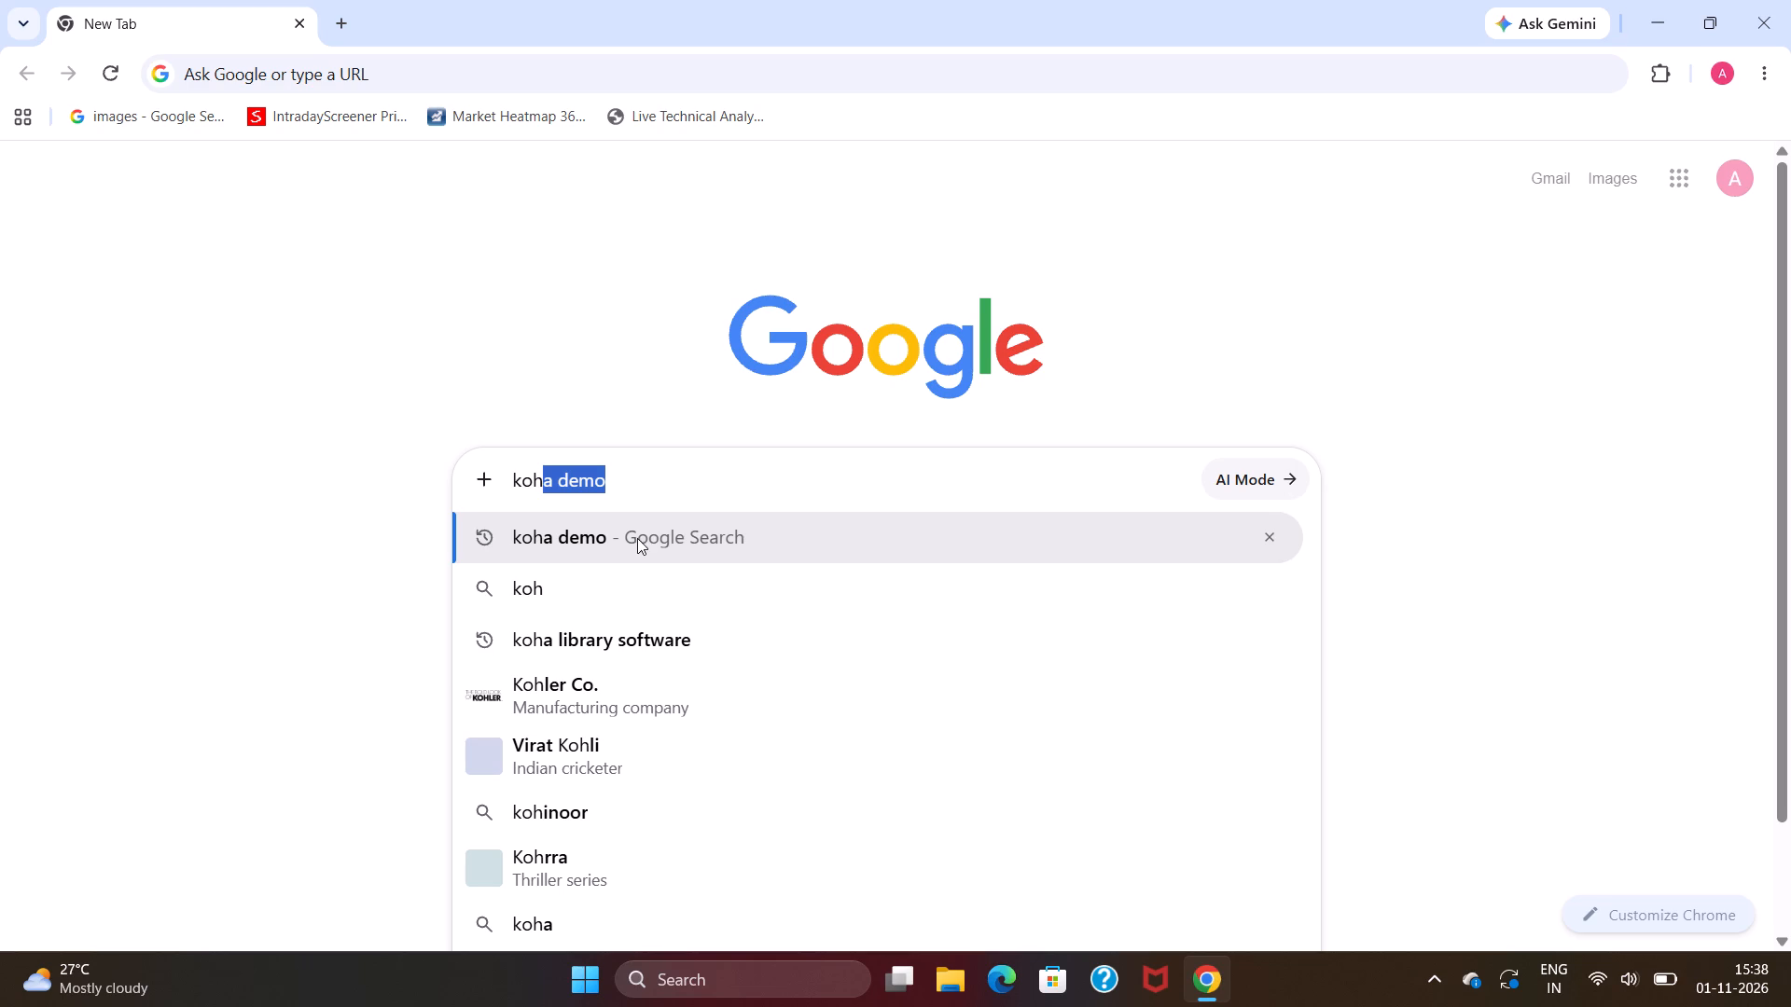
pyautogui.click(610, 540)
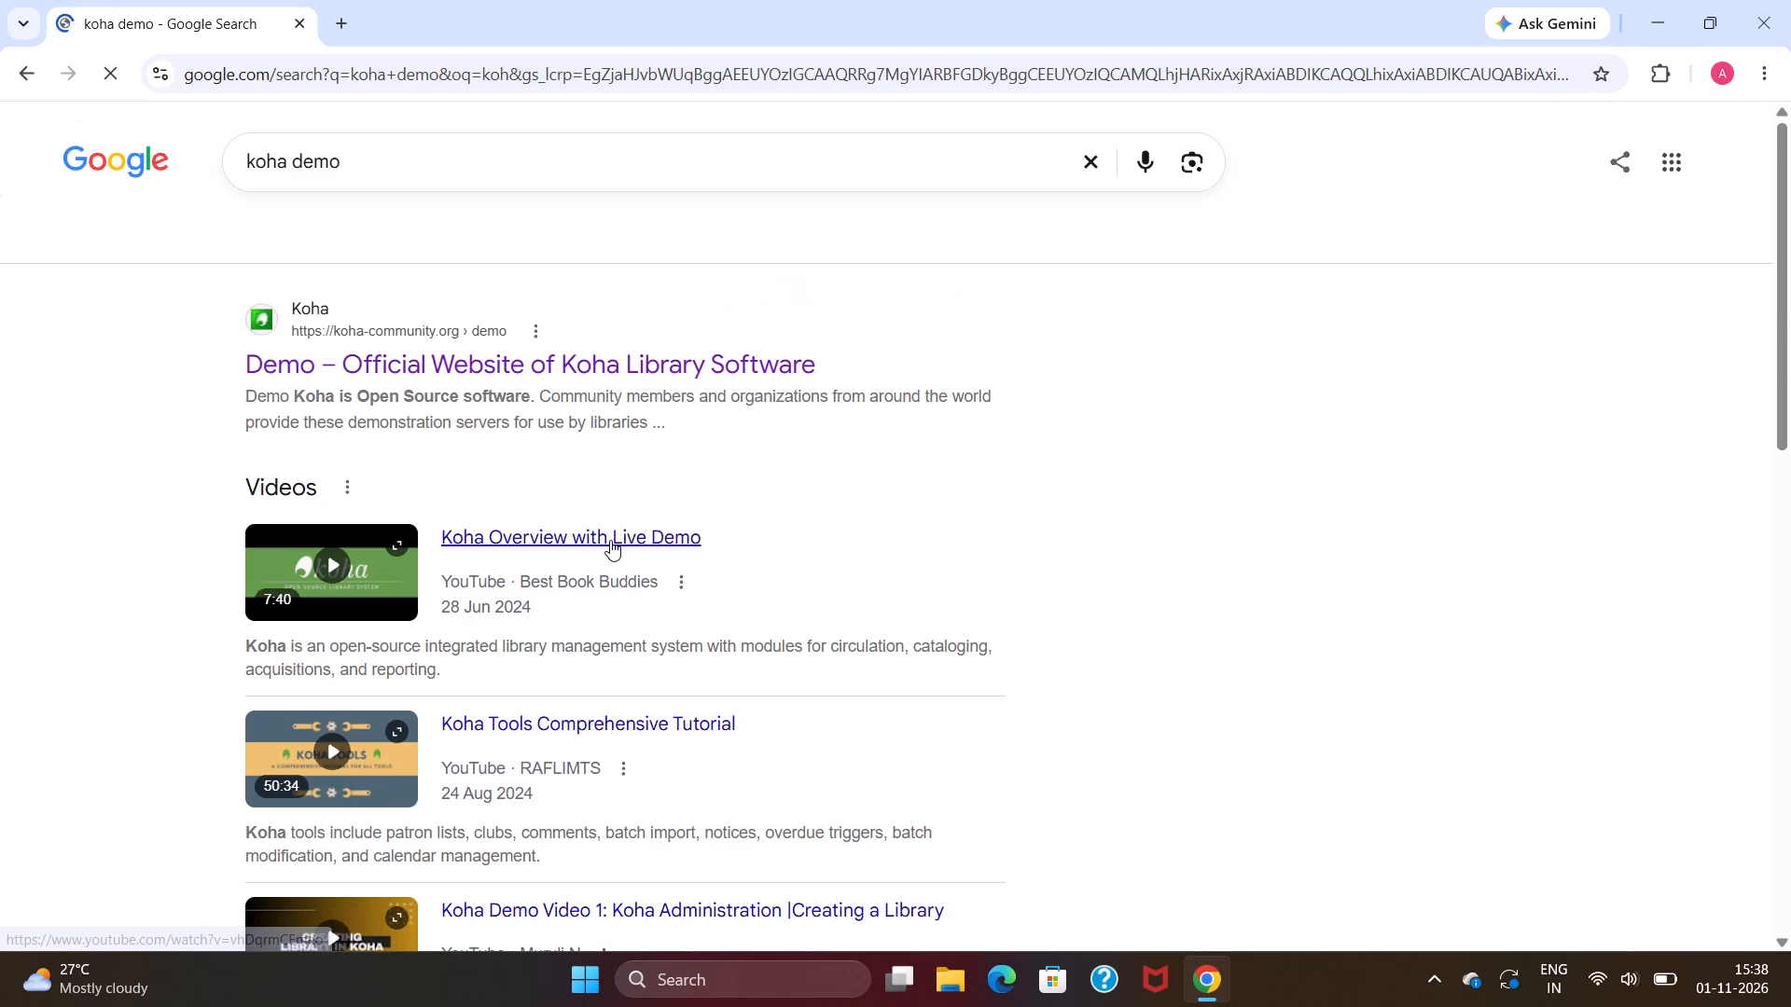
# Open the Demo page of the official Koha Library Software website from the search results.
pyautogui.click(594, 384)
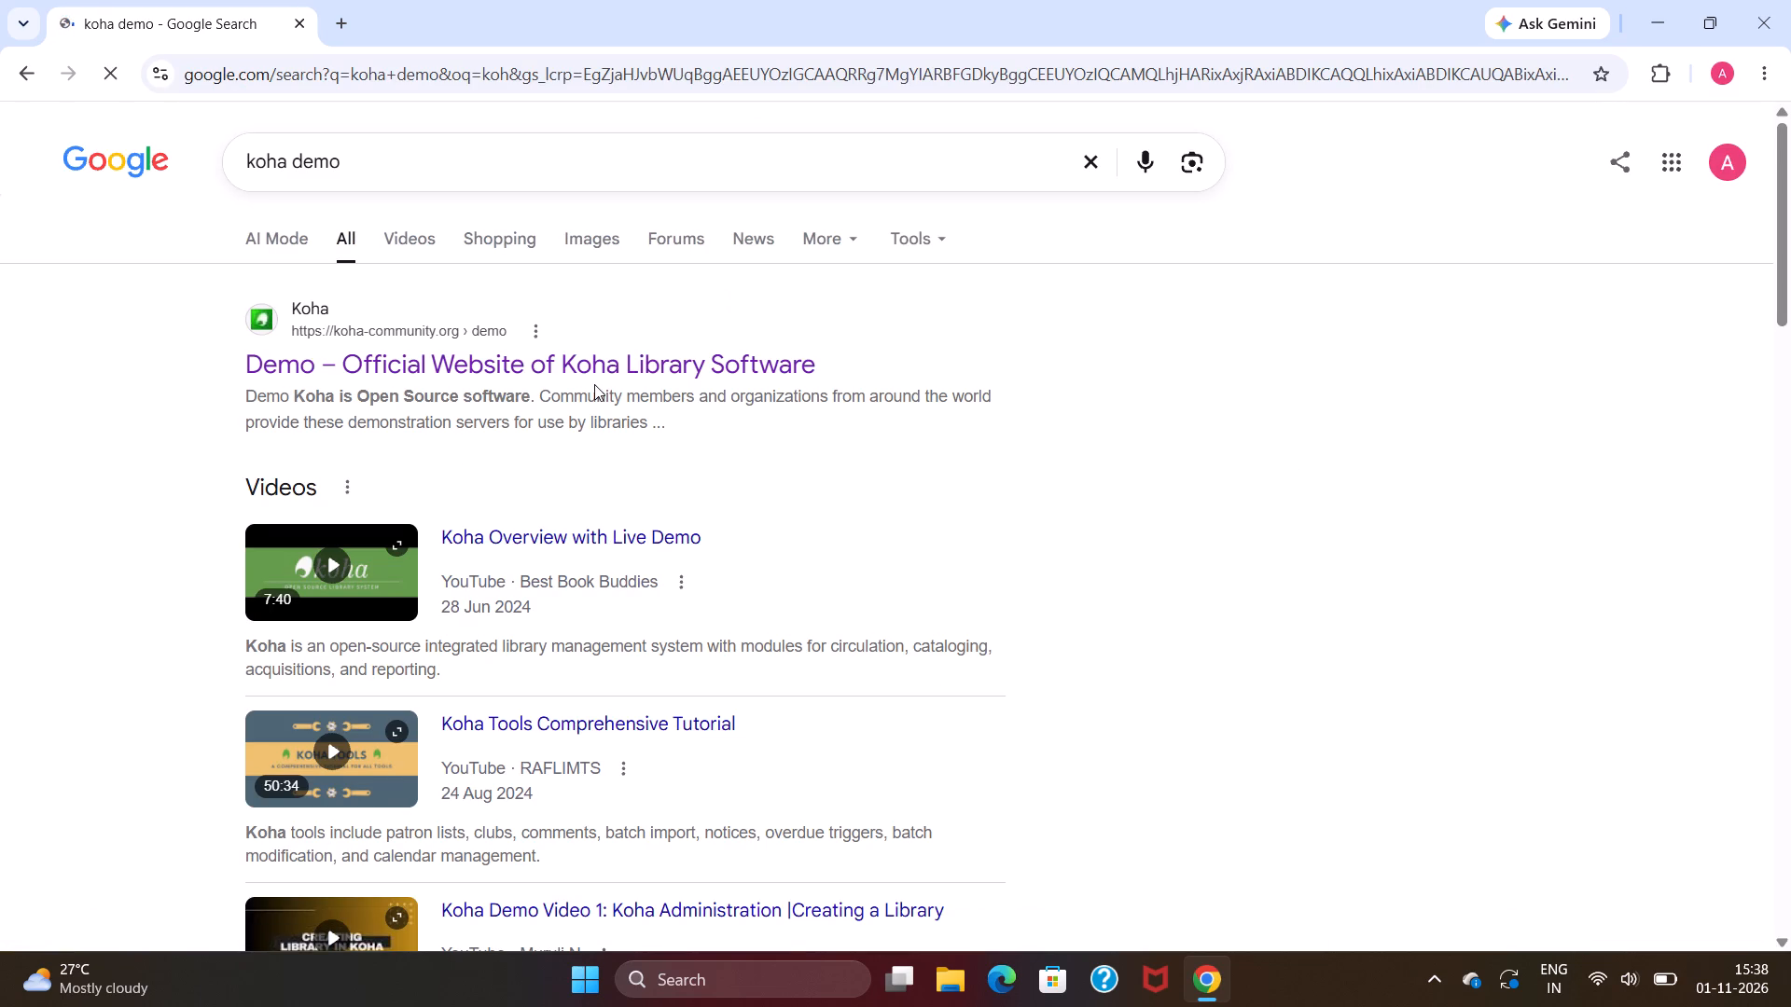
pyautogui.click(601, 375)
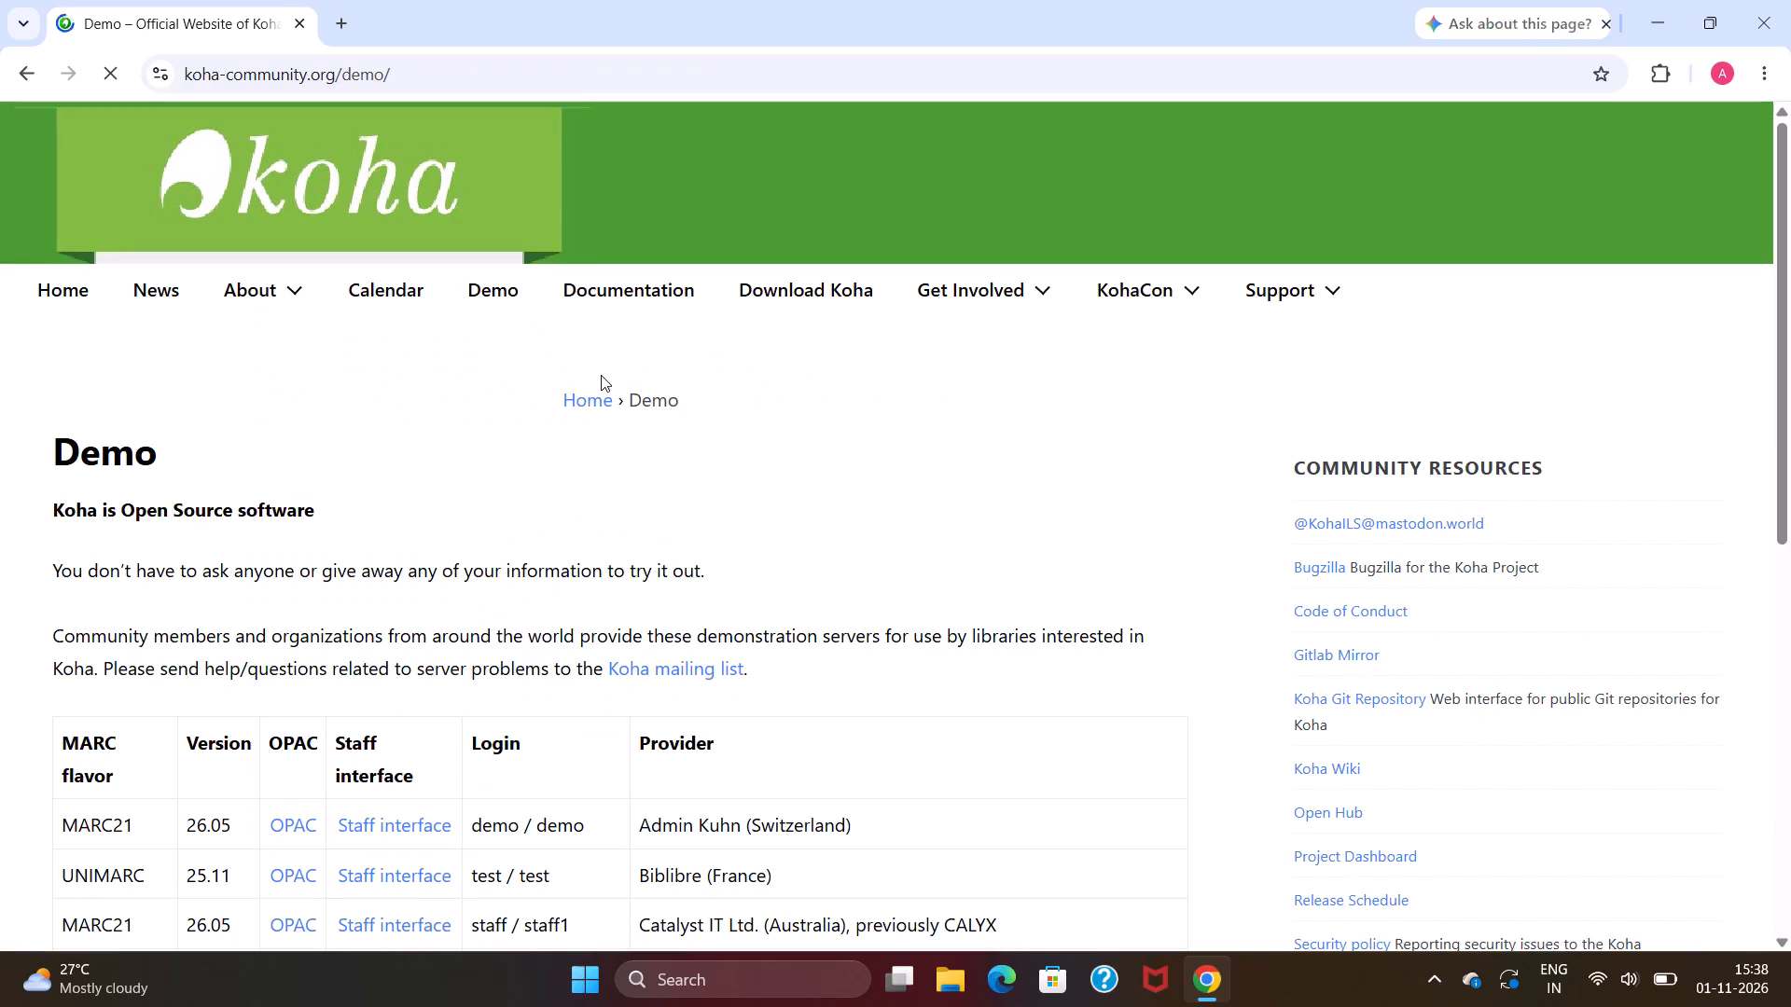
# View the OPAC of the Catalyst IT Ltd. (New Zealand) demo server, and return to the Koha demo server list.
pyautogui.scroll(-5, 593, 475)
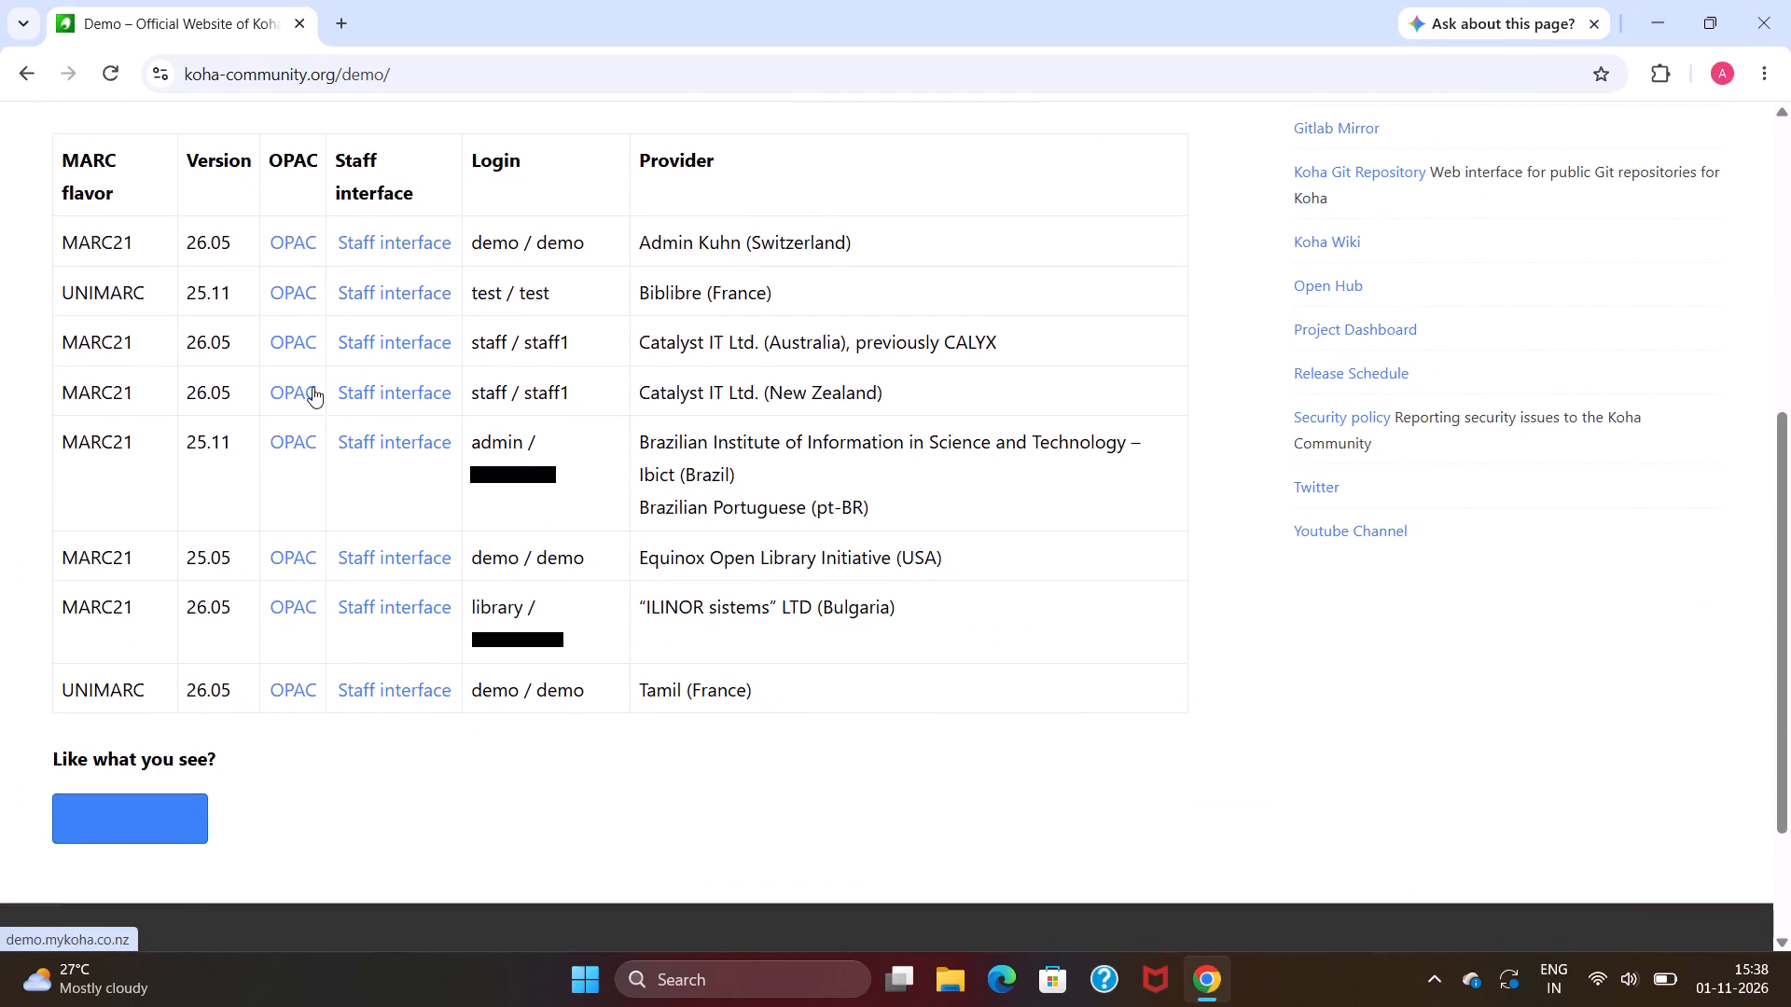
pyautogui.click(285, 386)
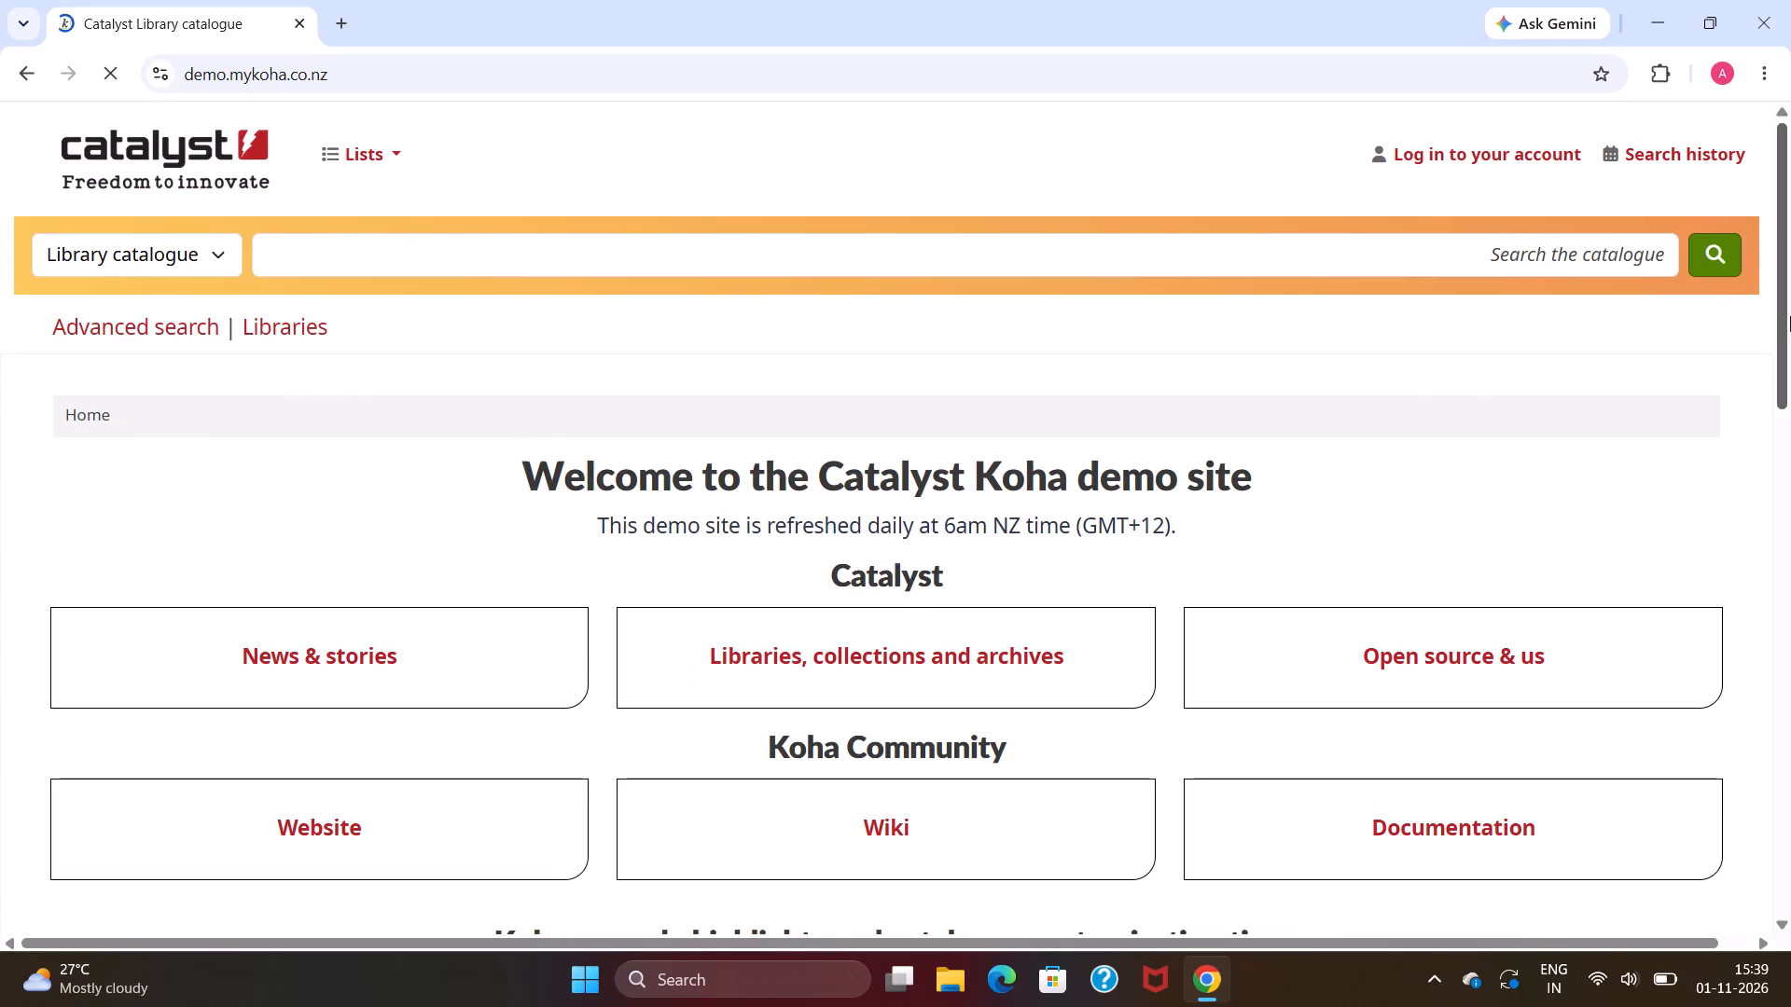
pyautogui.click(34, 78)
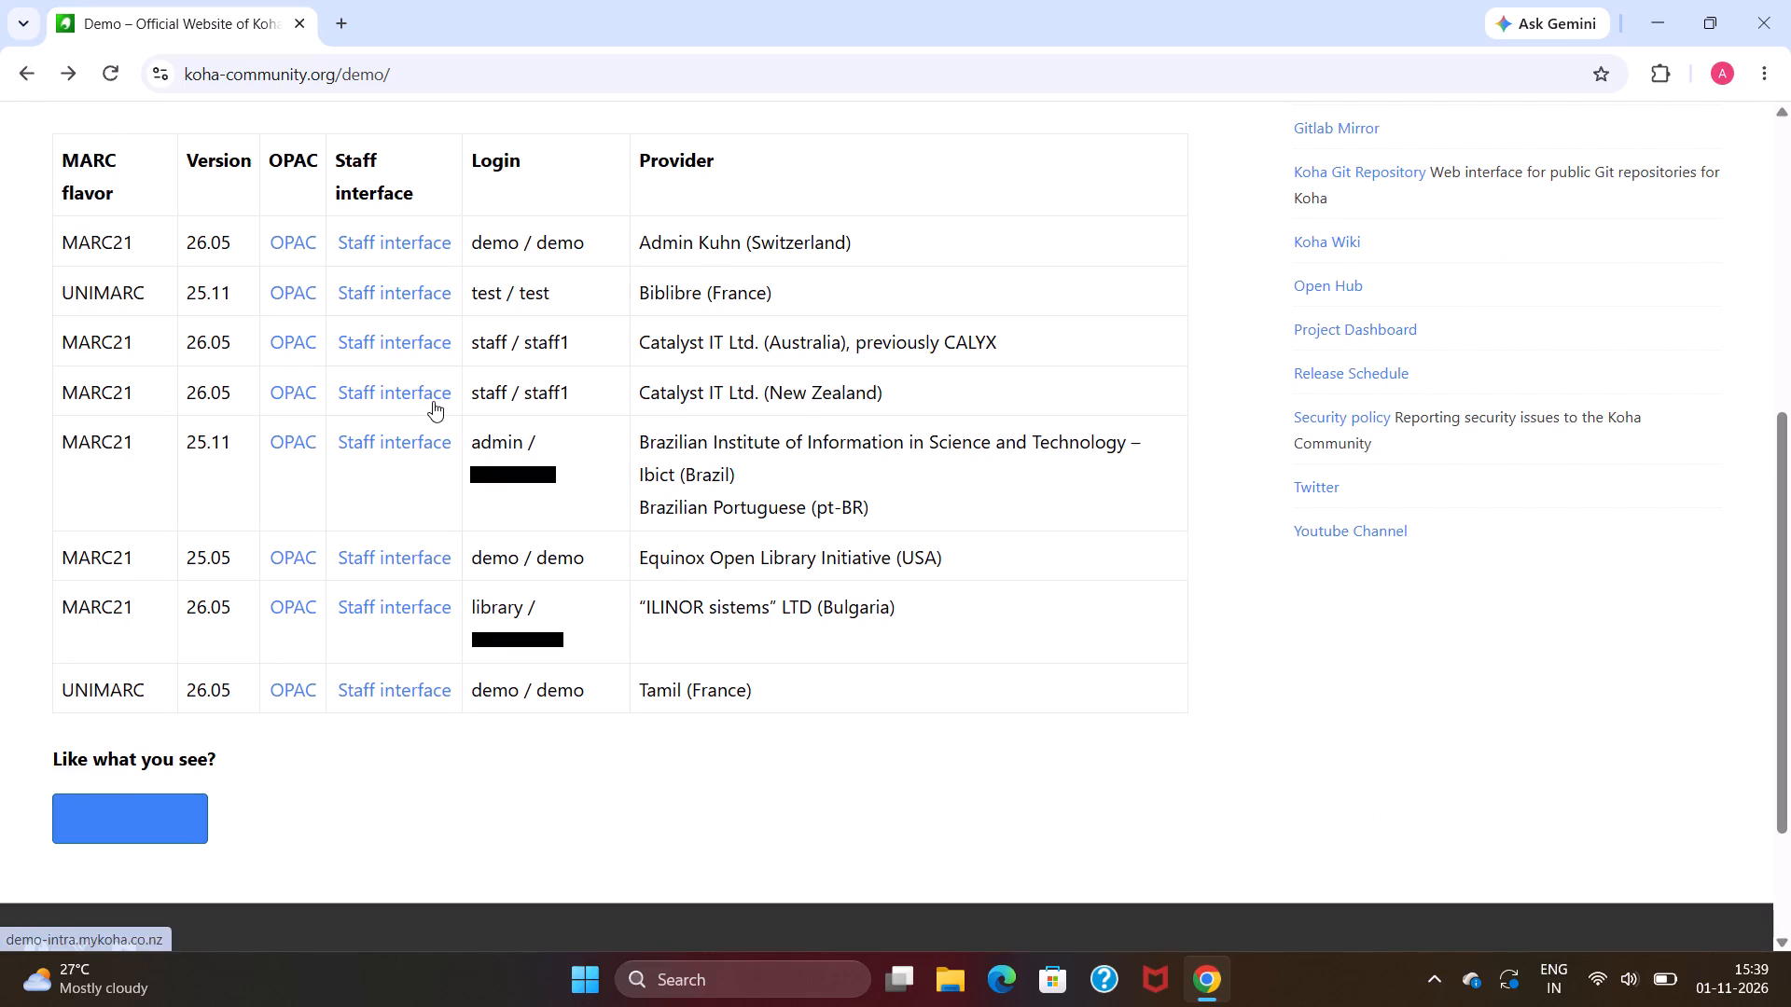
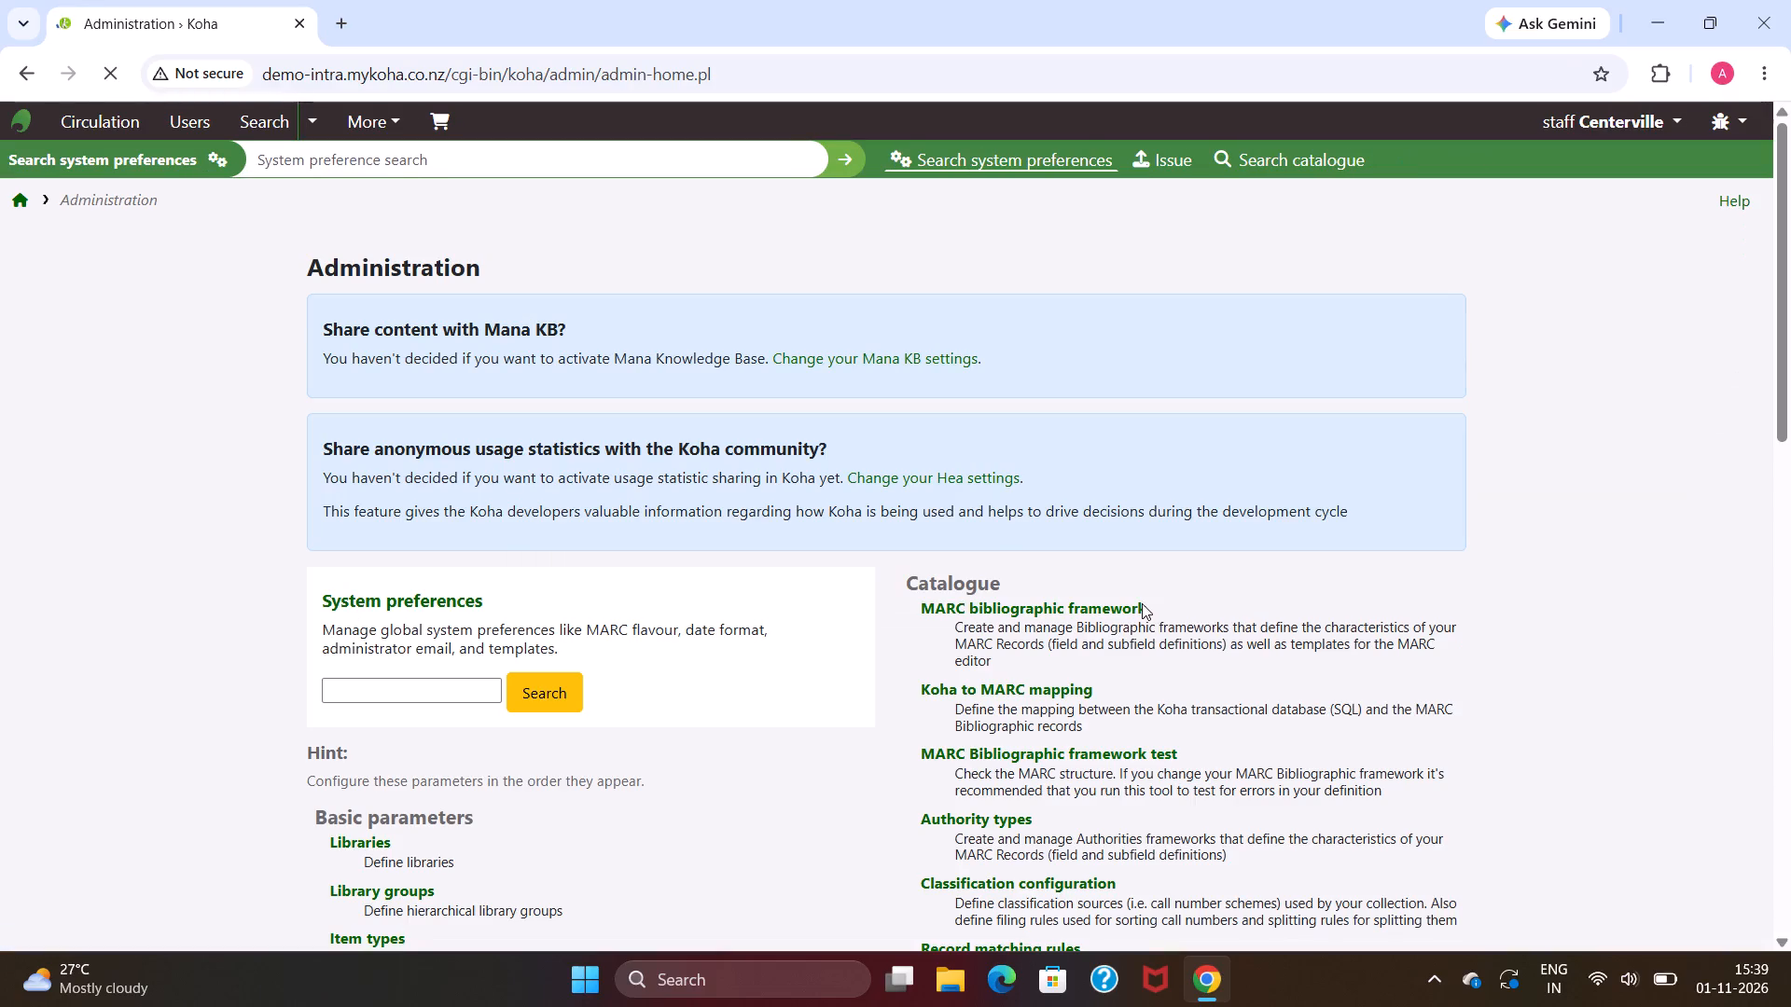
# Open the Libraries settings under Basic parameters on the Koha Administration page.
pyautogui.scroll(-1, 322, 566)
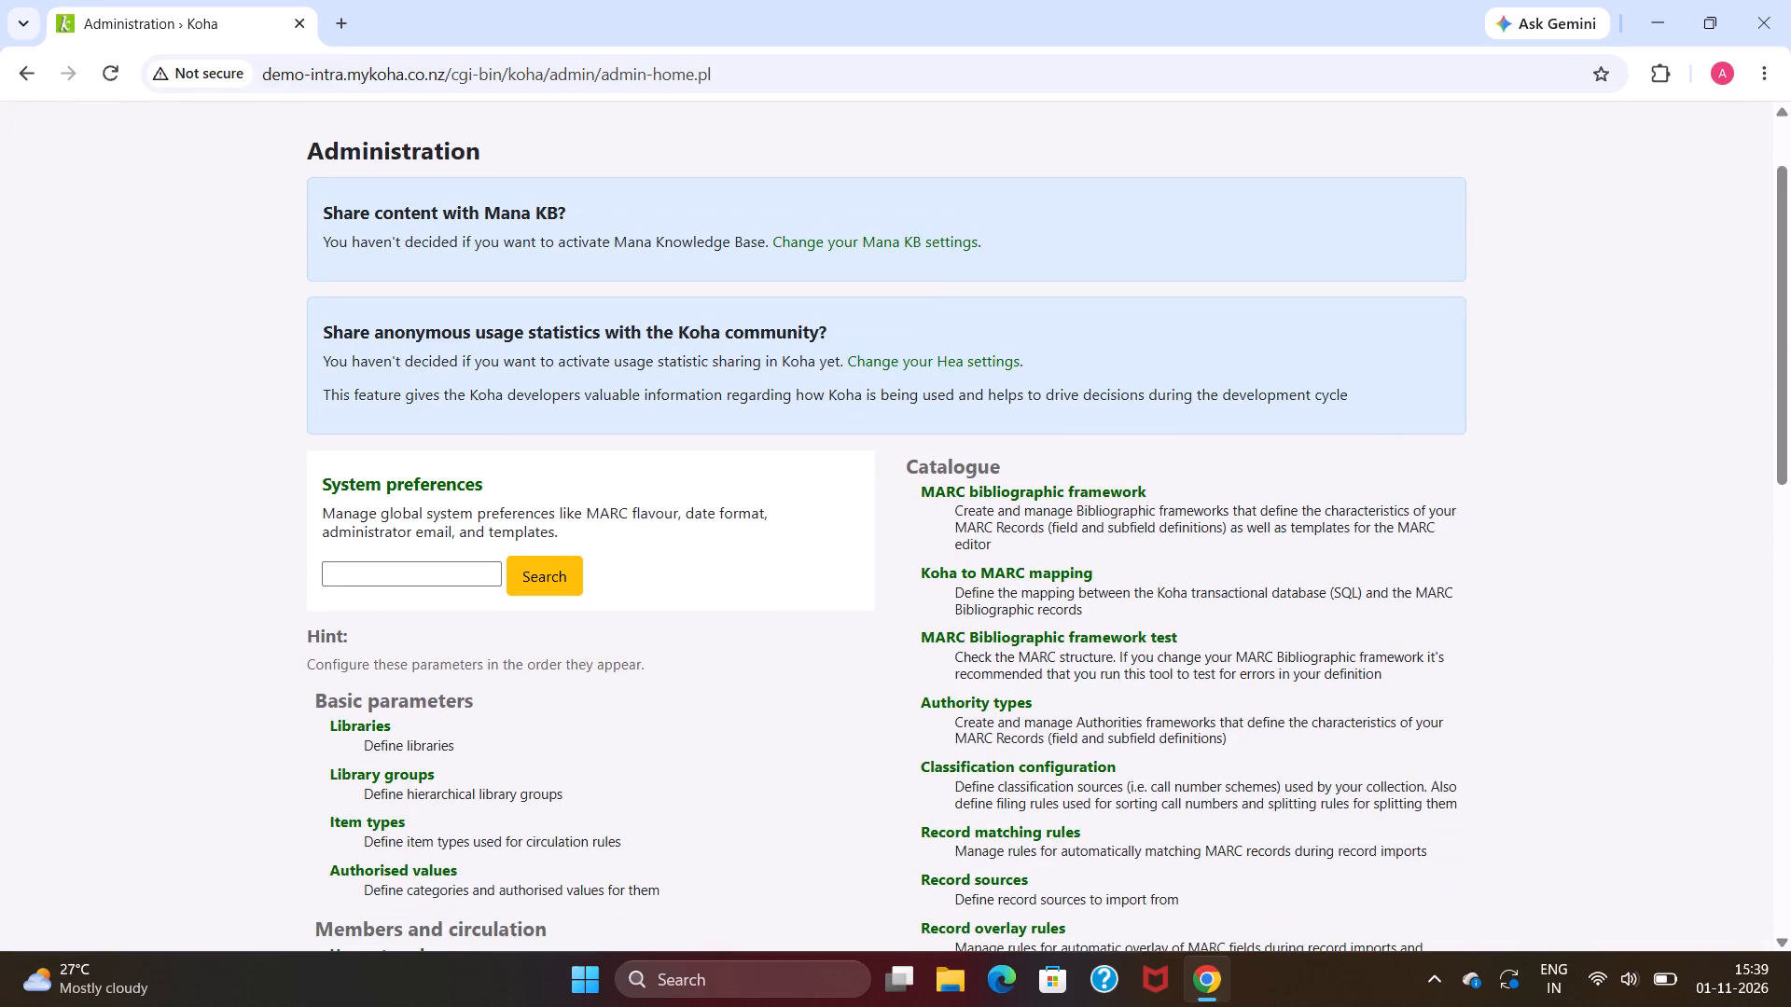
pyautogui.click(383, 731)
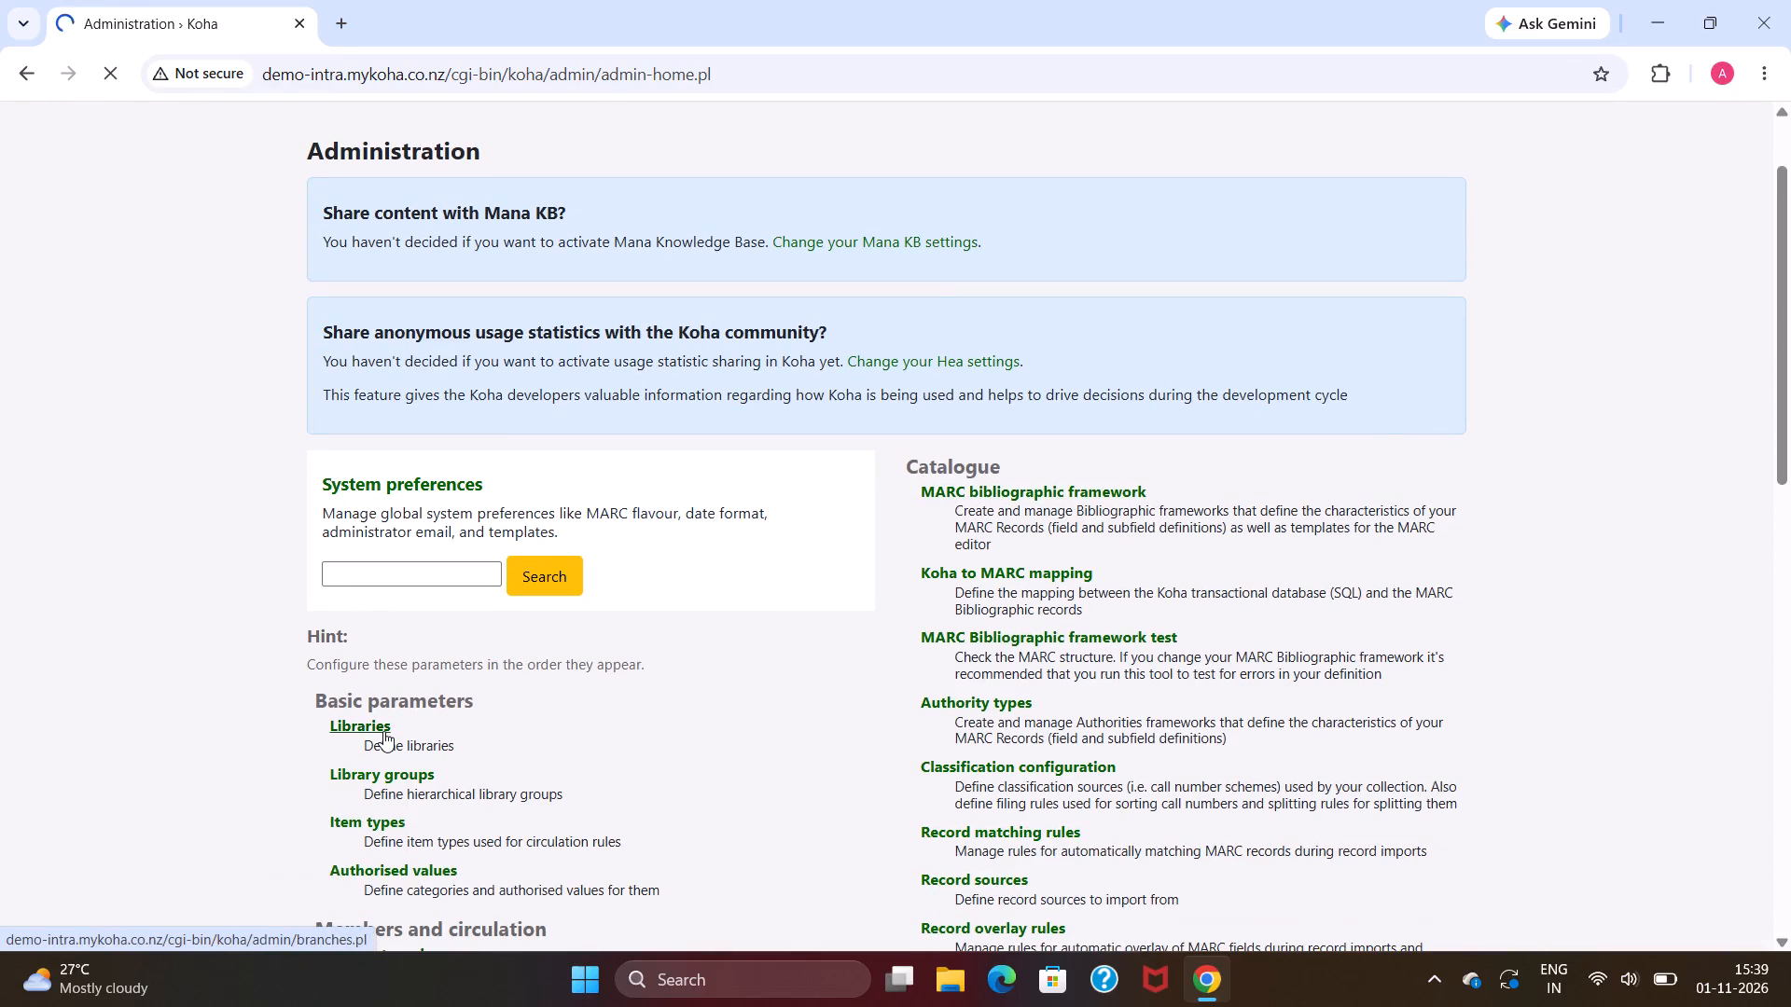
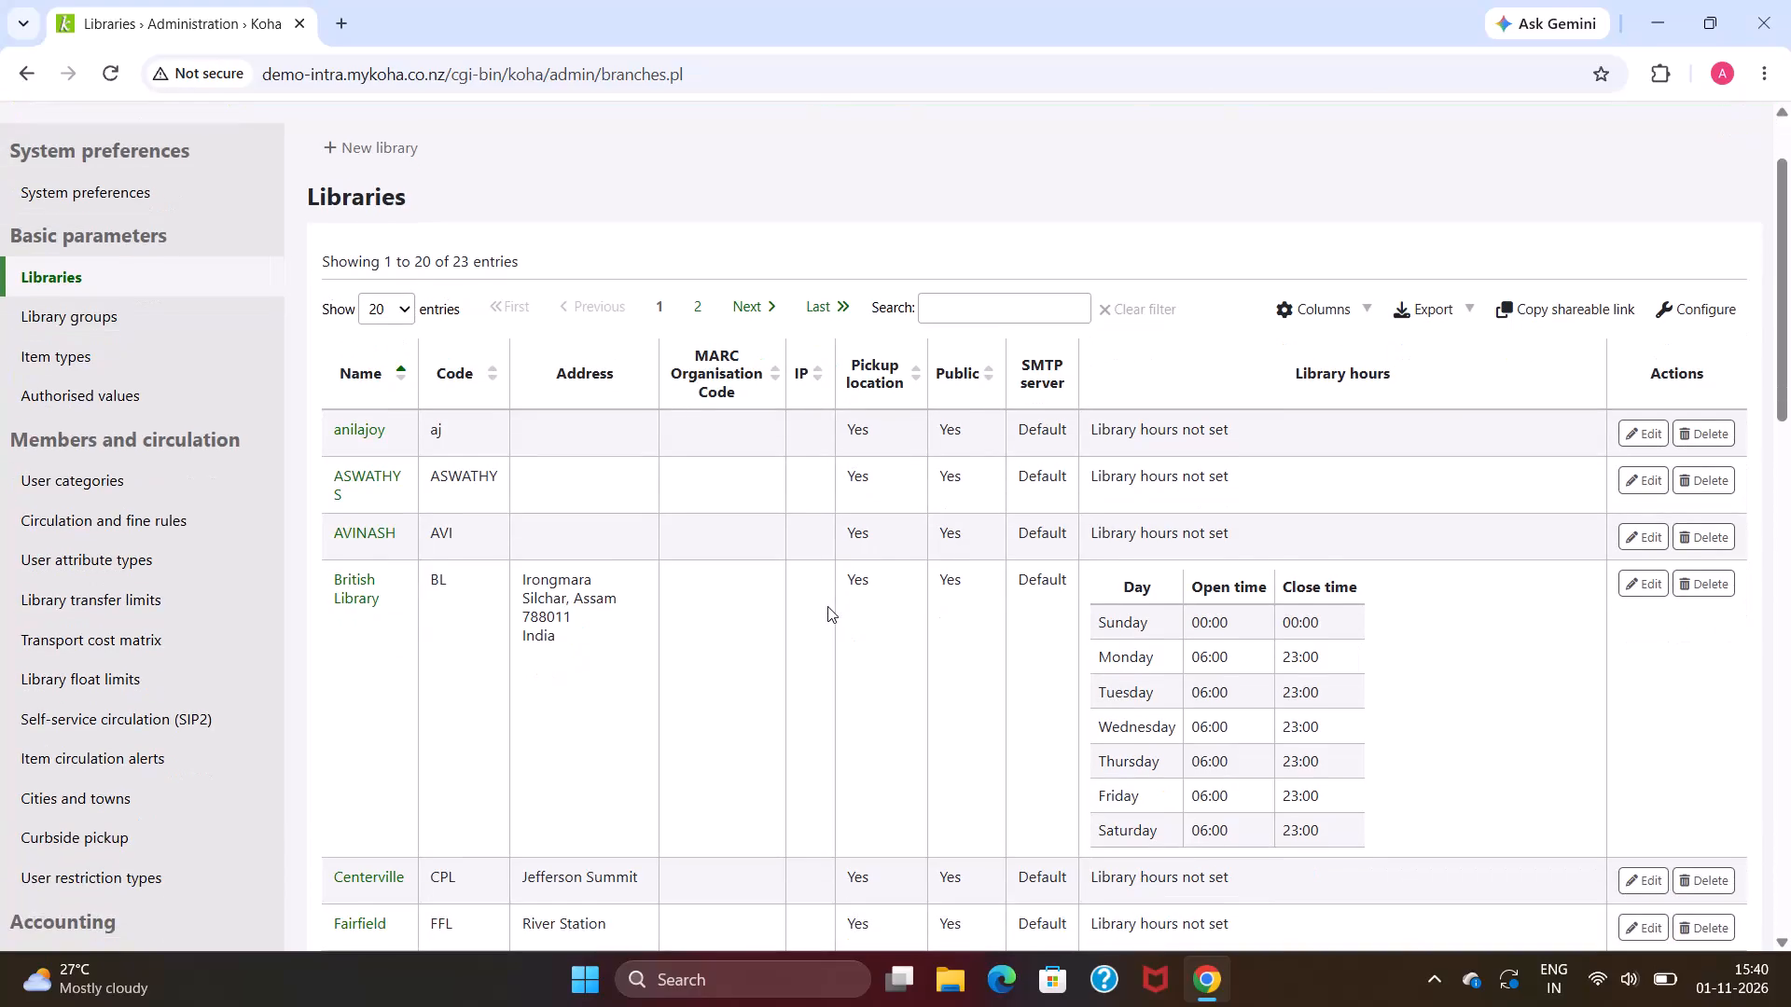
# Open the Library groups settings under Basic parameters.
pyautogui.scroll(-1, 827, 606)
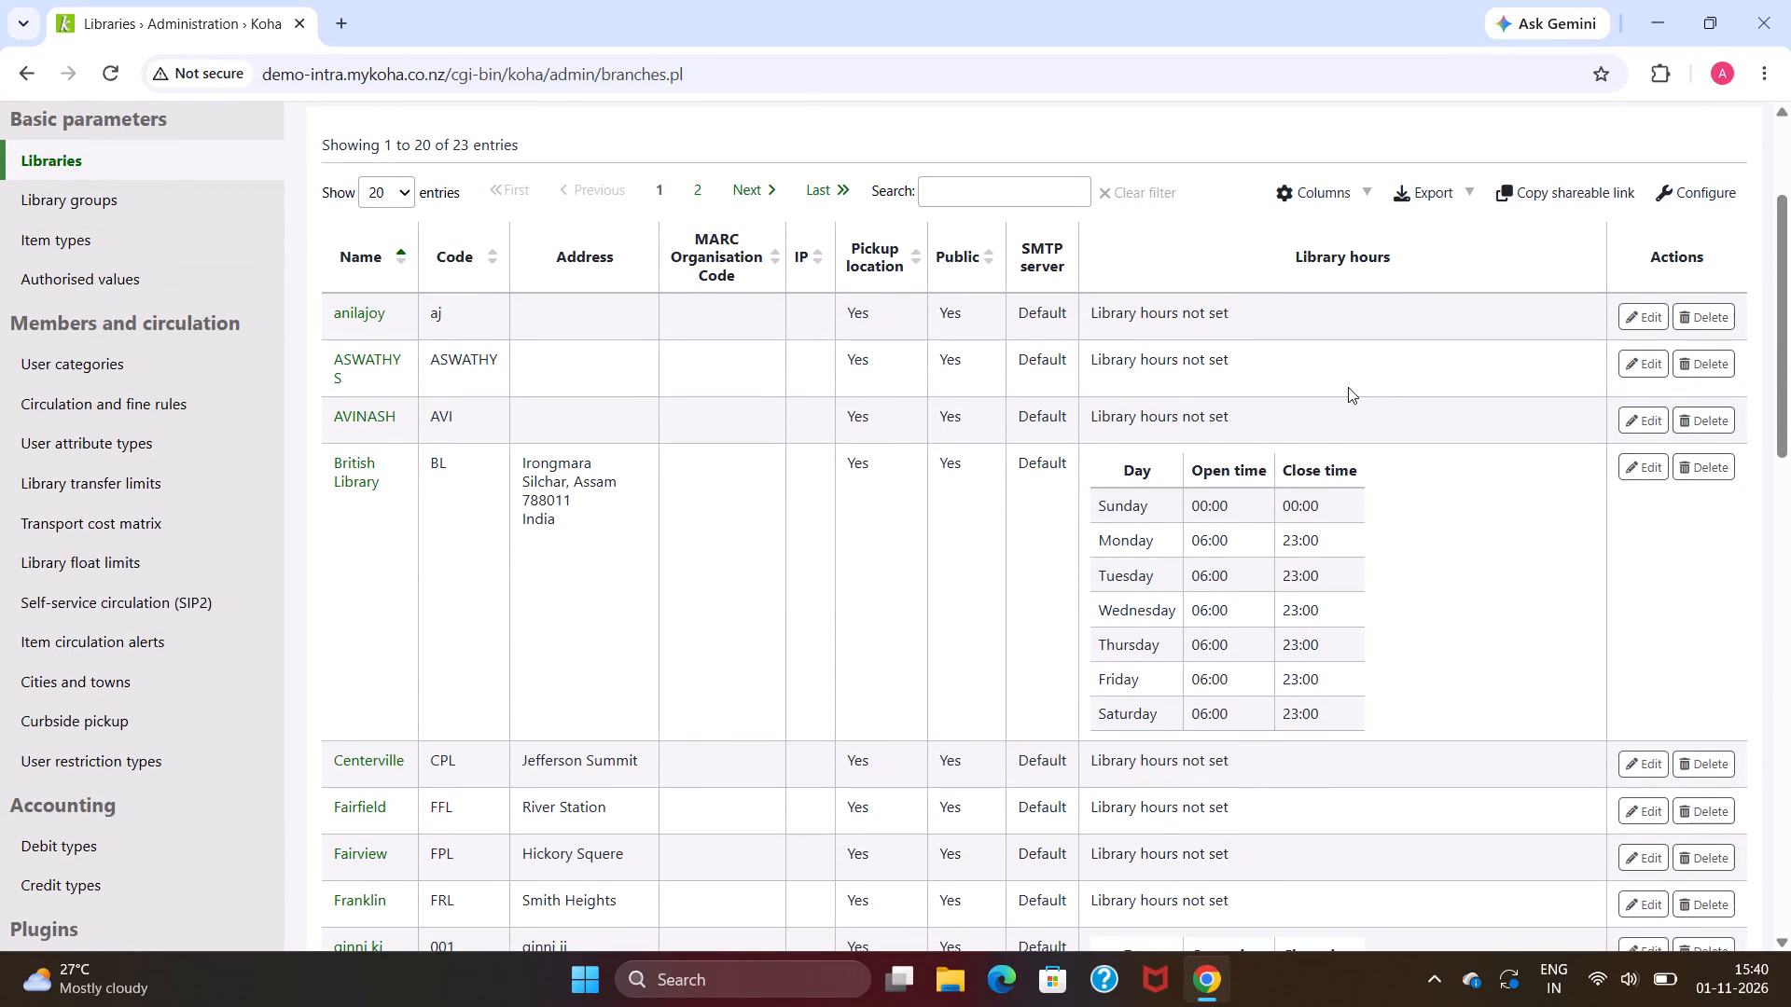
pyautogui.scroll(2, 1348, 387)
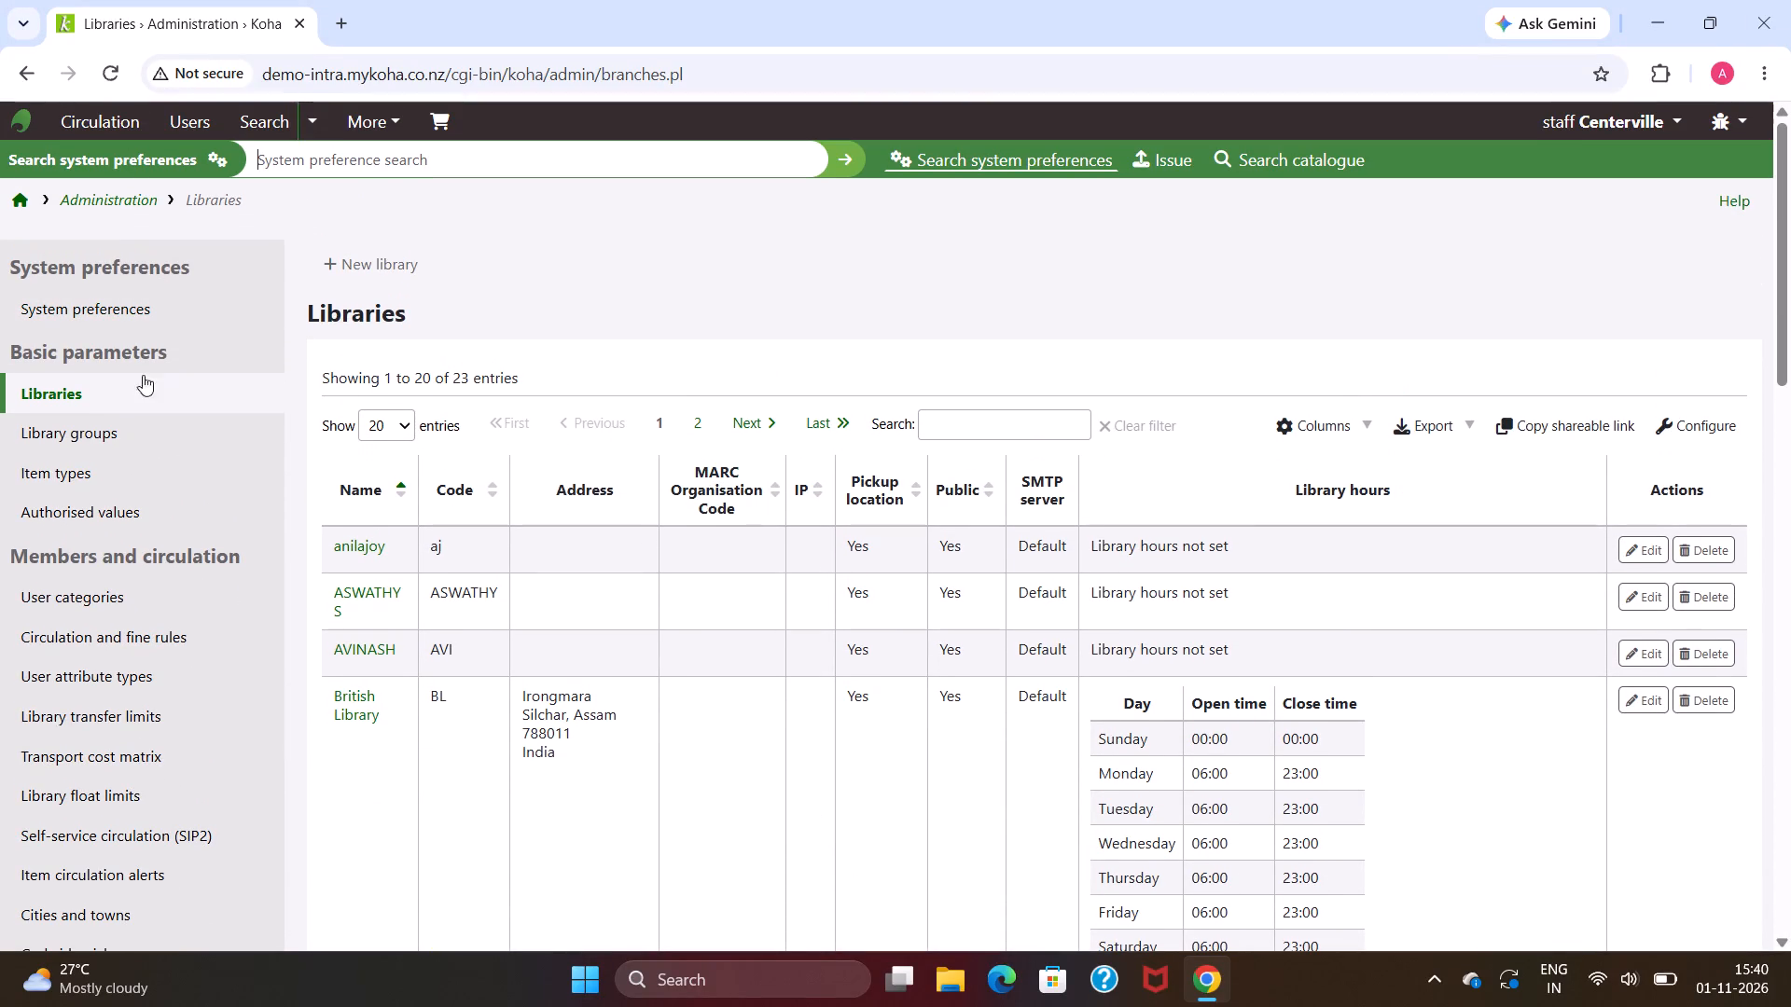
pyautogui.click(136, 429)
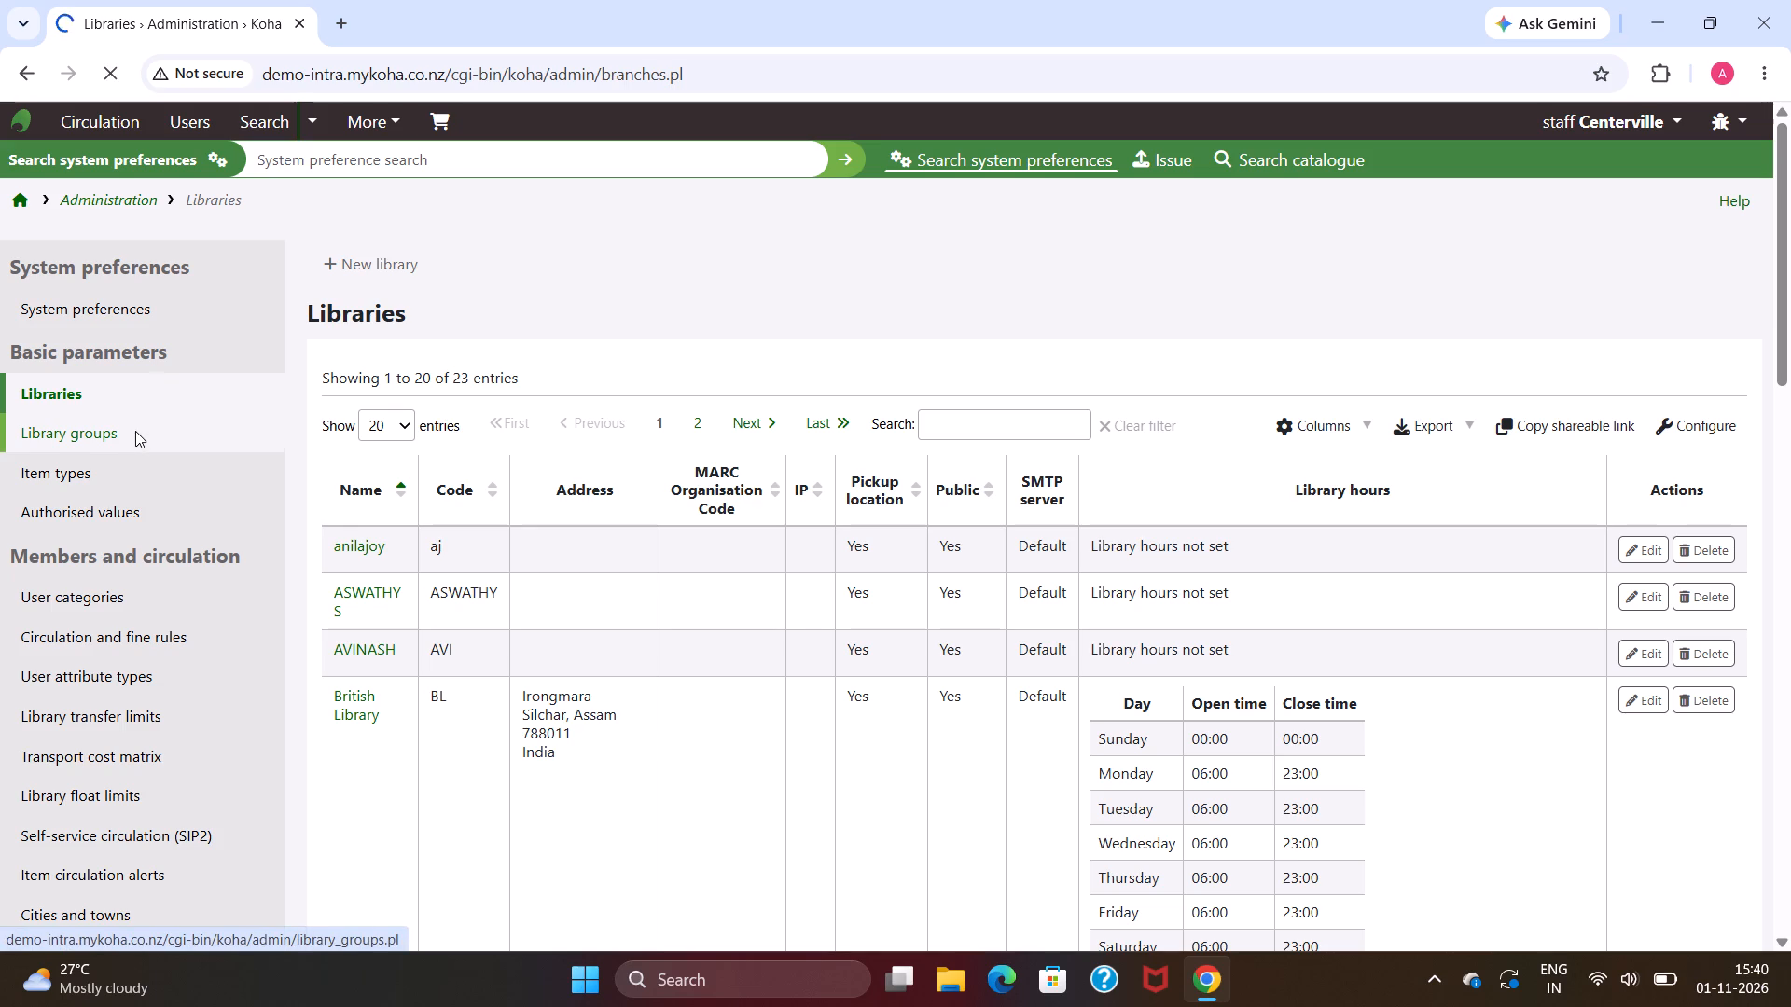
pyautogui.click(135, 431)
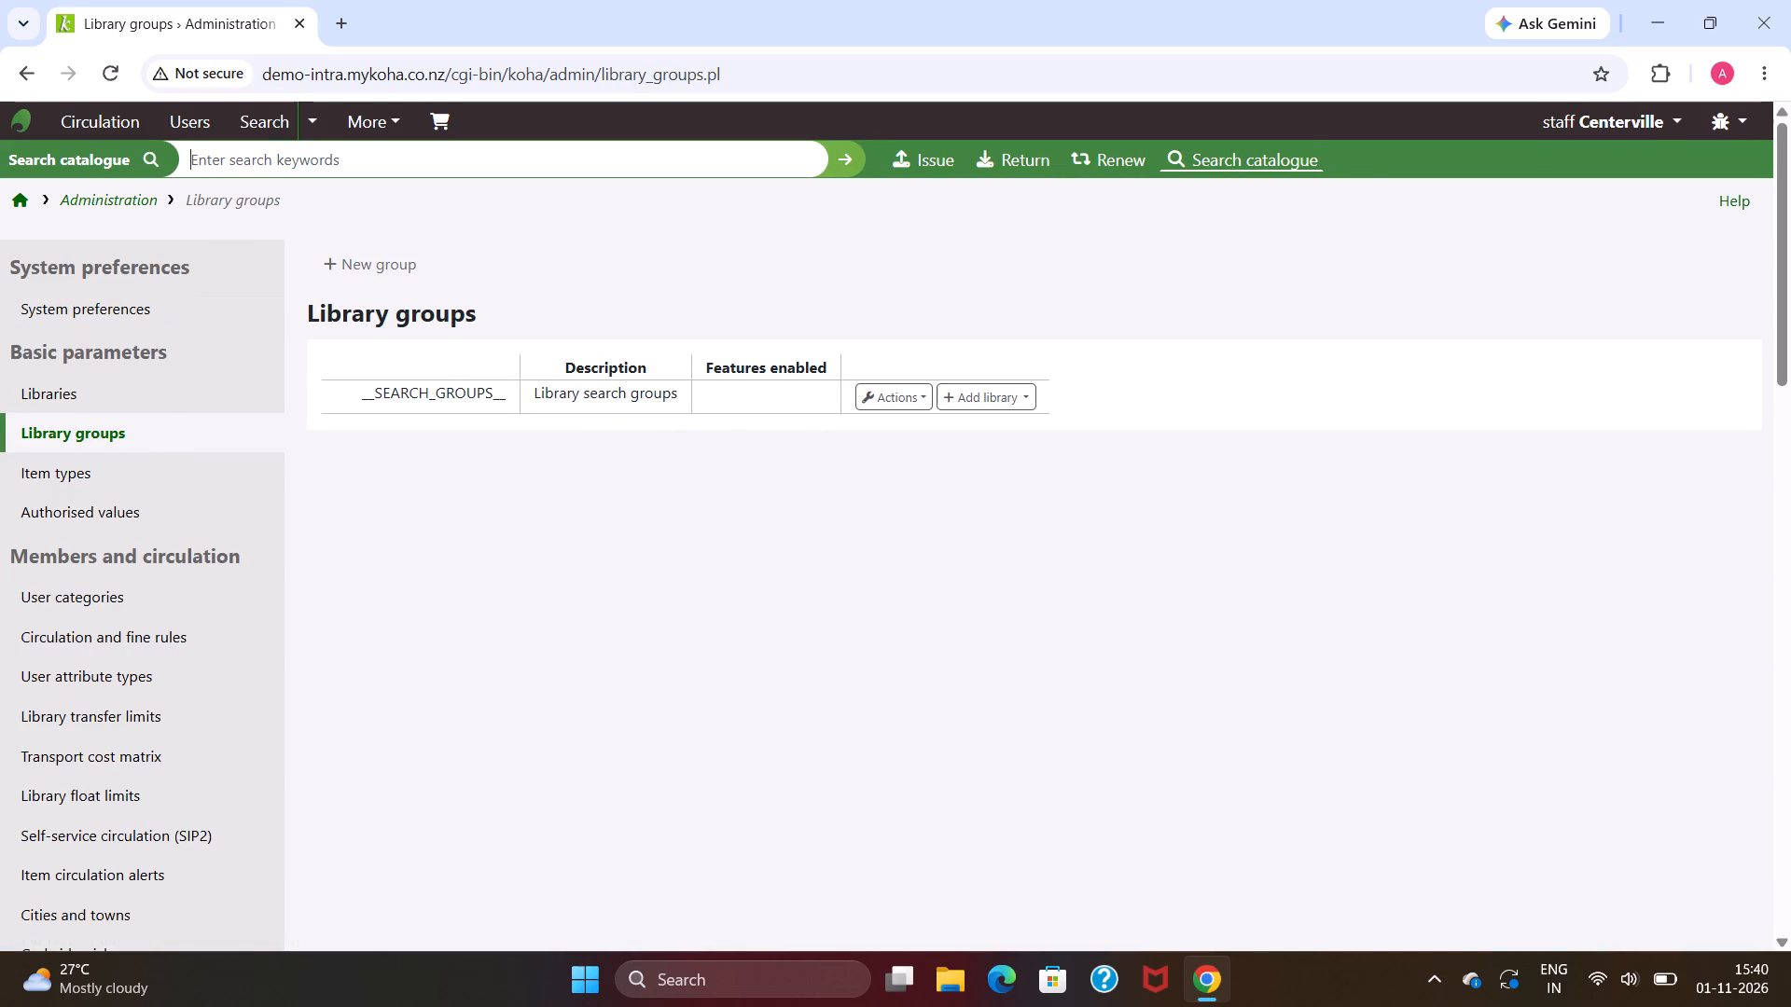
# Return to the Libraries settings and look through the library list up to its second page.
pyautogui.click(65, 394)
pyautogui.click(65, 394)
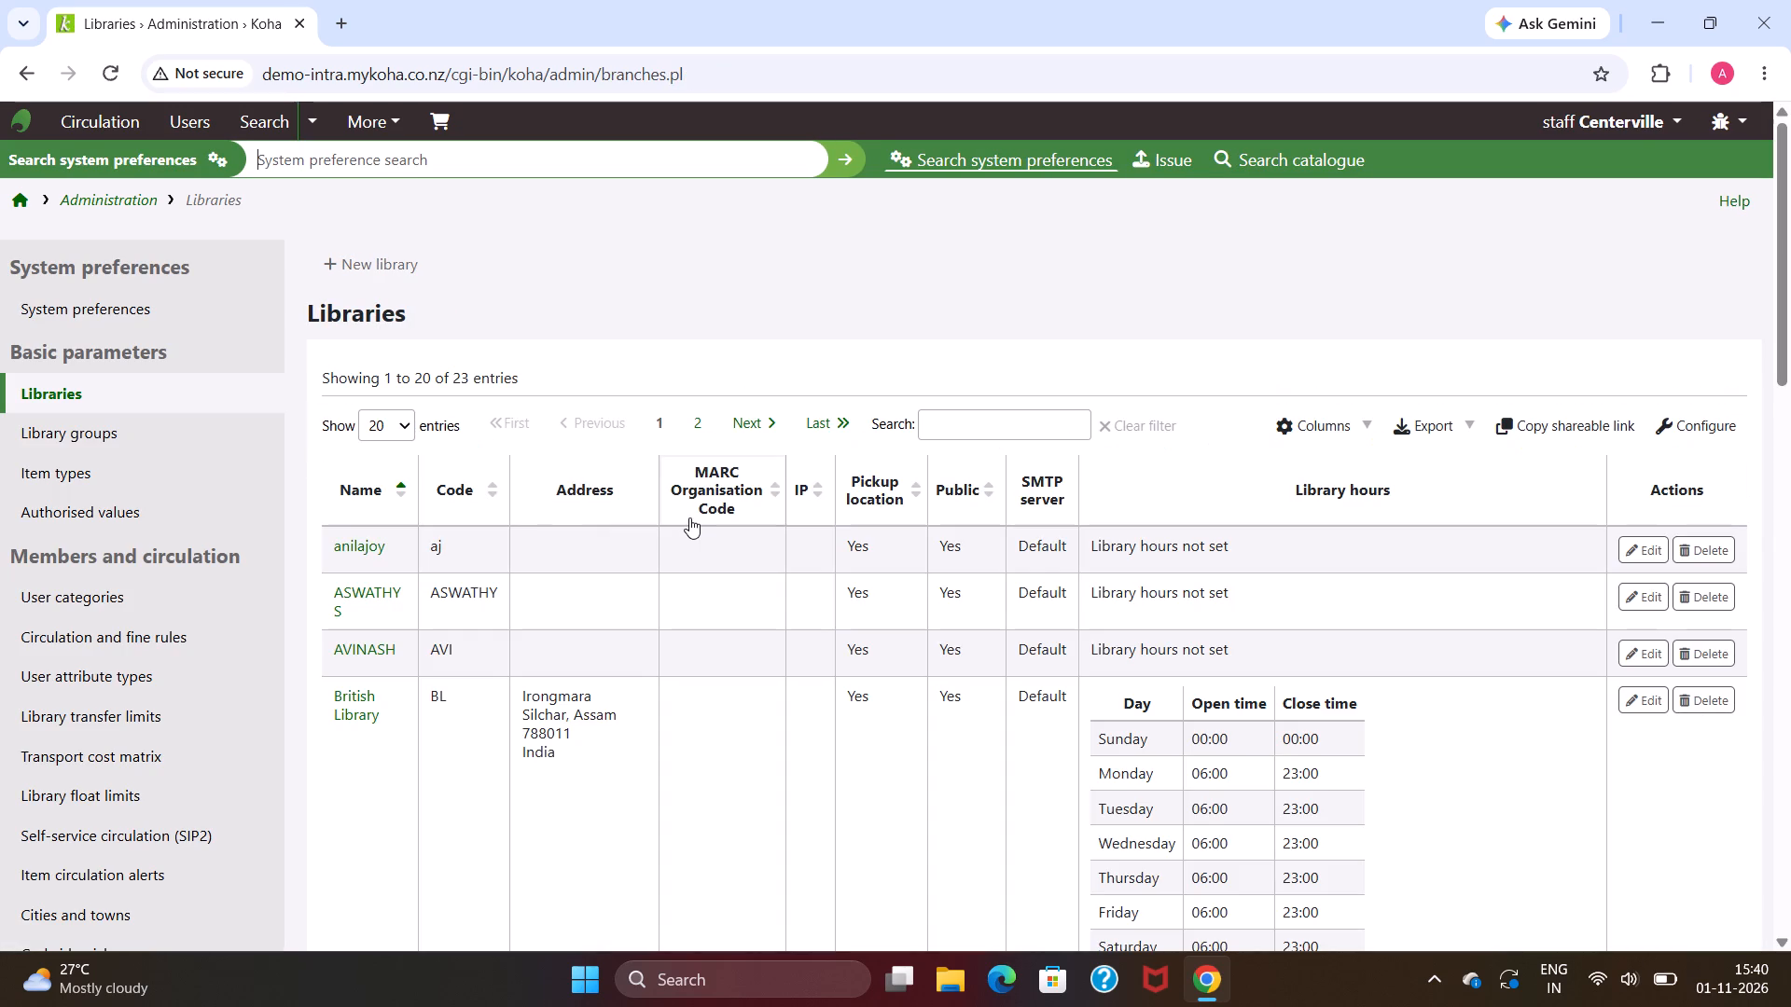
pyautogui.scroll(4, 689, 517)
pyautogui.scroll(-3, 689, 517)
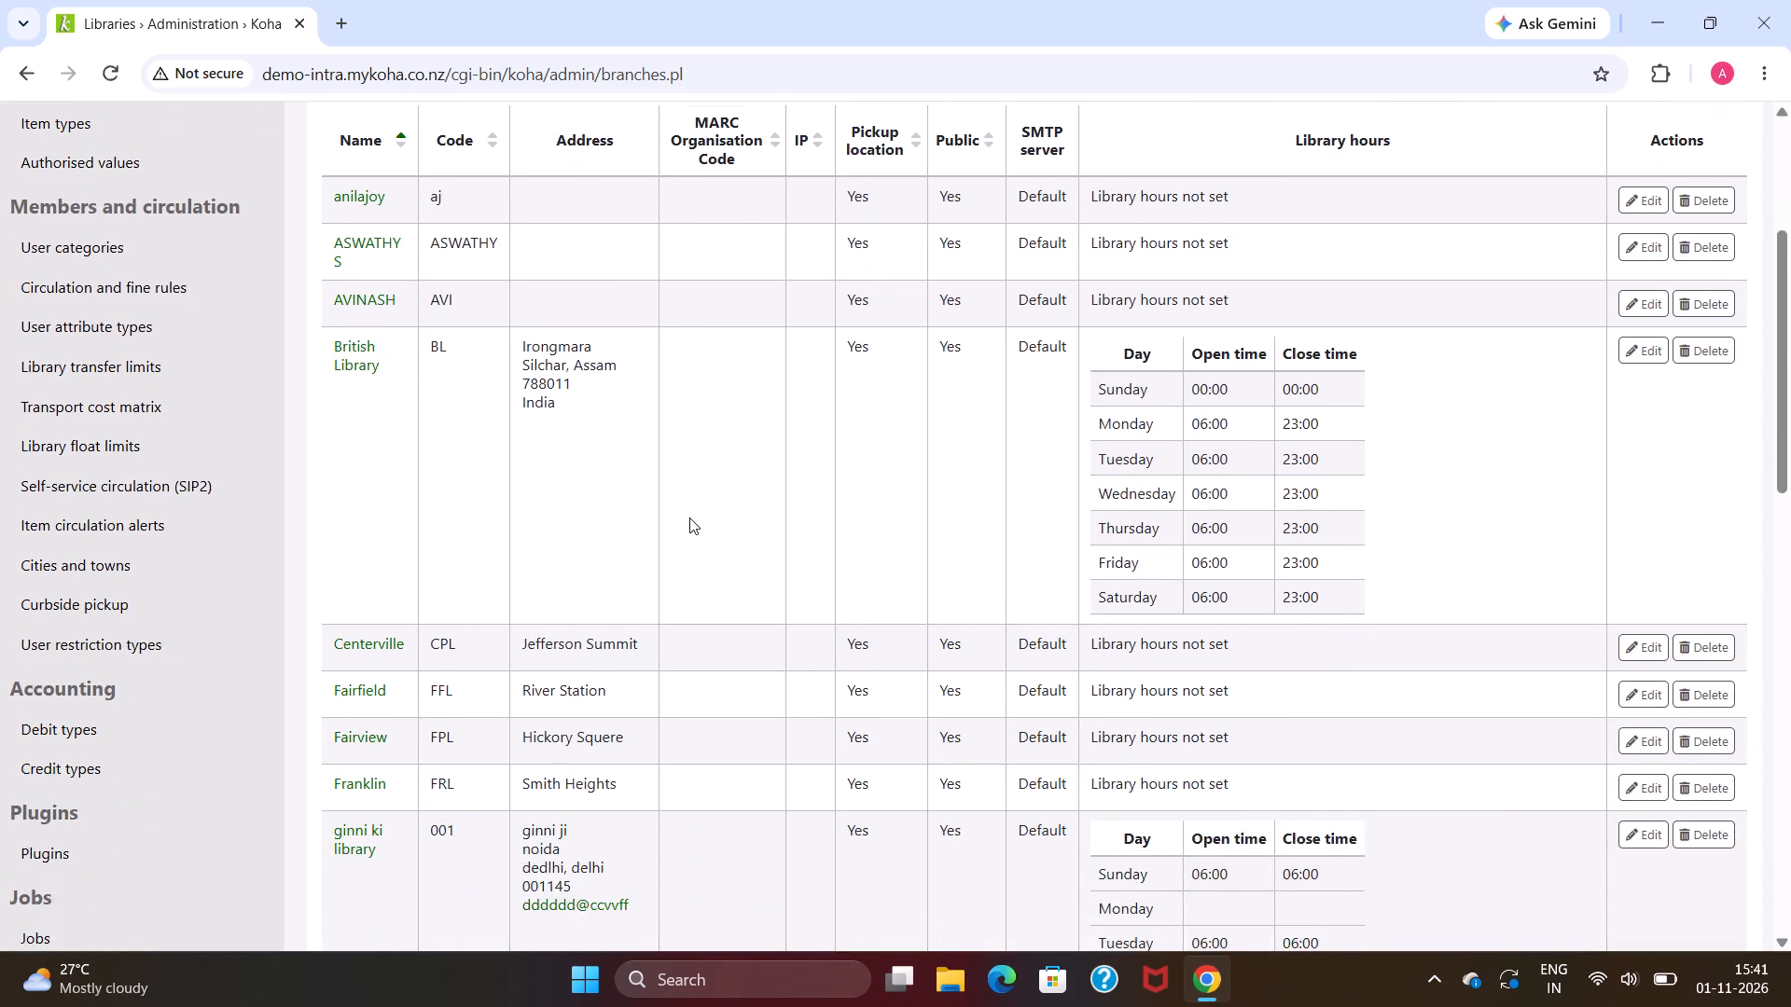
pyautogui.scroll(-6, 689, 517)
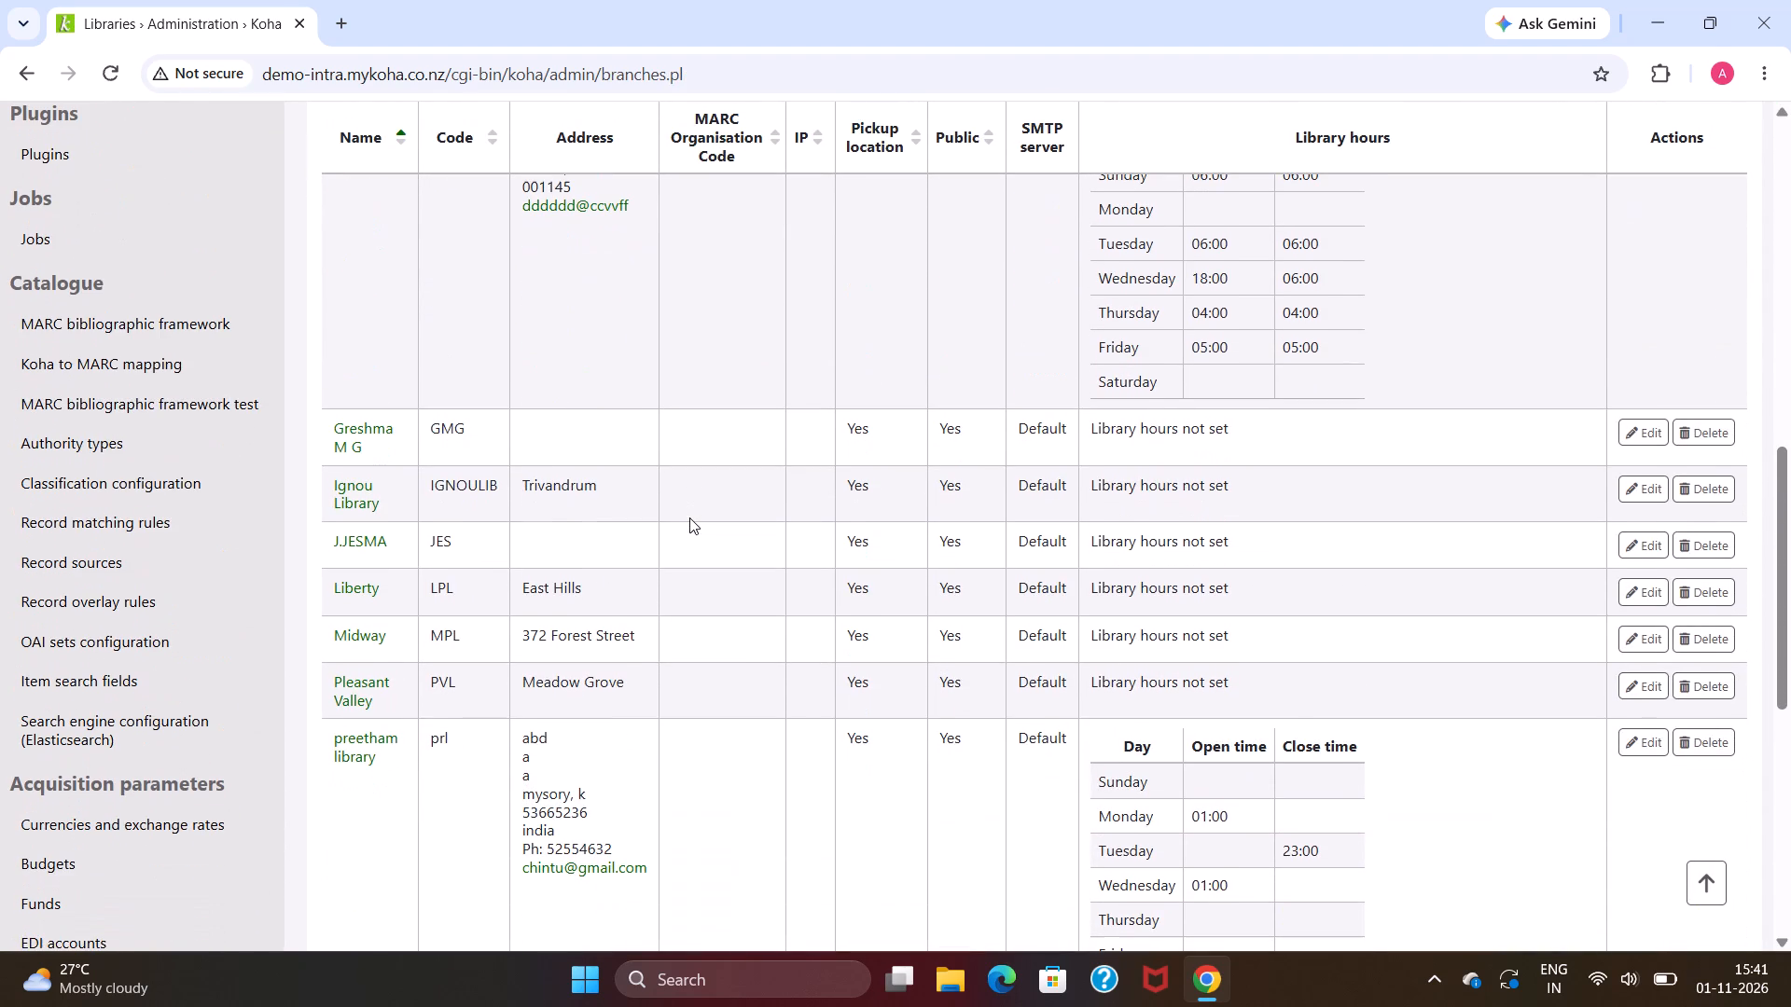
pyautogui.scroll(-3, 689, 517)
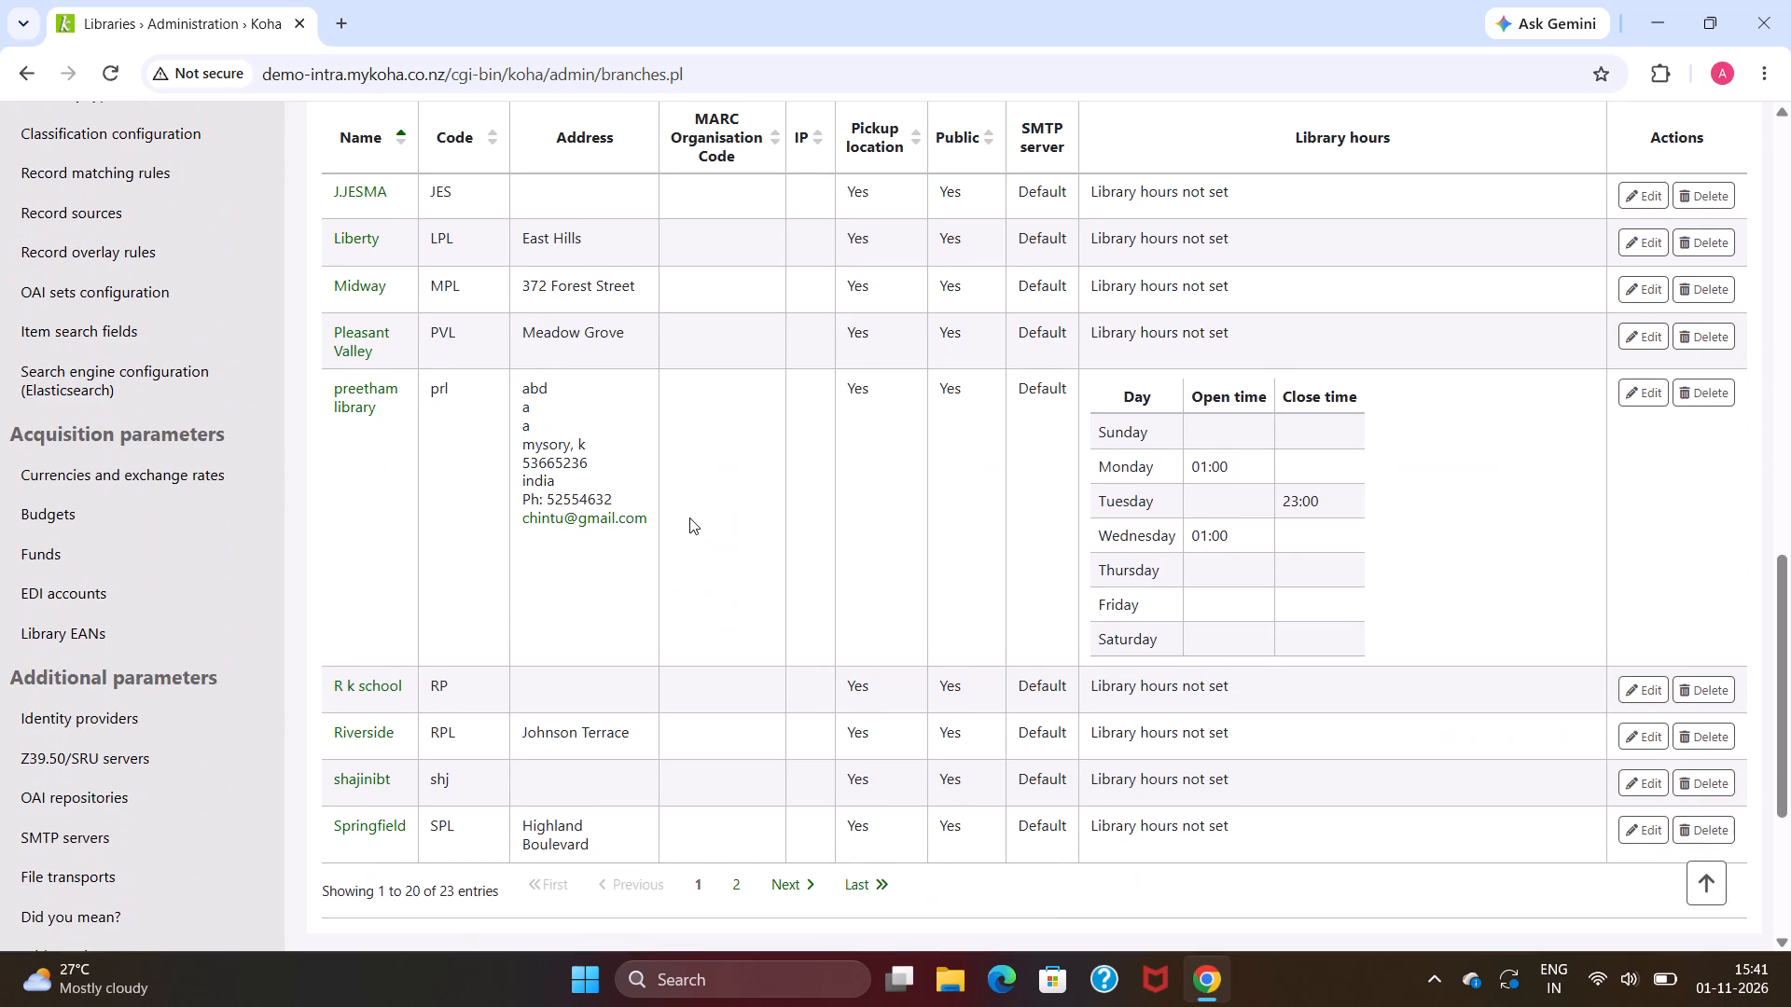
pyautogui.scroll(-2, 689, 517)
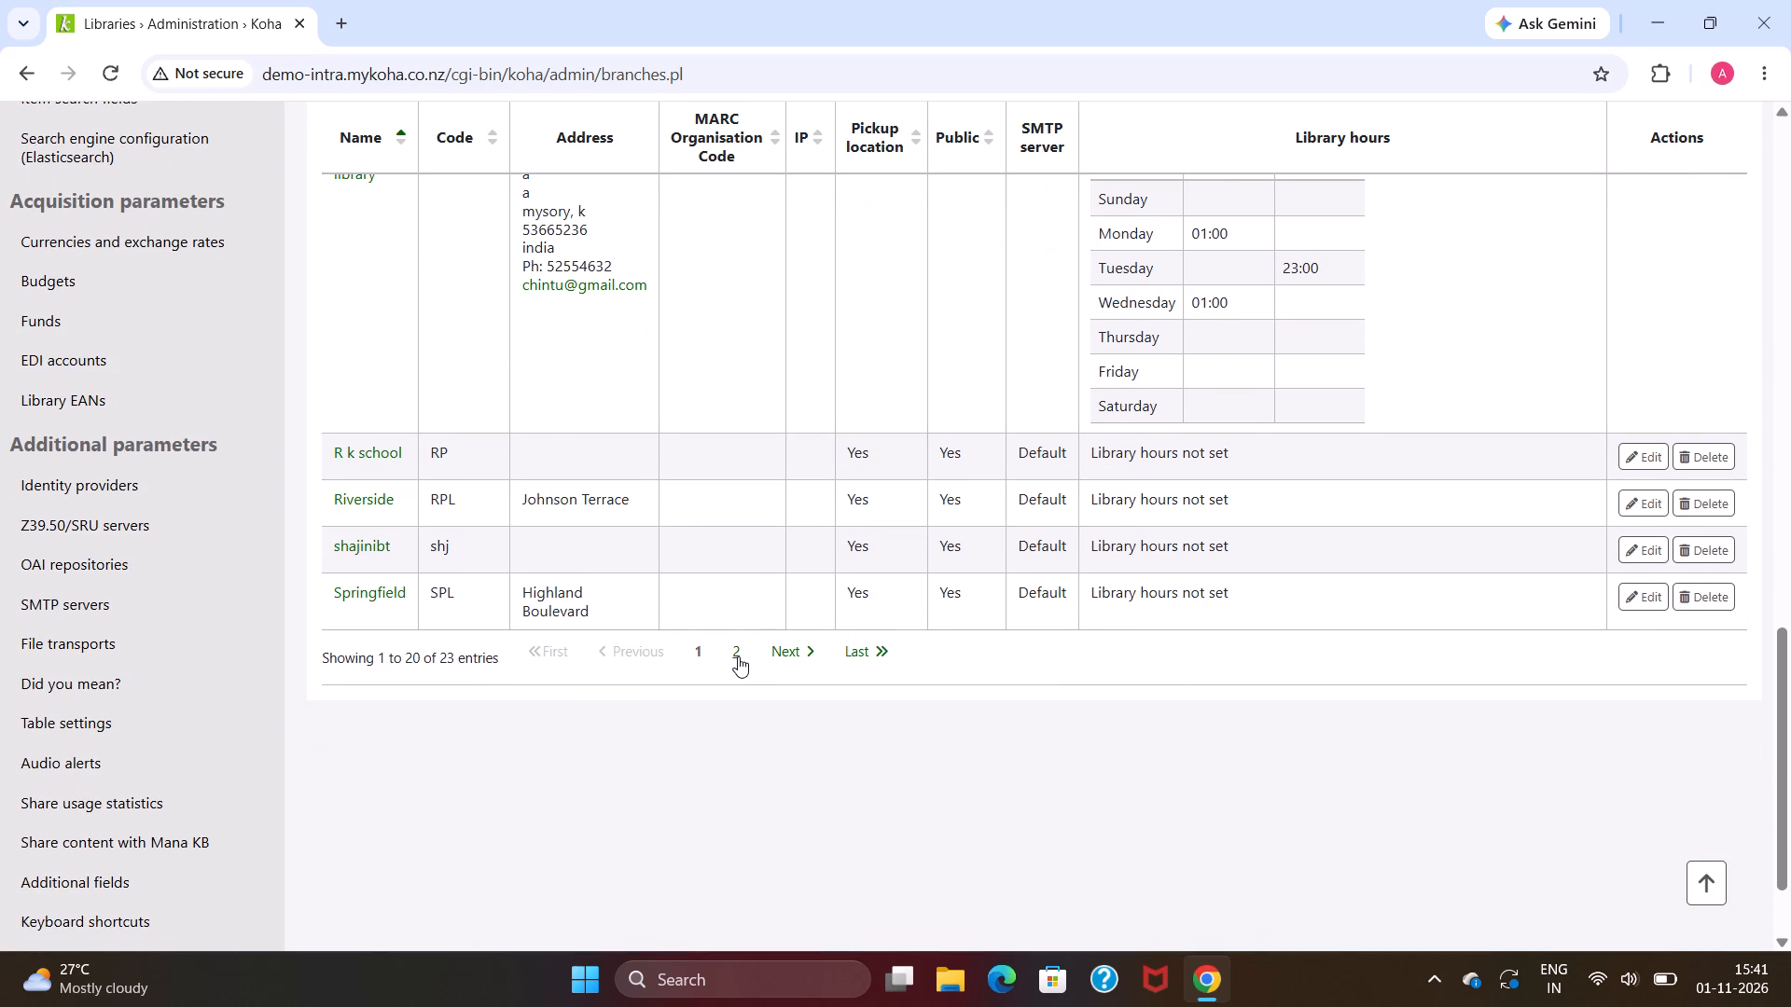
pyautogui.click(738, 656)
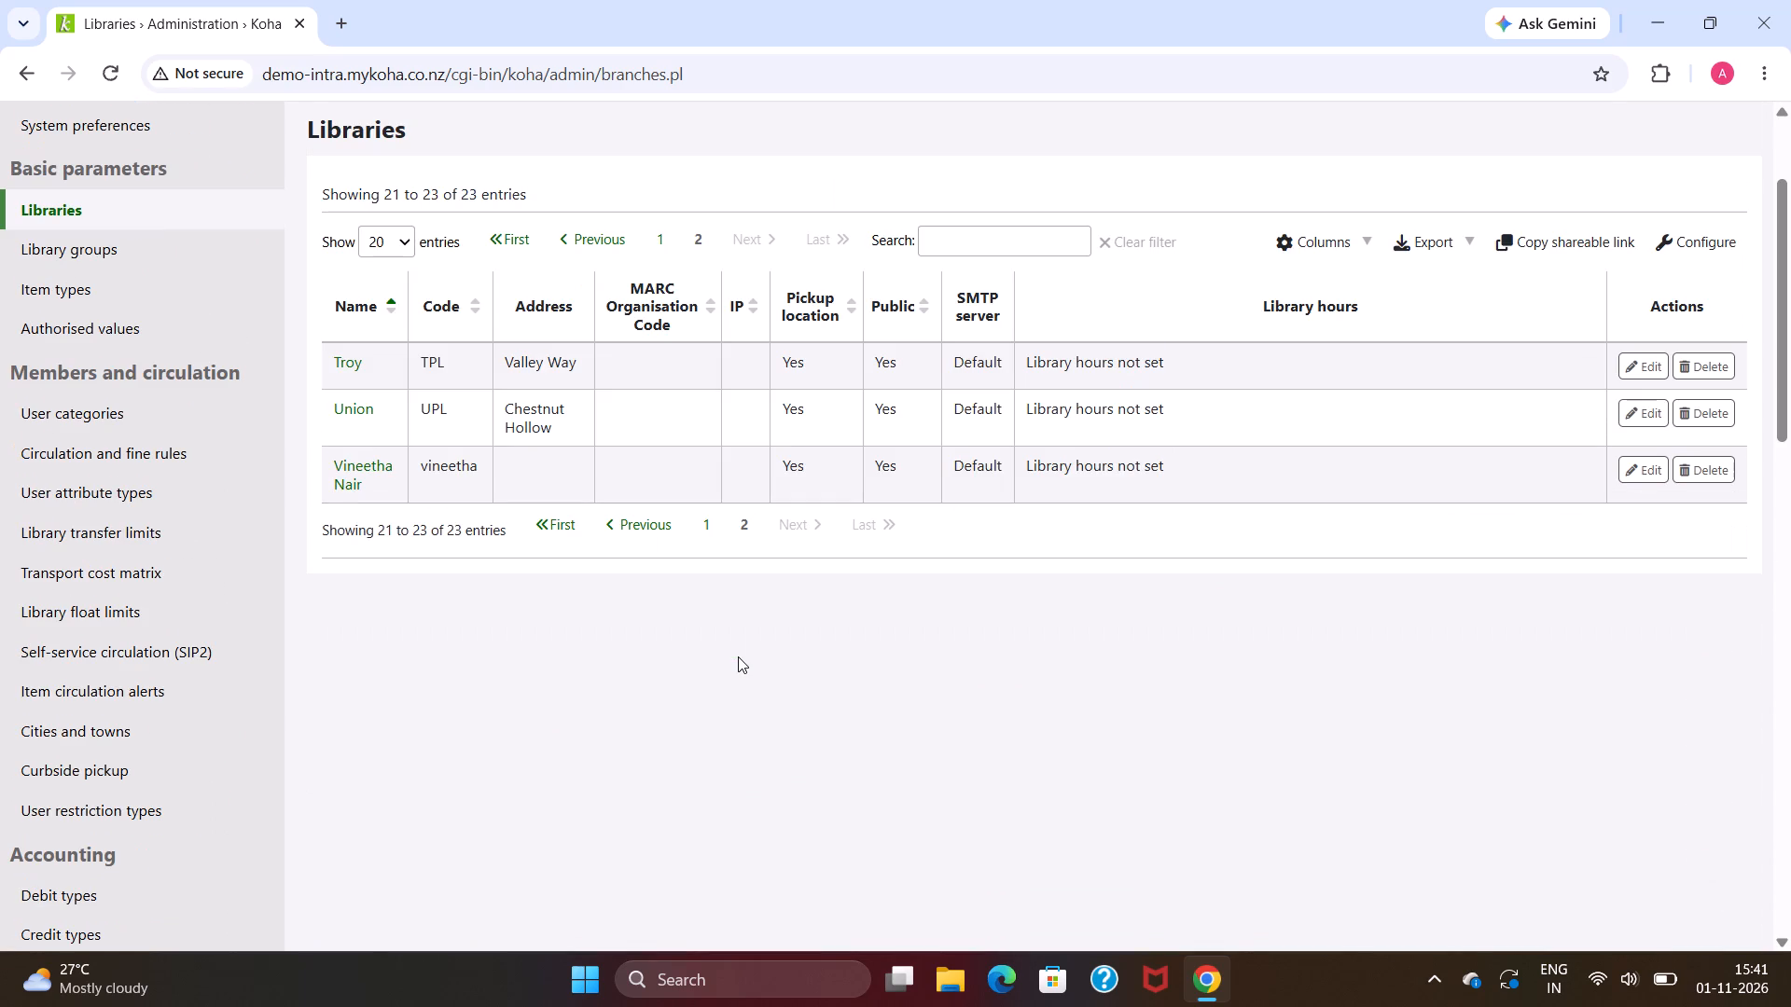
# Go back to the first page of the library list and review its libraries' codes, addresses and opening hours.
pyautogui.click(645, 530)
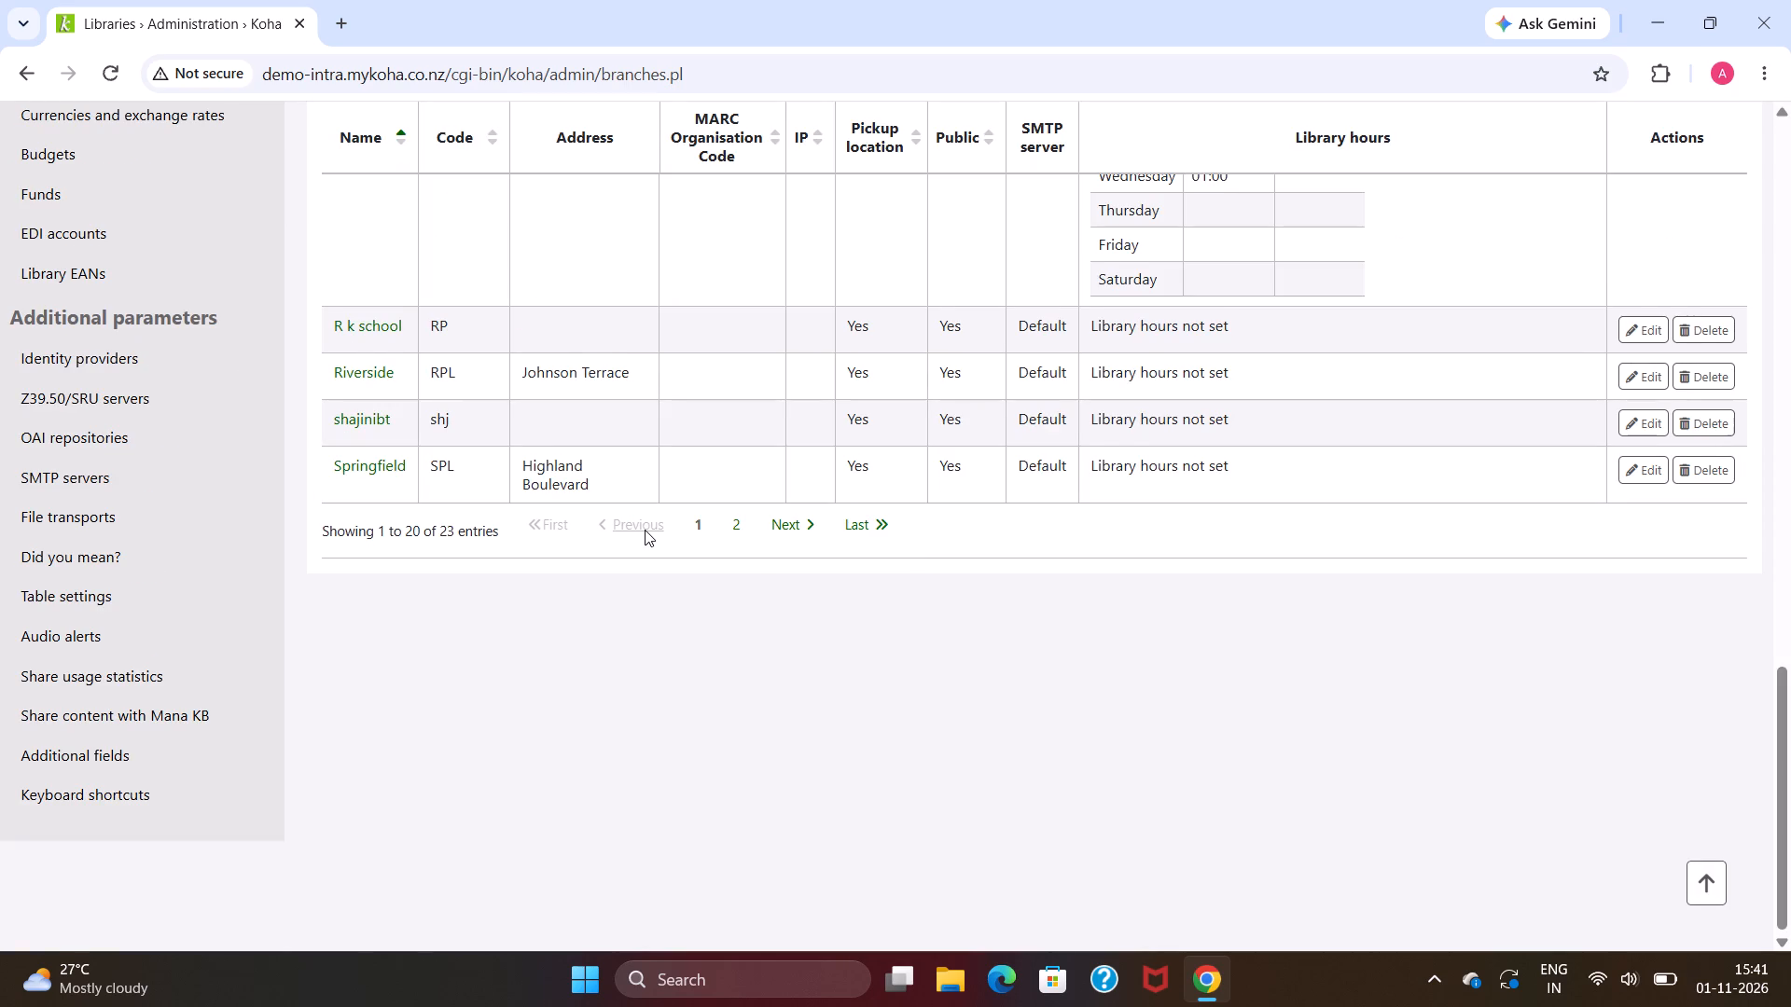
pyautogui.scroll(5, 645, 530)
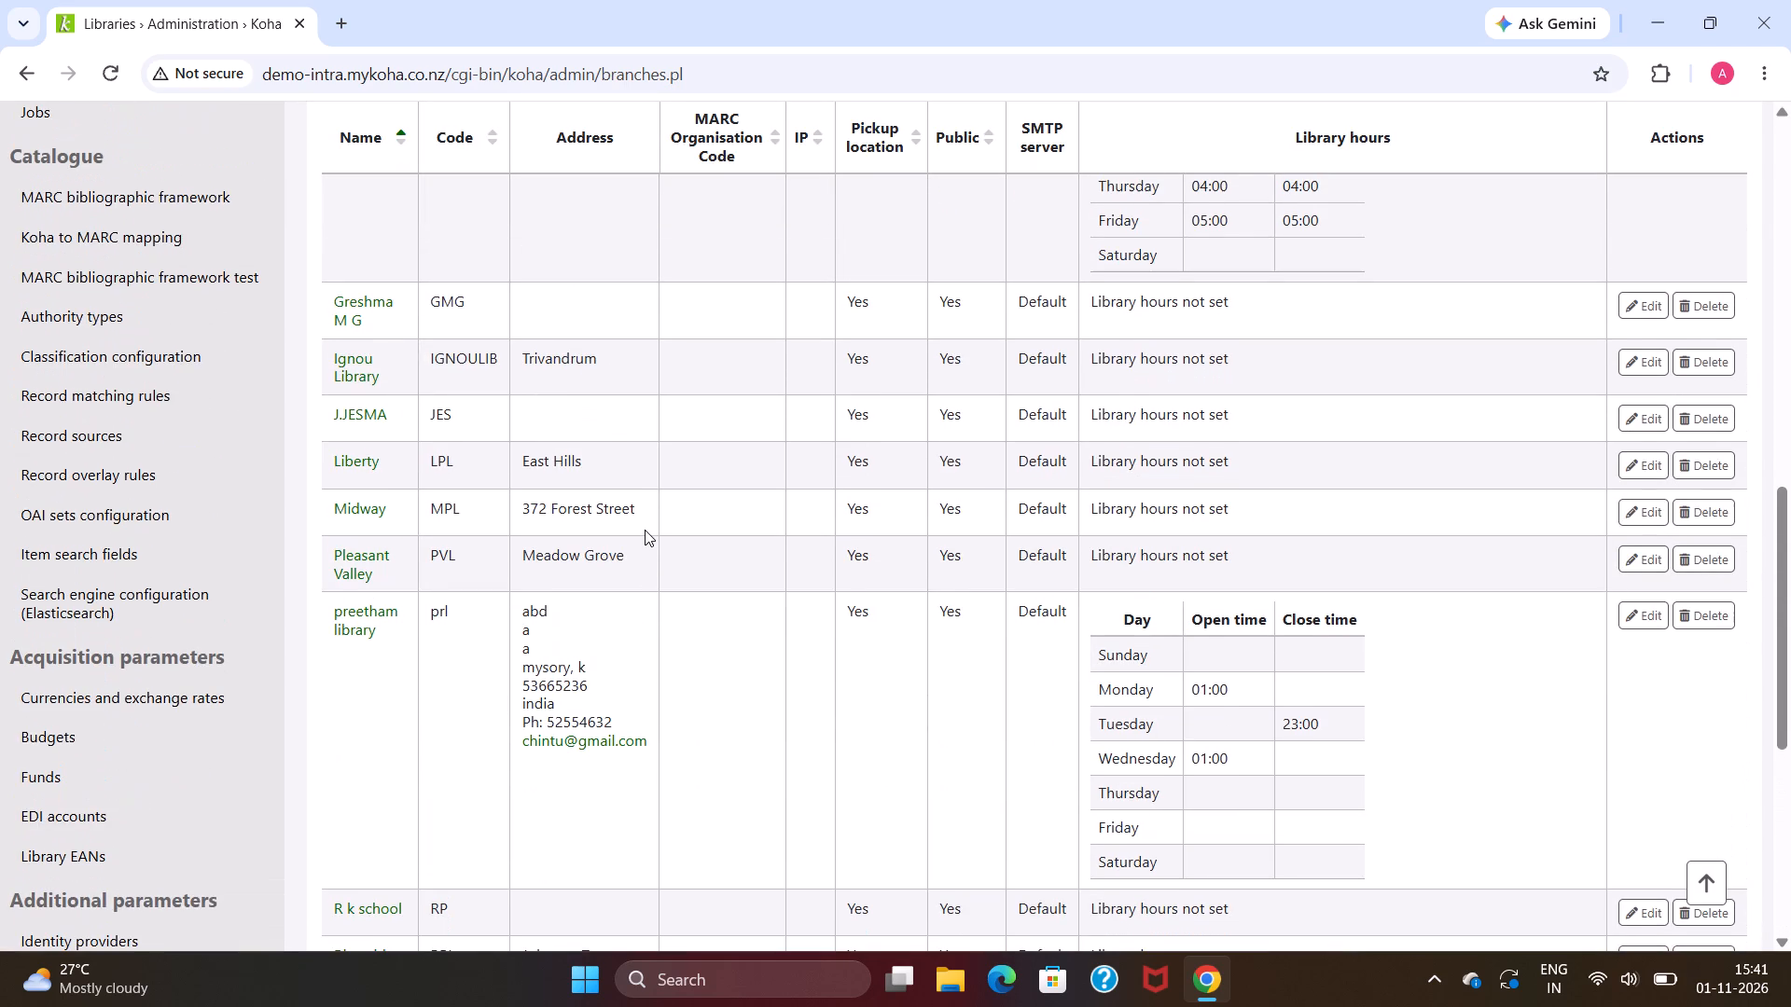
pyautogui.scroll(3, 645, 530)
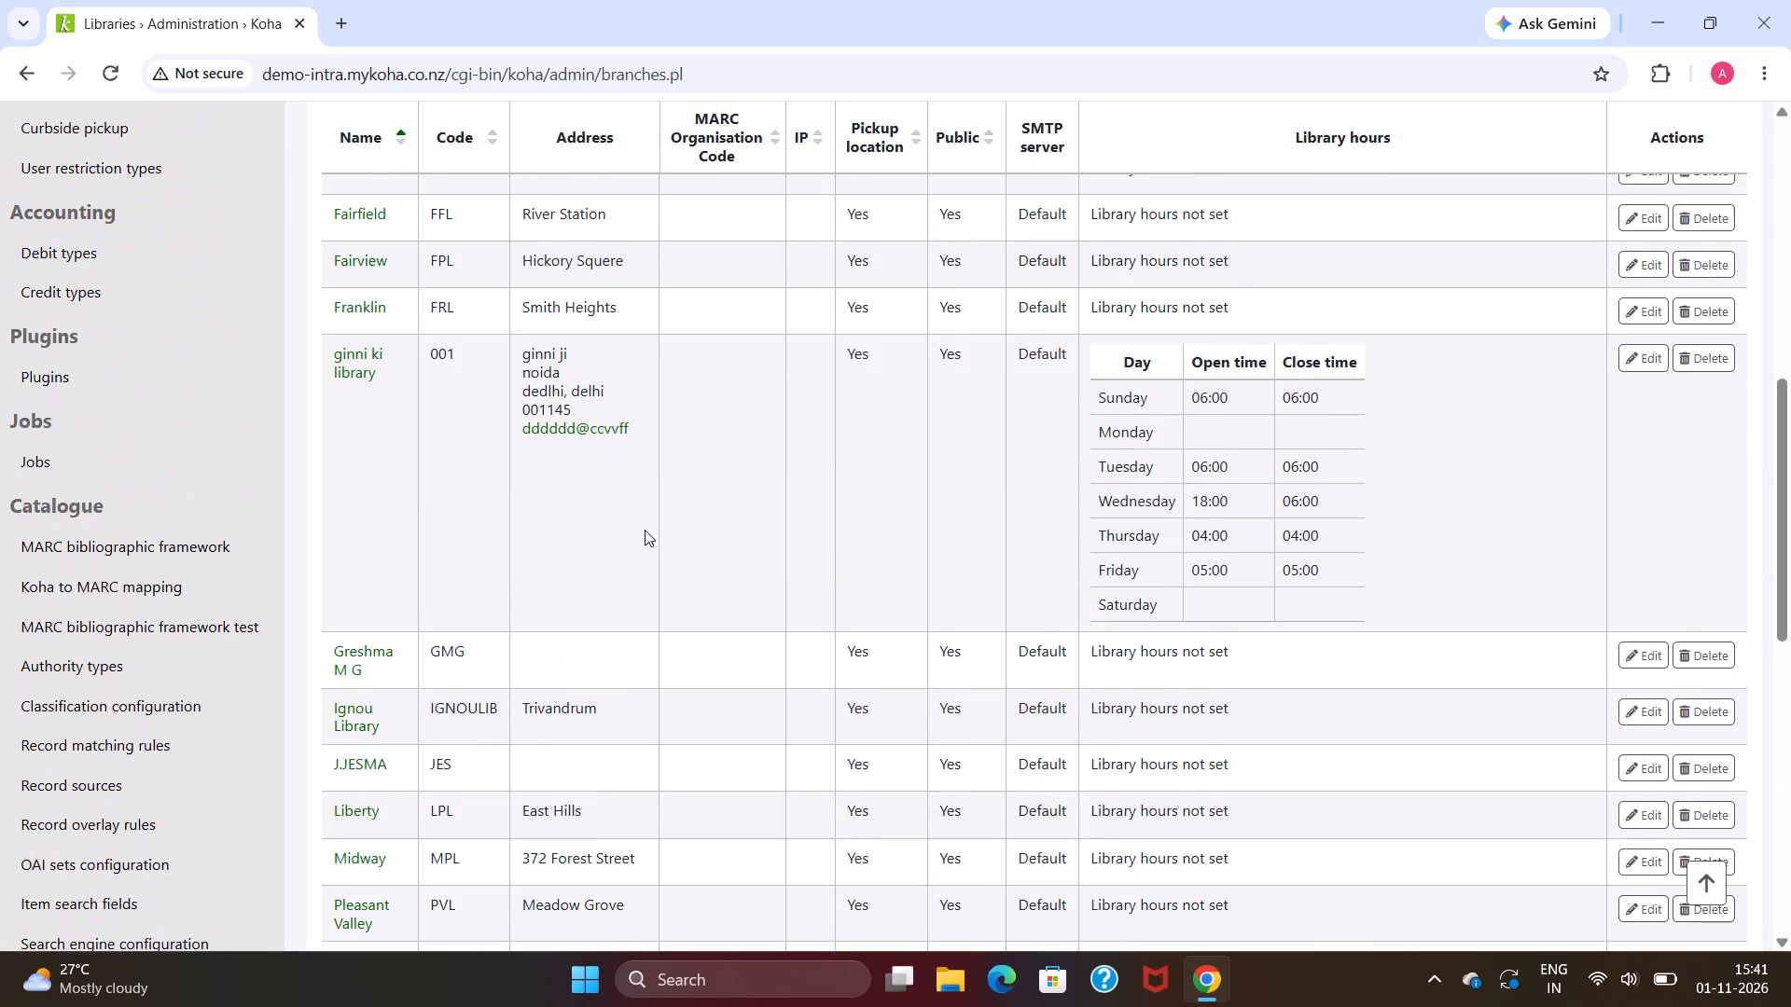
pyautogui.scroll(7, 645, 530)
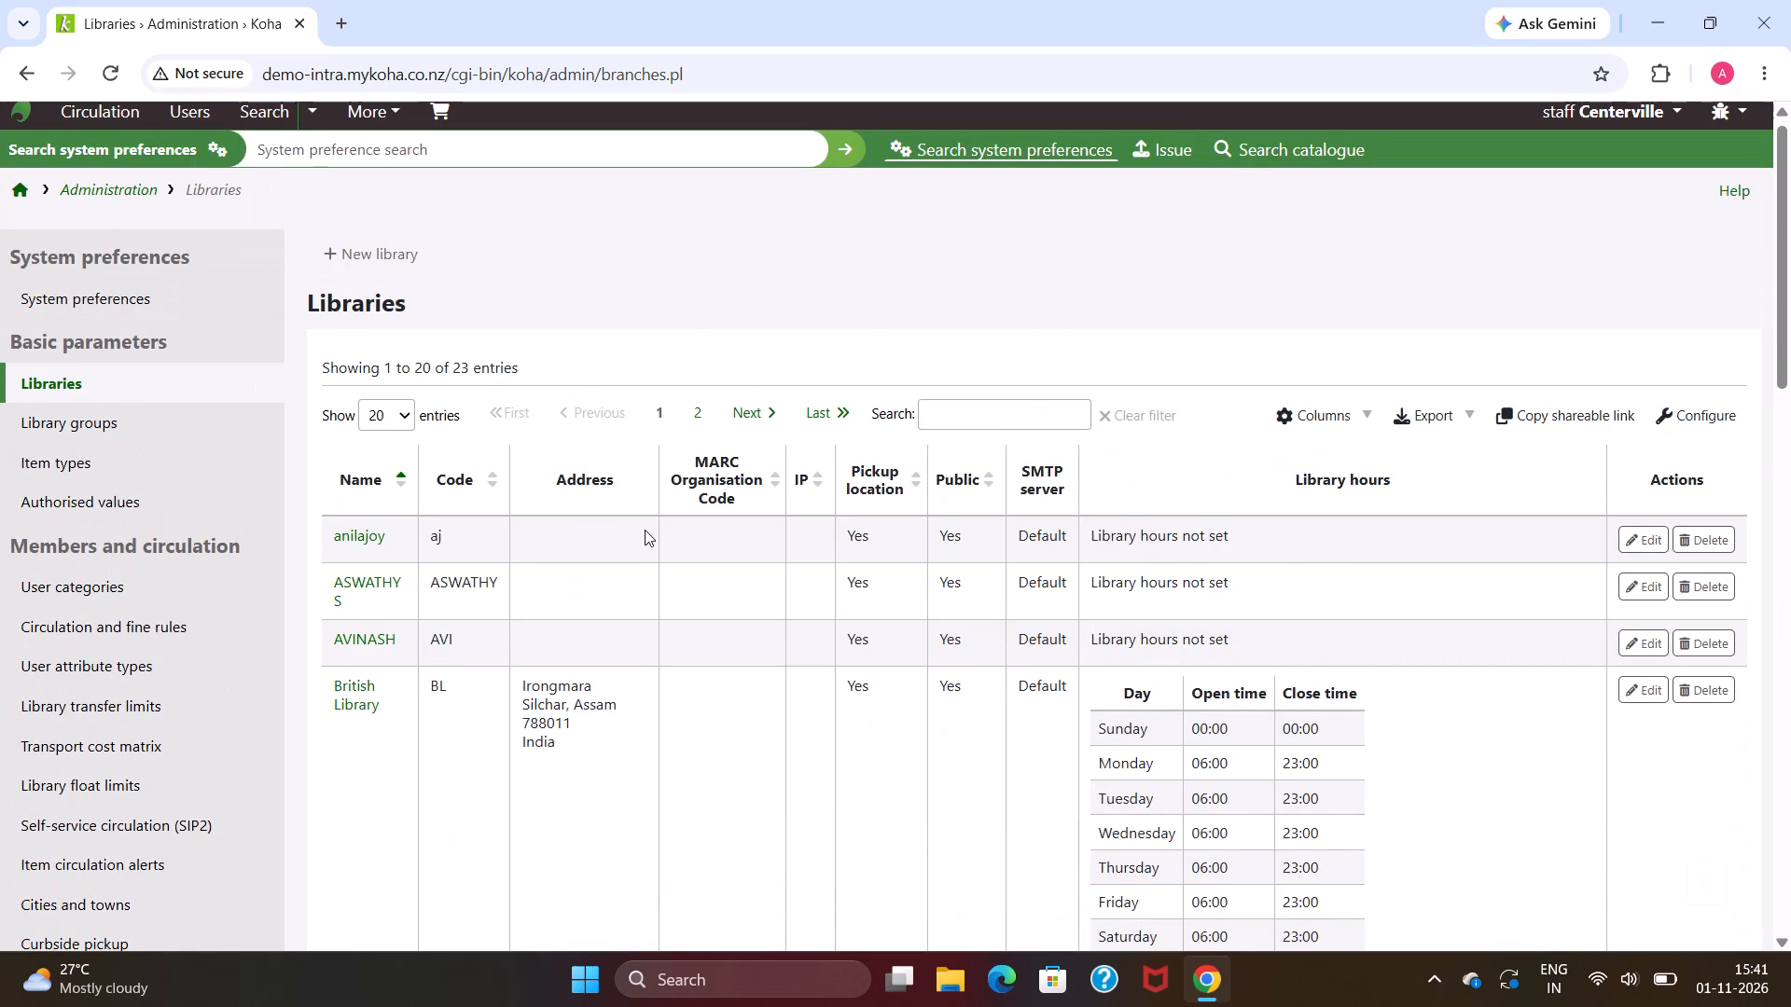
pyautogui.scroll(1, 645, 530)
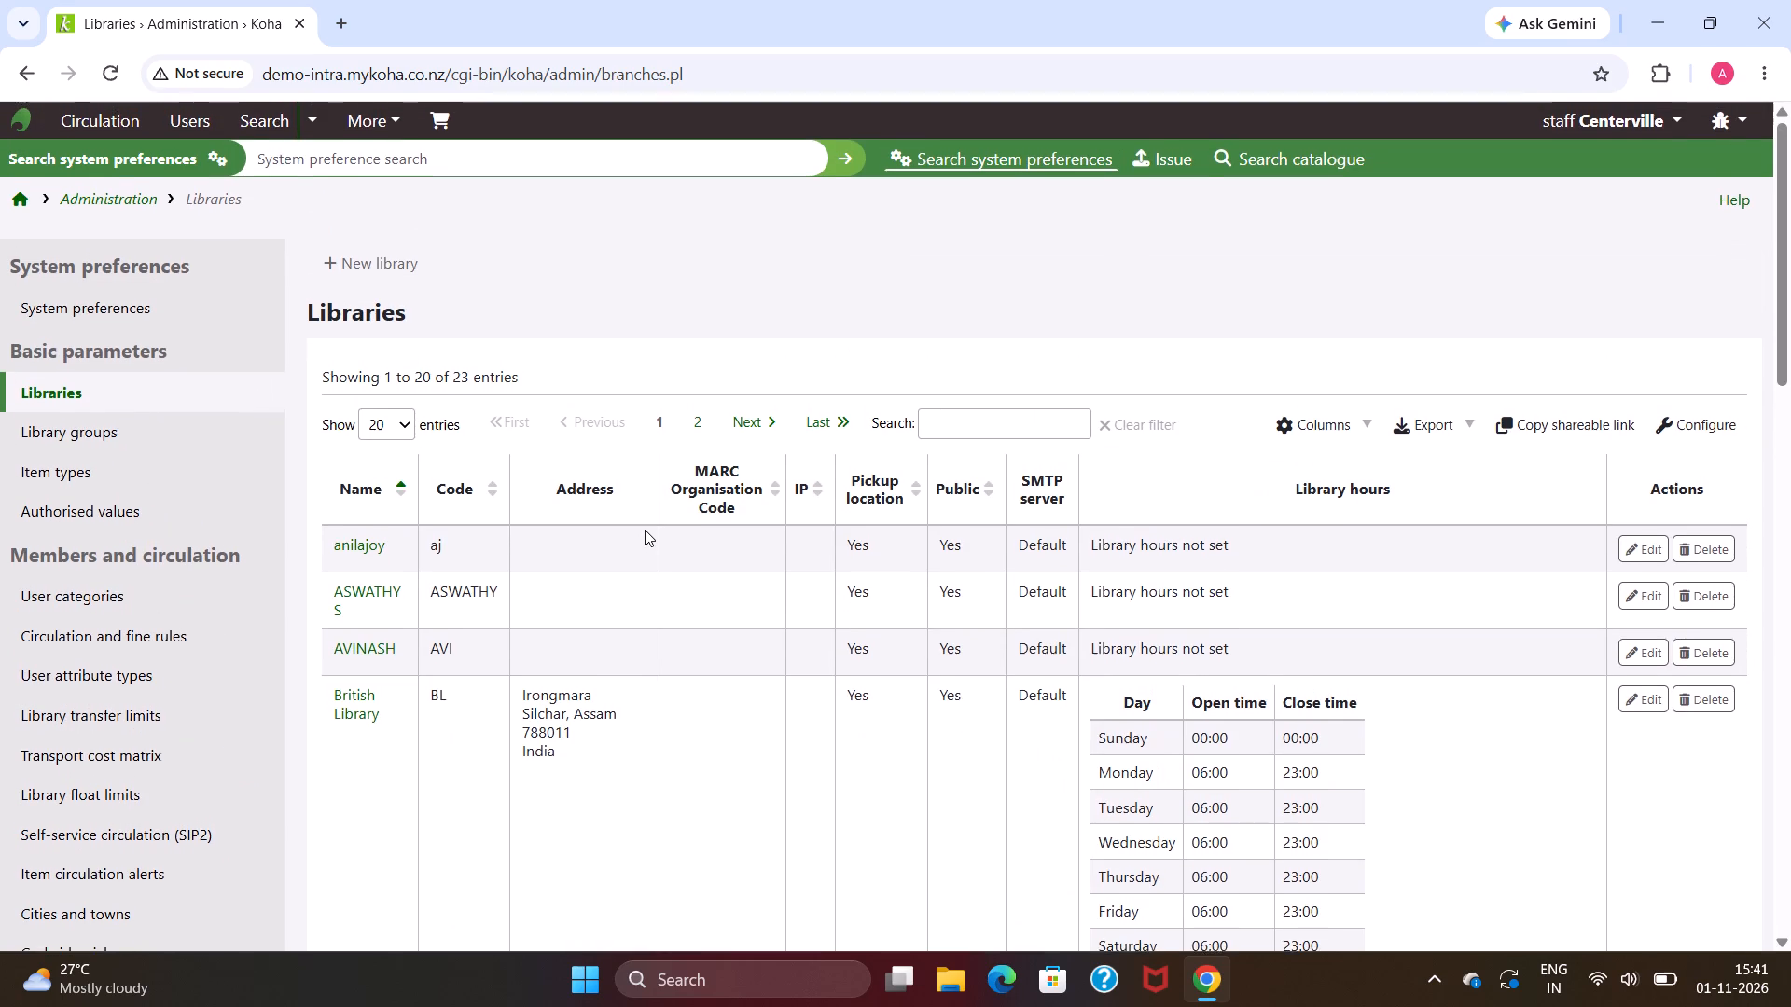
pyautogui.scroll(-5, 645, 530)
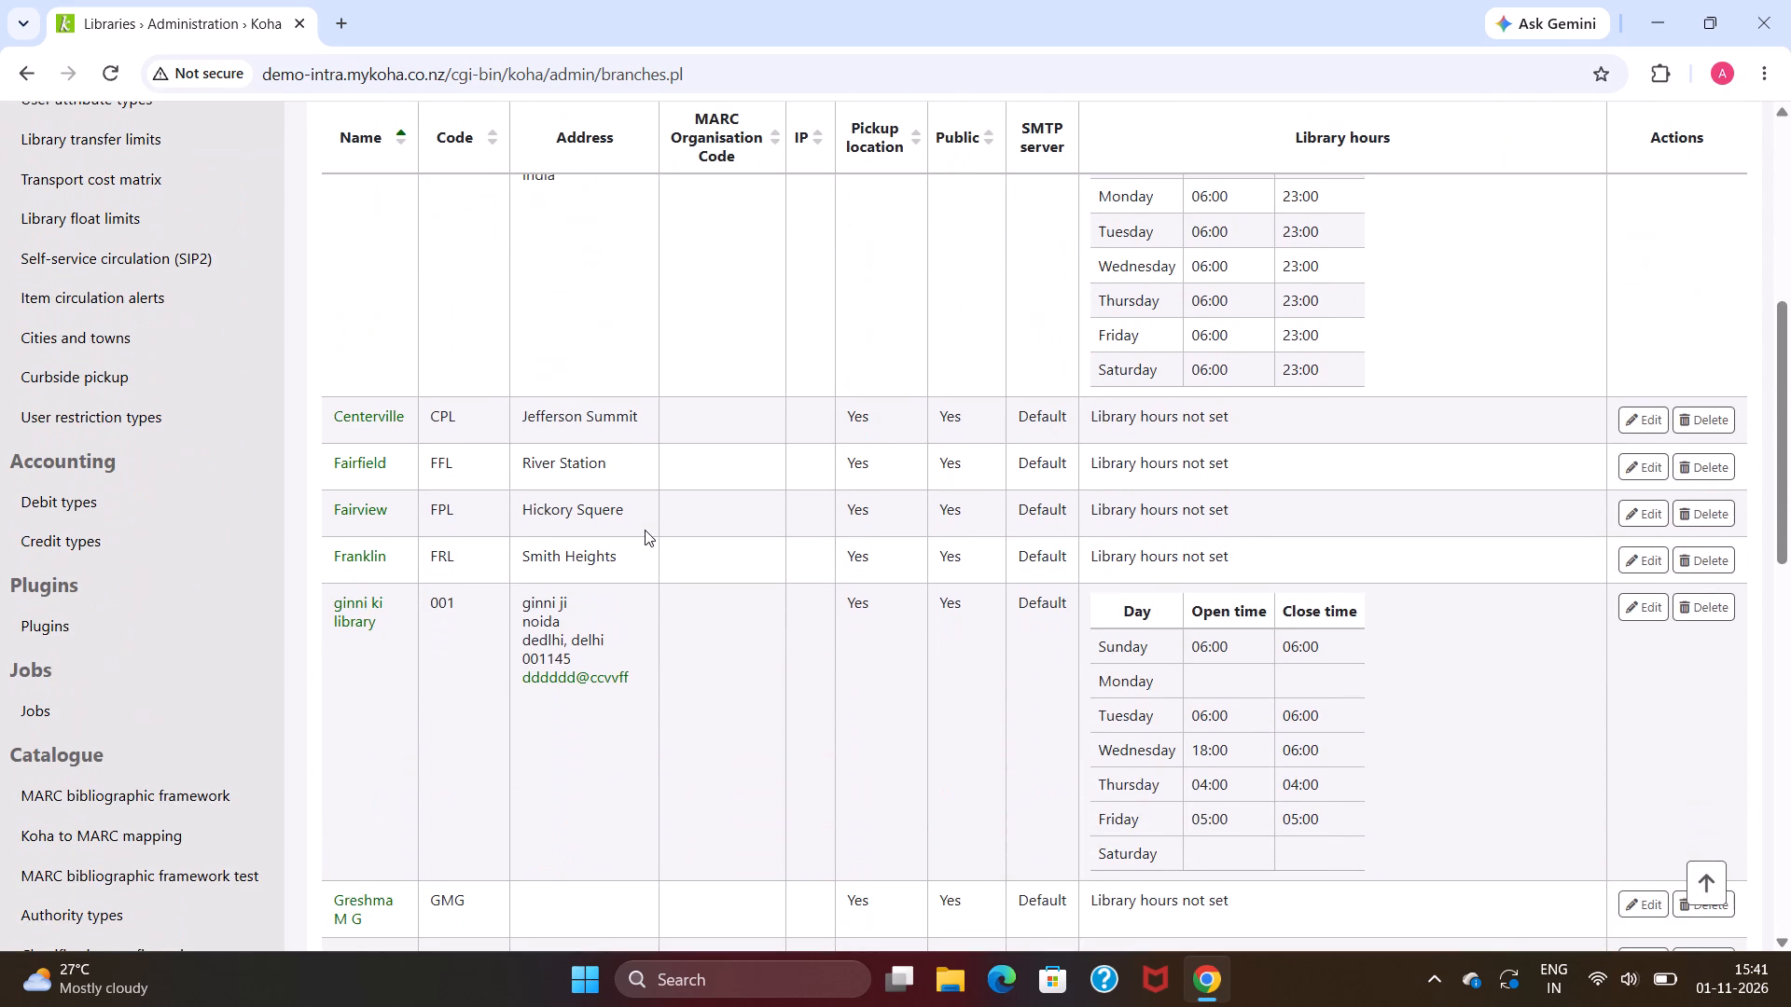
pyautogui.scroll(-3, 644, 530)
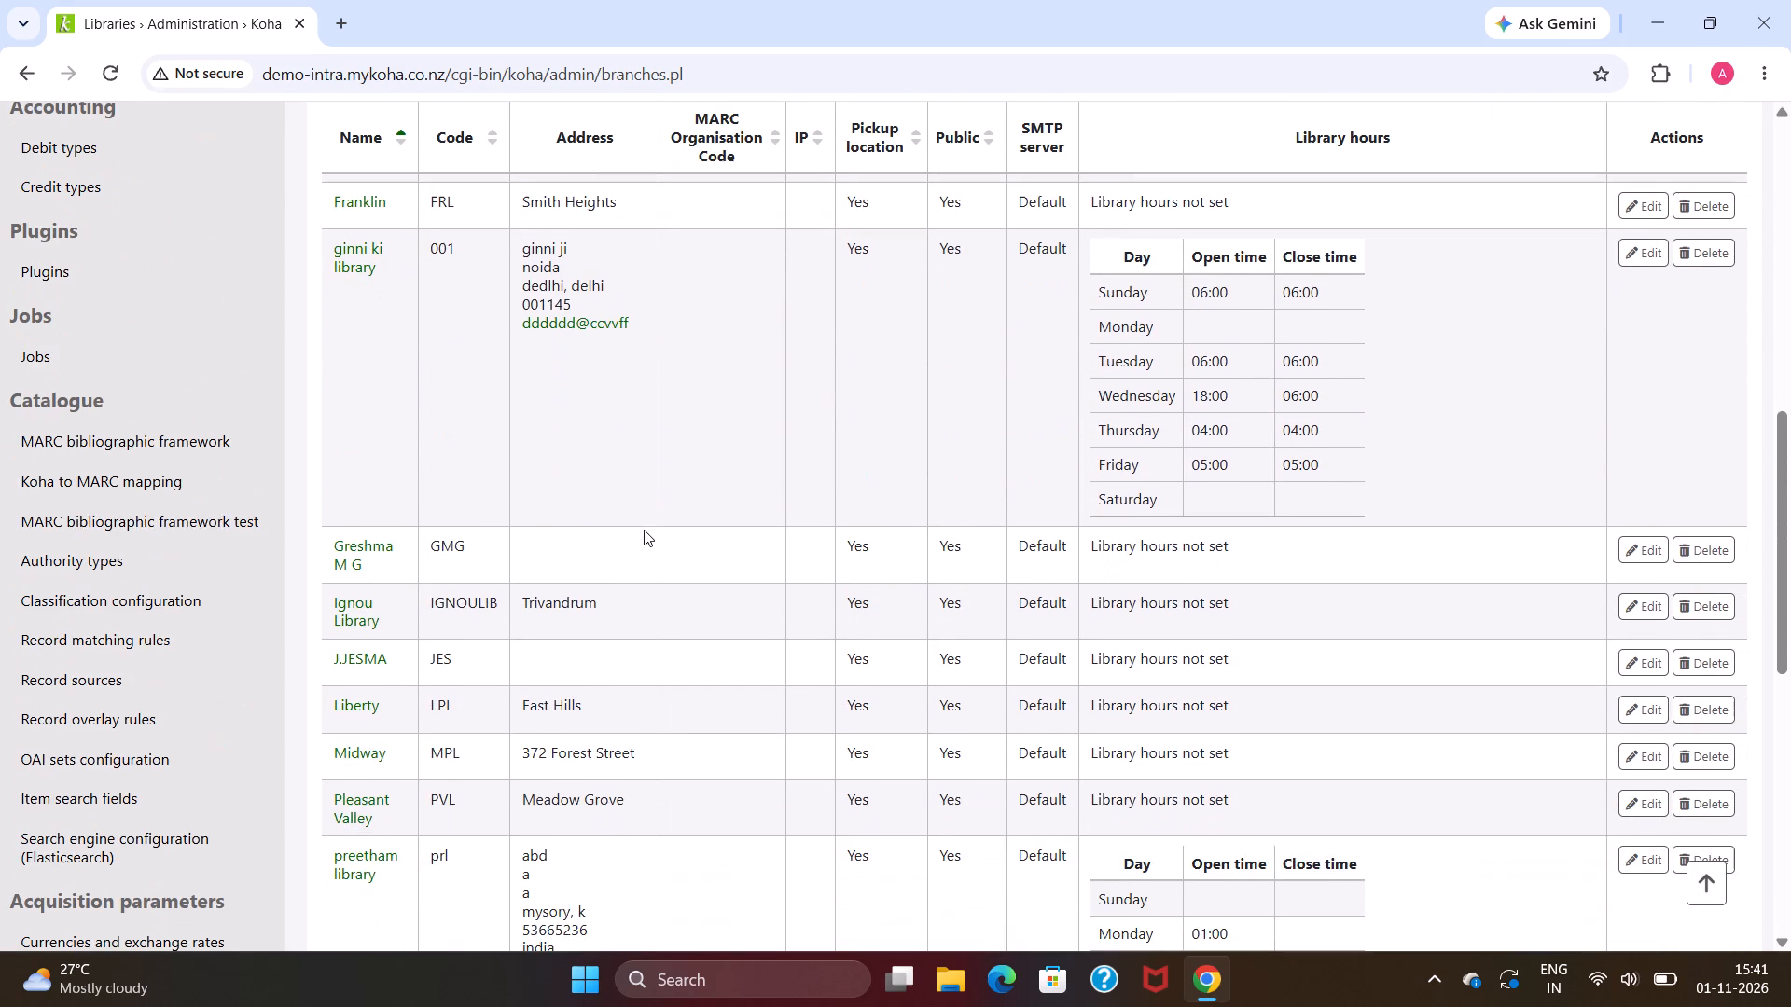
pyautogui.scroll(-7, 644, 530)
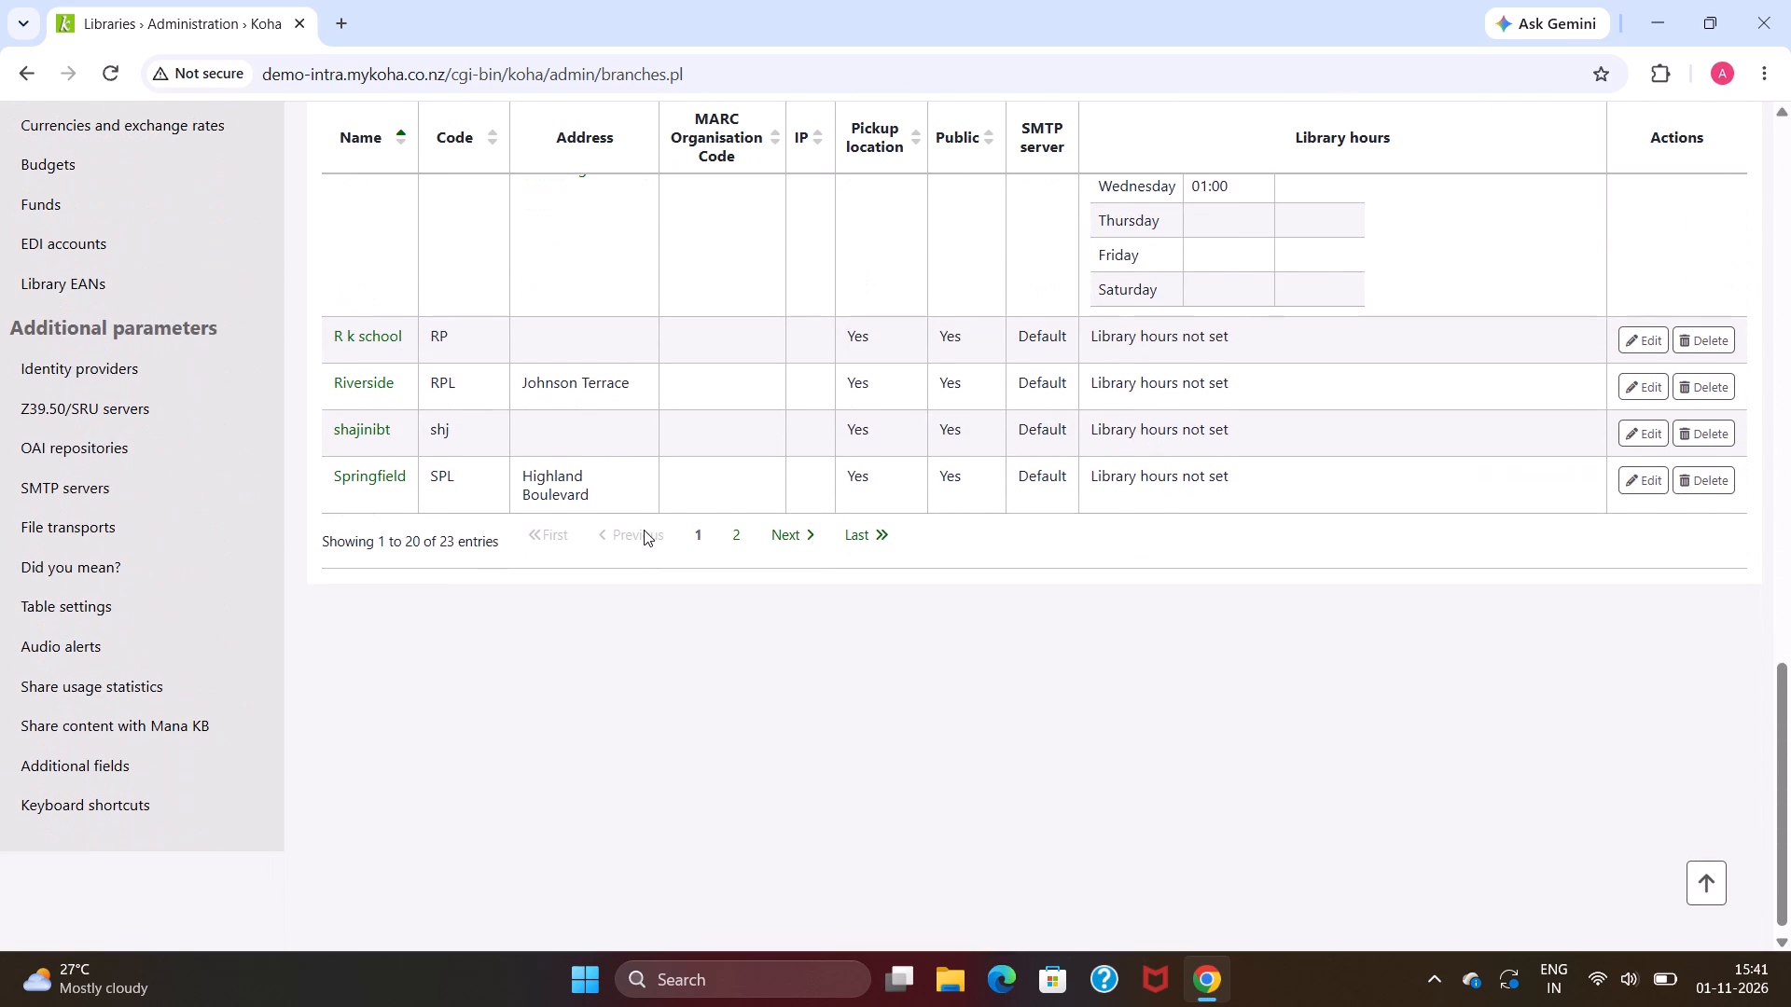
pyautogui.scroll(9, 644, 530)
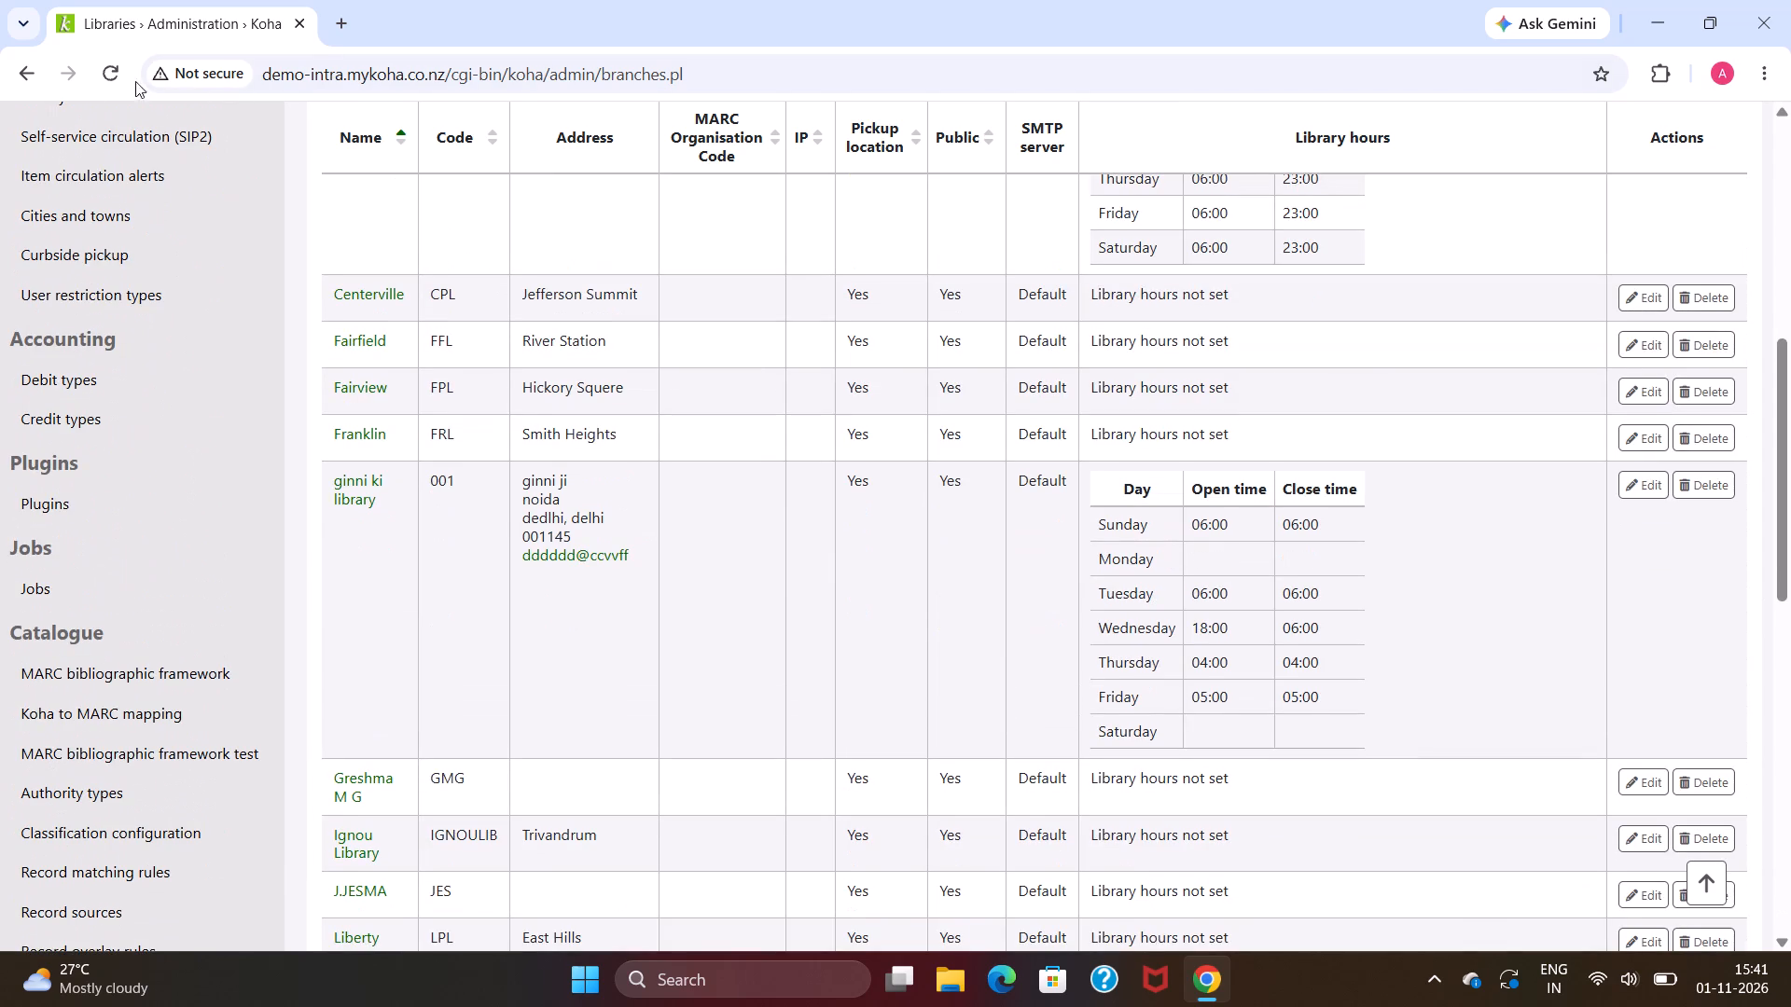
# Go back to the Library groups page and look through the administration categories from Basic parameters to Additional parameters.
pyautogui.click(30, 86)
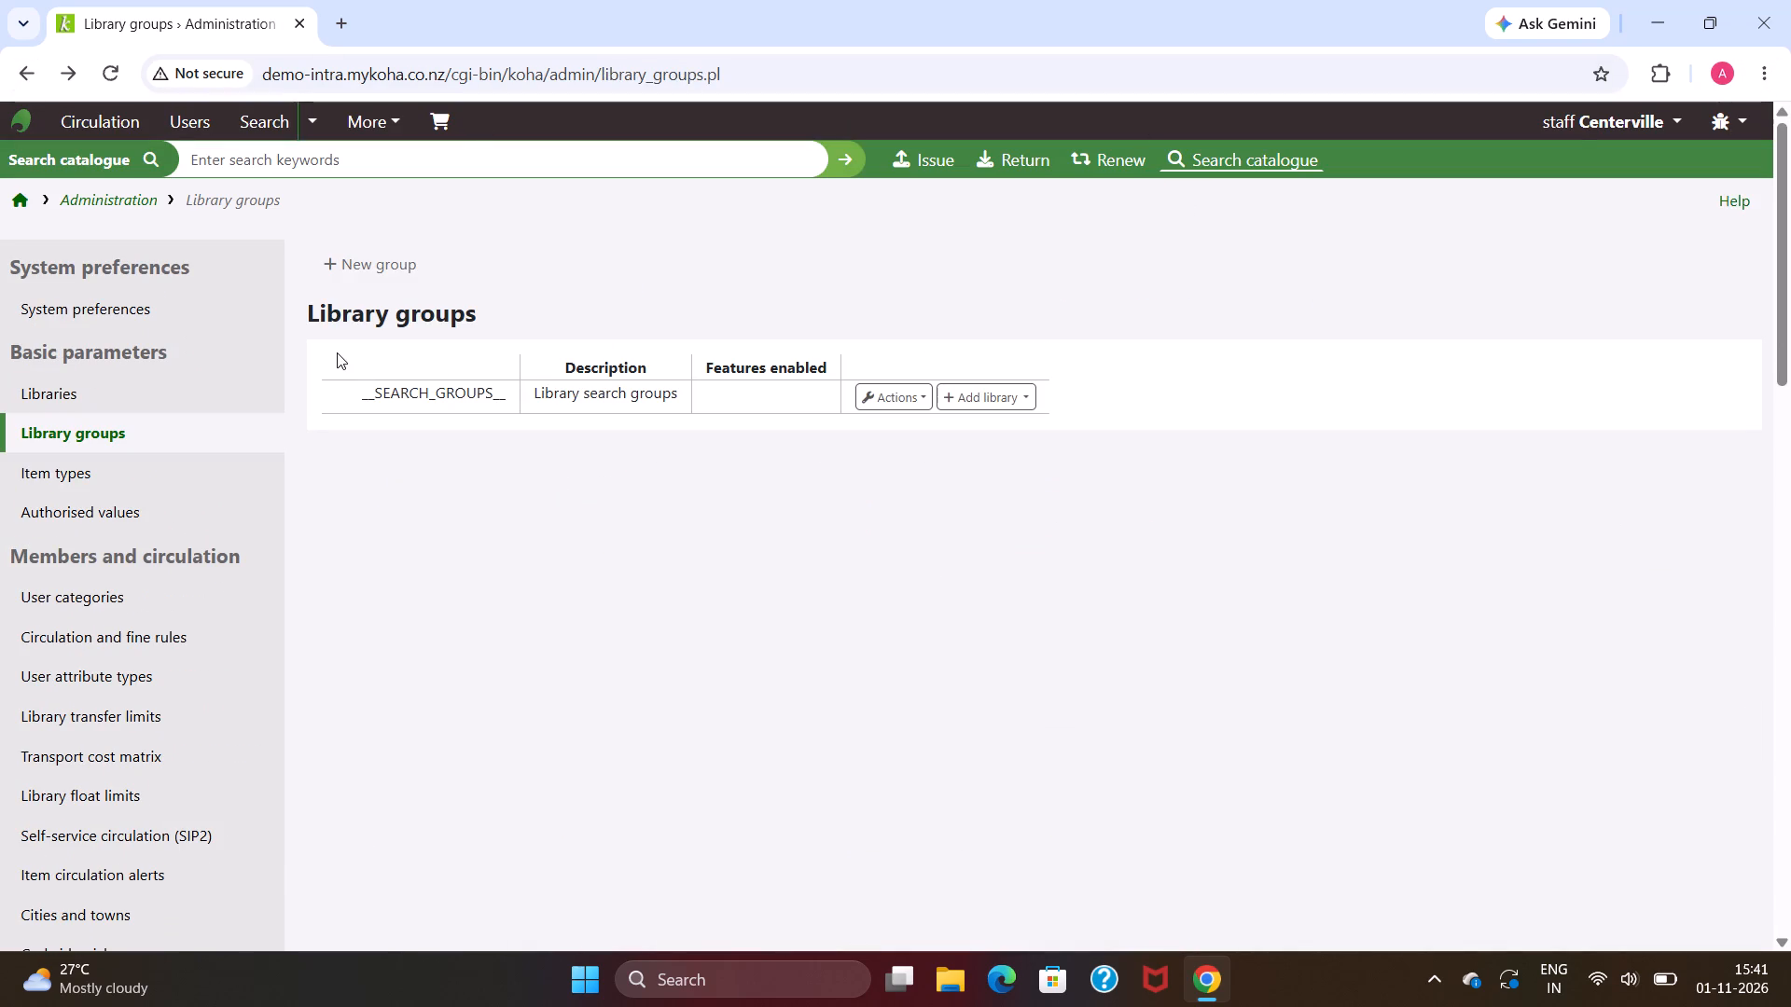
pyautogui.scroll(-3, 240, 538)
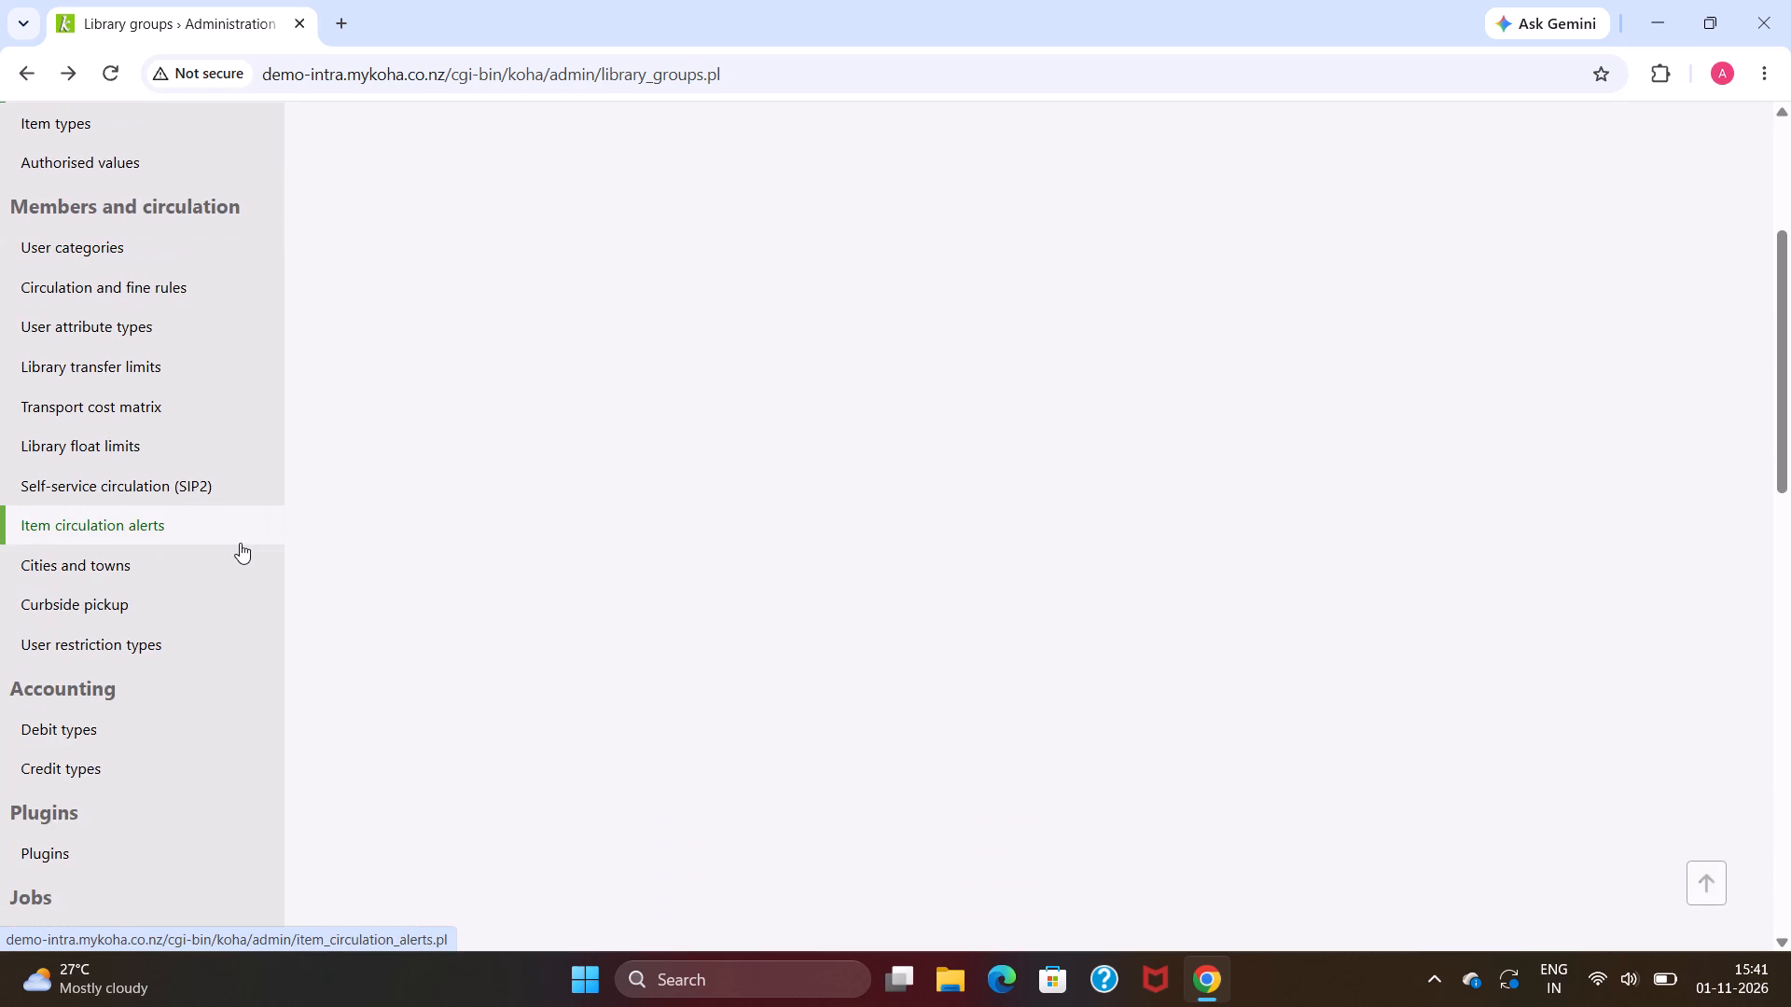
pyautogui.scroll(-8, 240, 543)
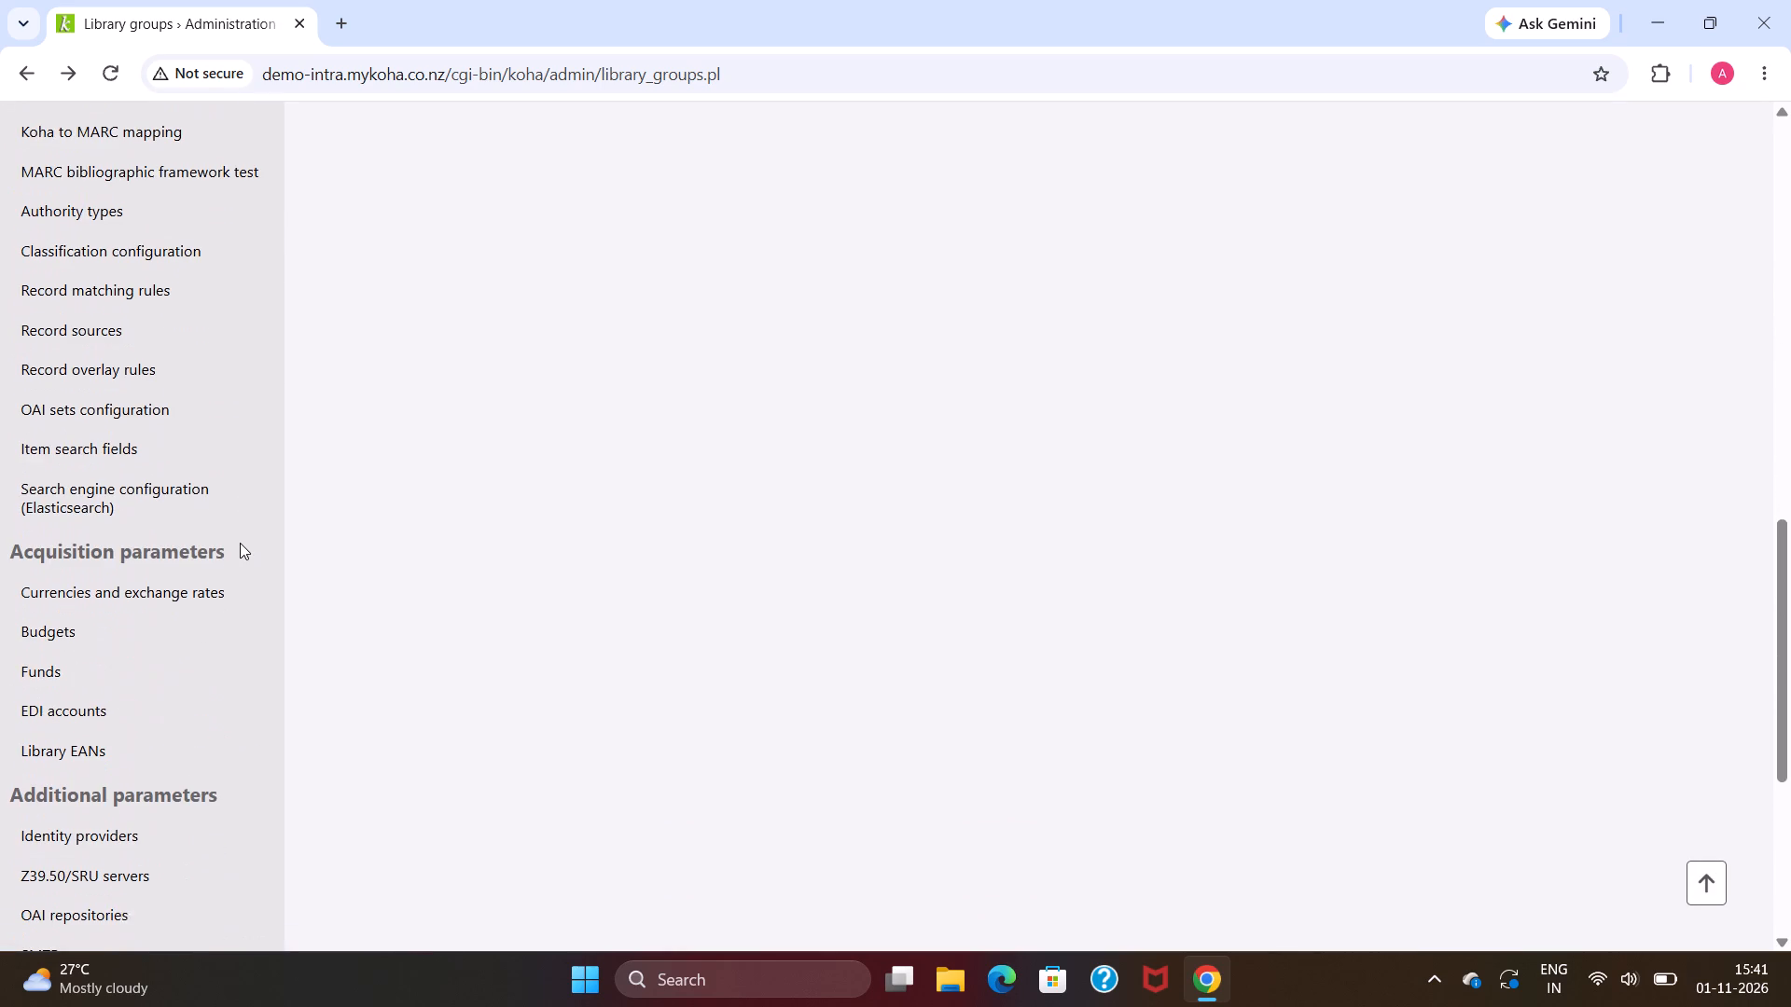
pyautogui.scroll(-1, 240, 543)
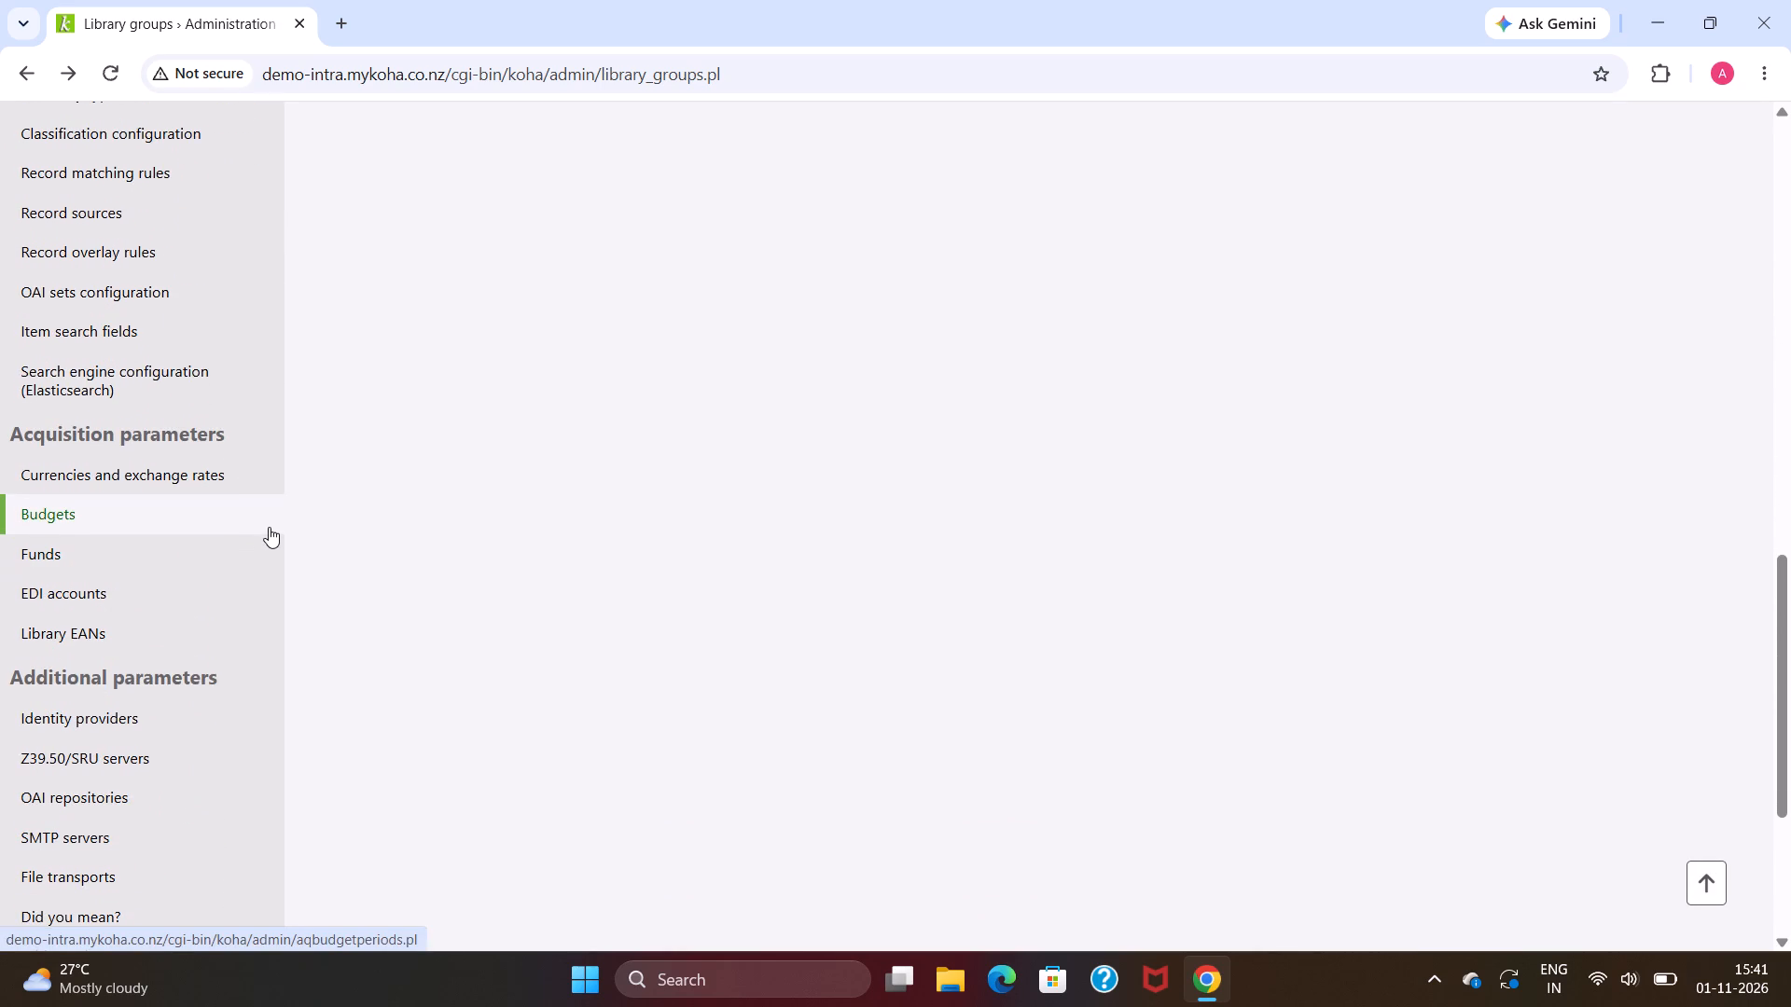
pyautogui.scroll(-4, 269, 527)
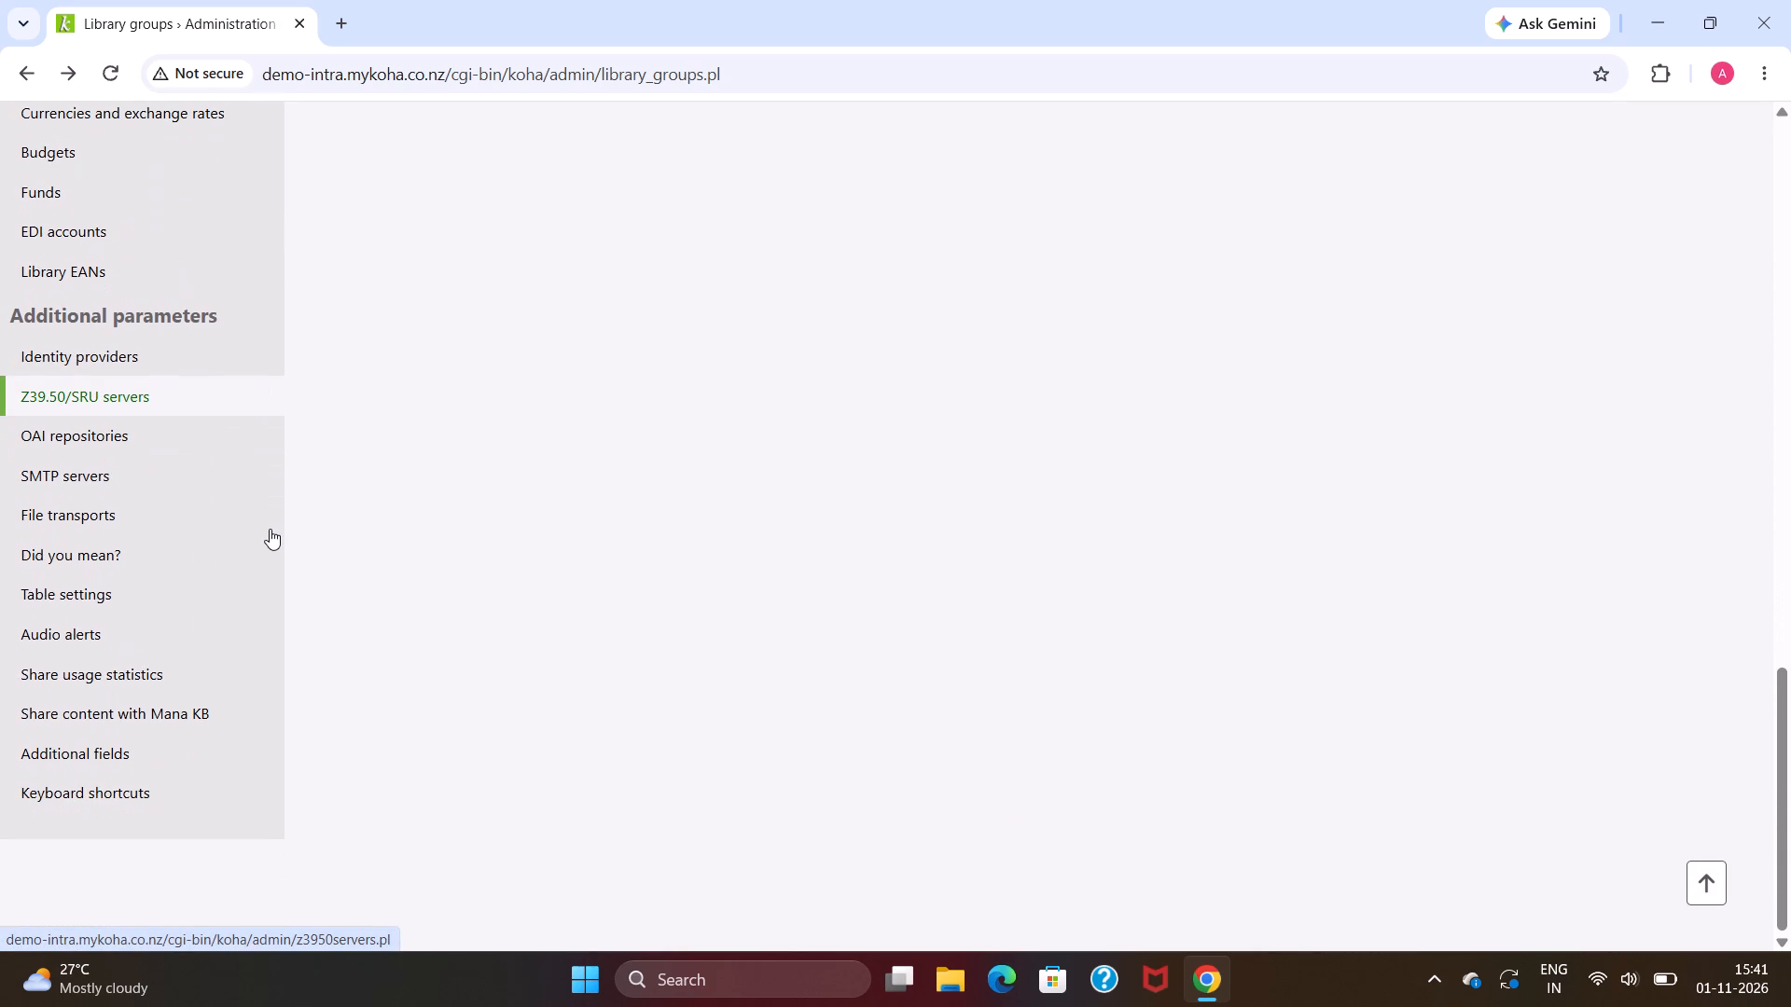
pyautogui.scroll(-2, 270, 529)
pyautogui.scroll(10, 270, 529)
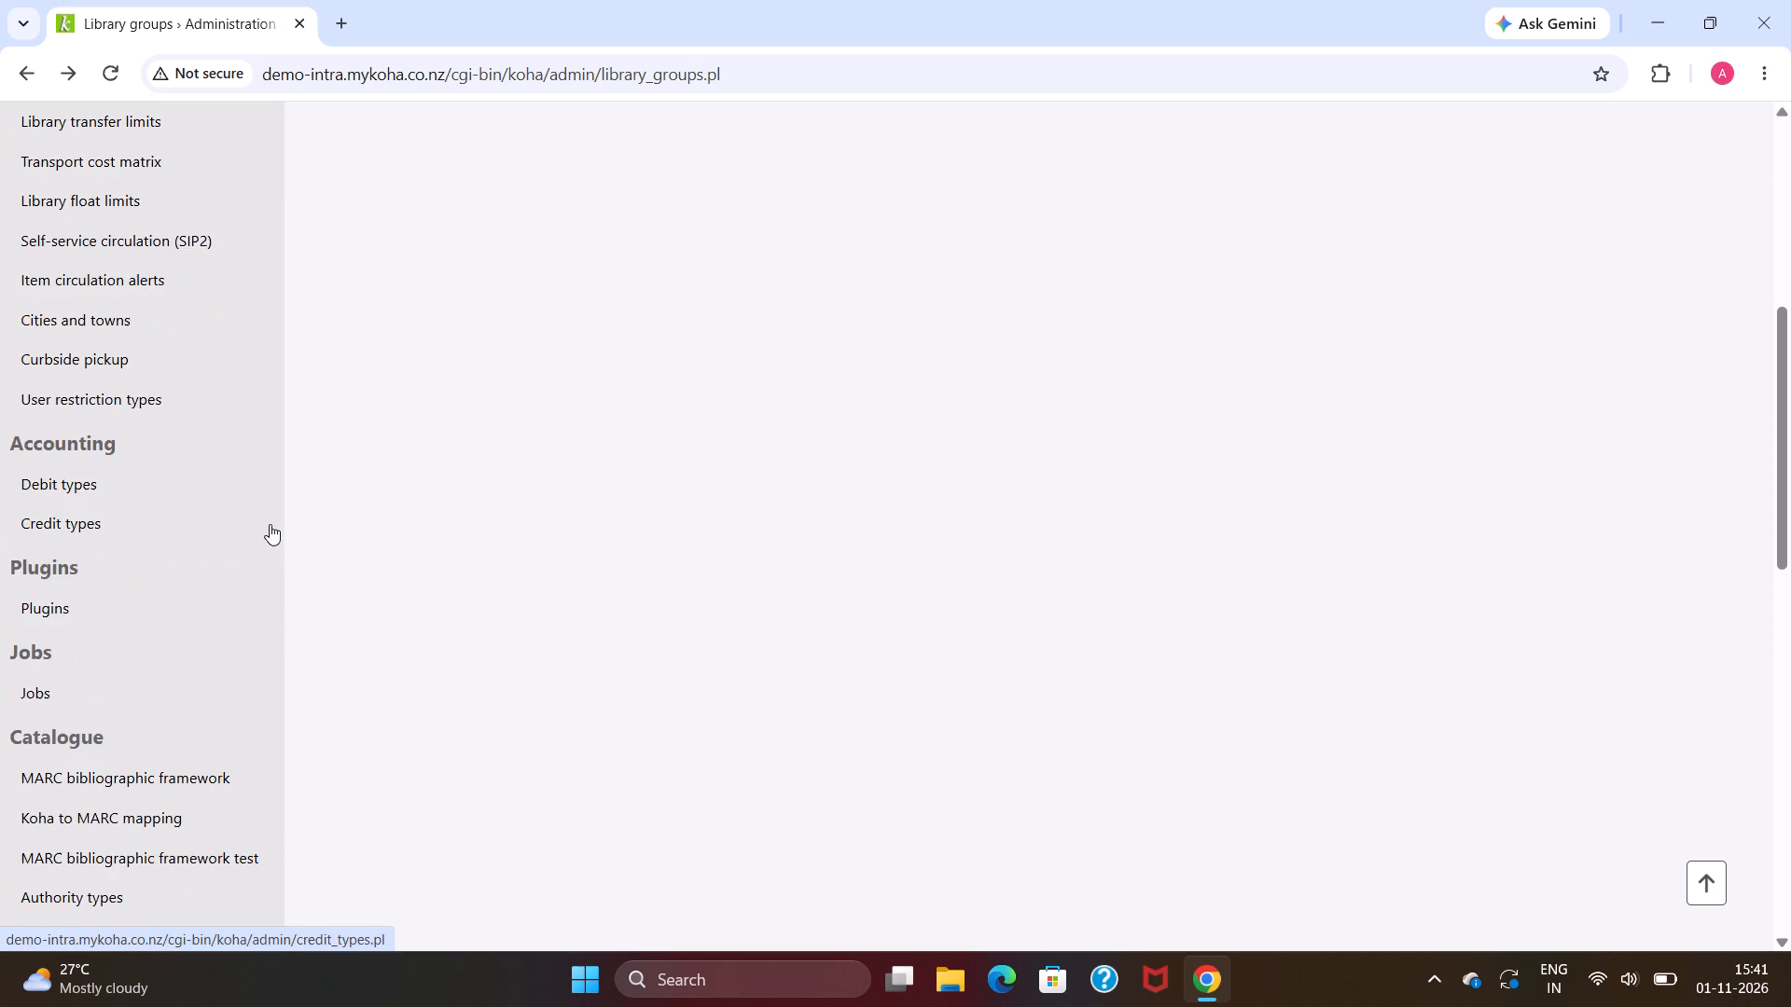
pyautogui.scroll(11, 270, 524)
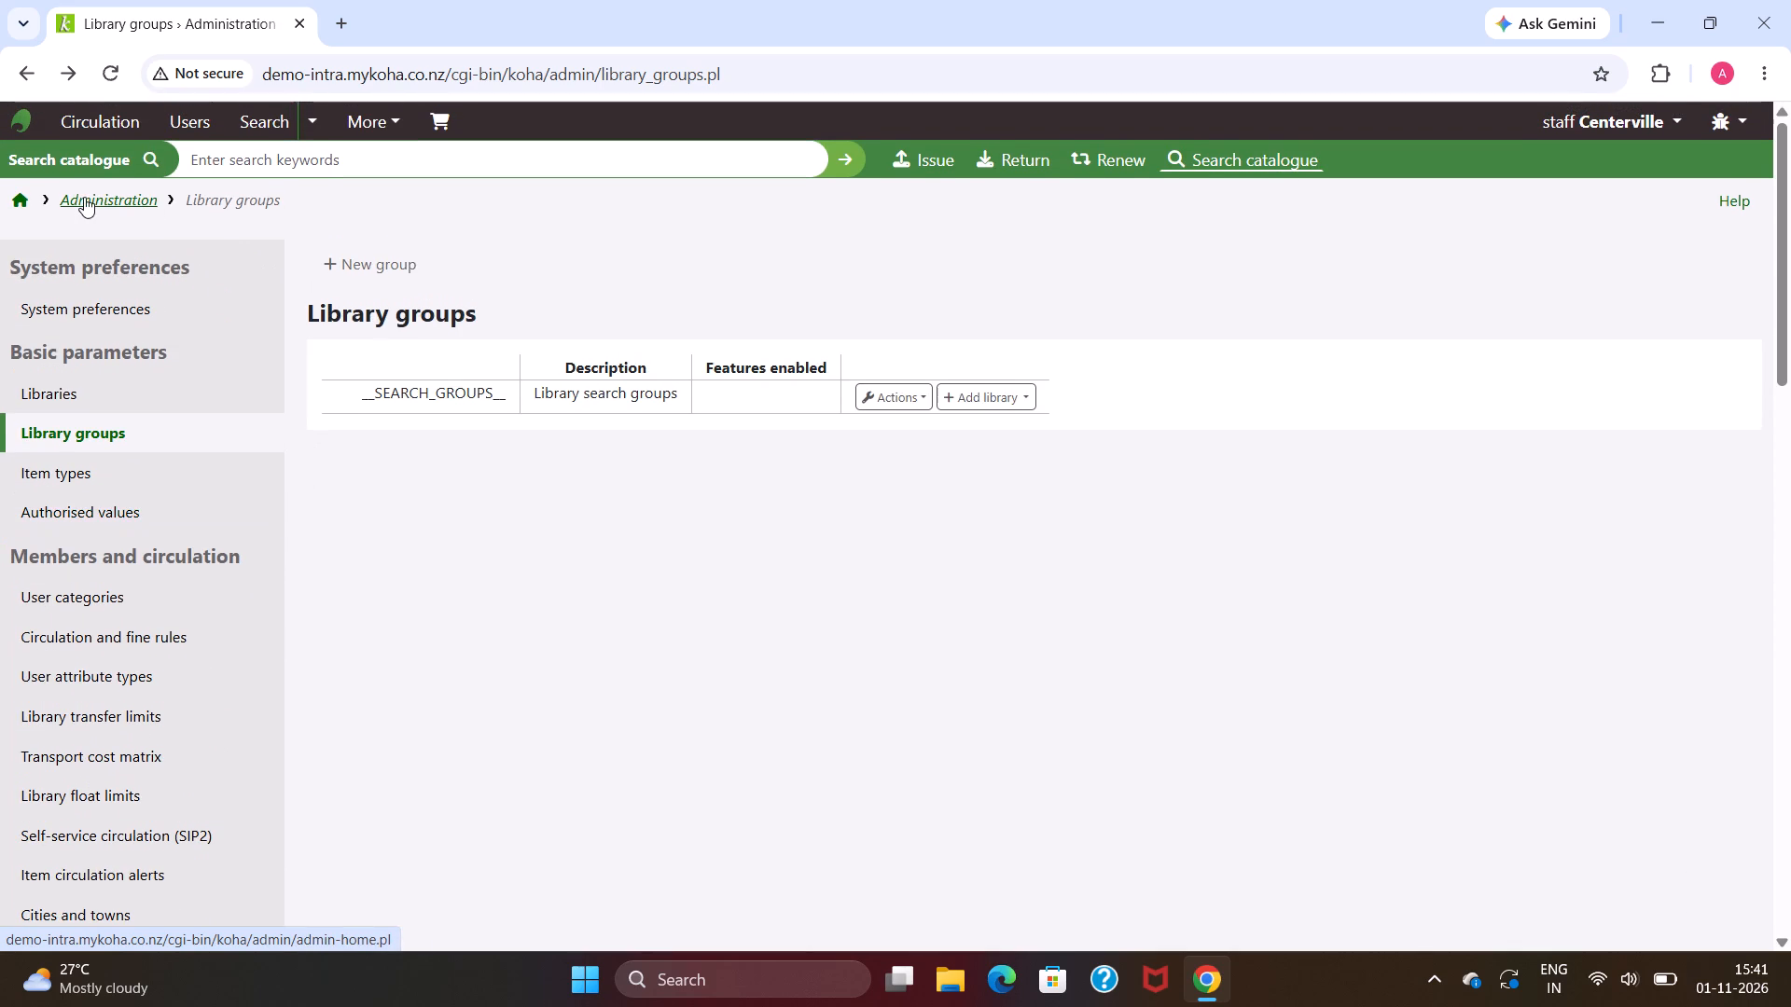
# Open Item search from the staff interface home page and examine its search criteria.
pyautogui.click(14, 211)
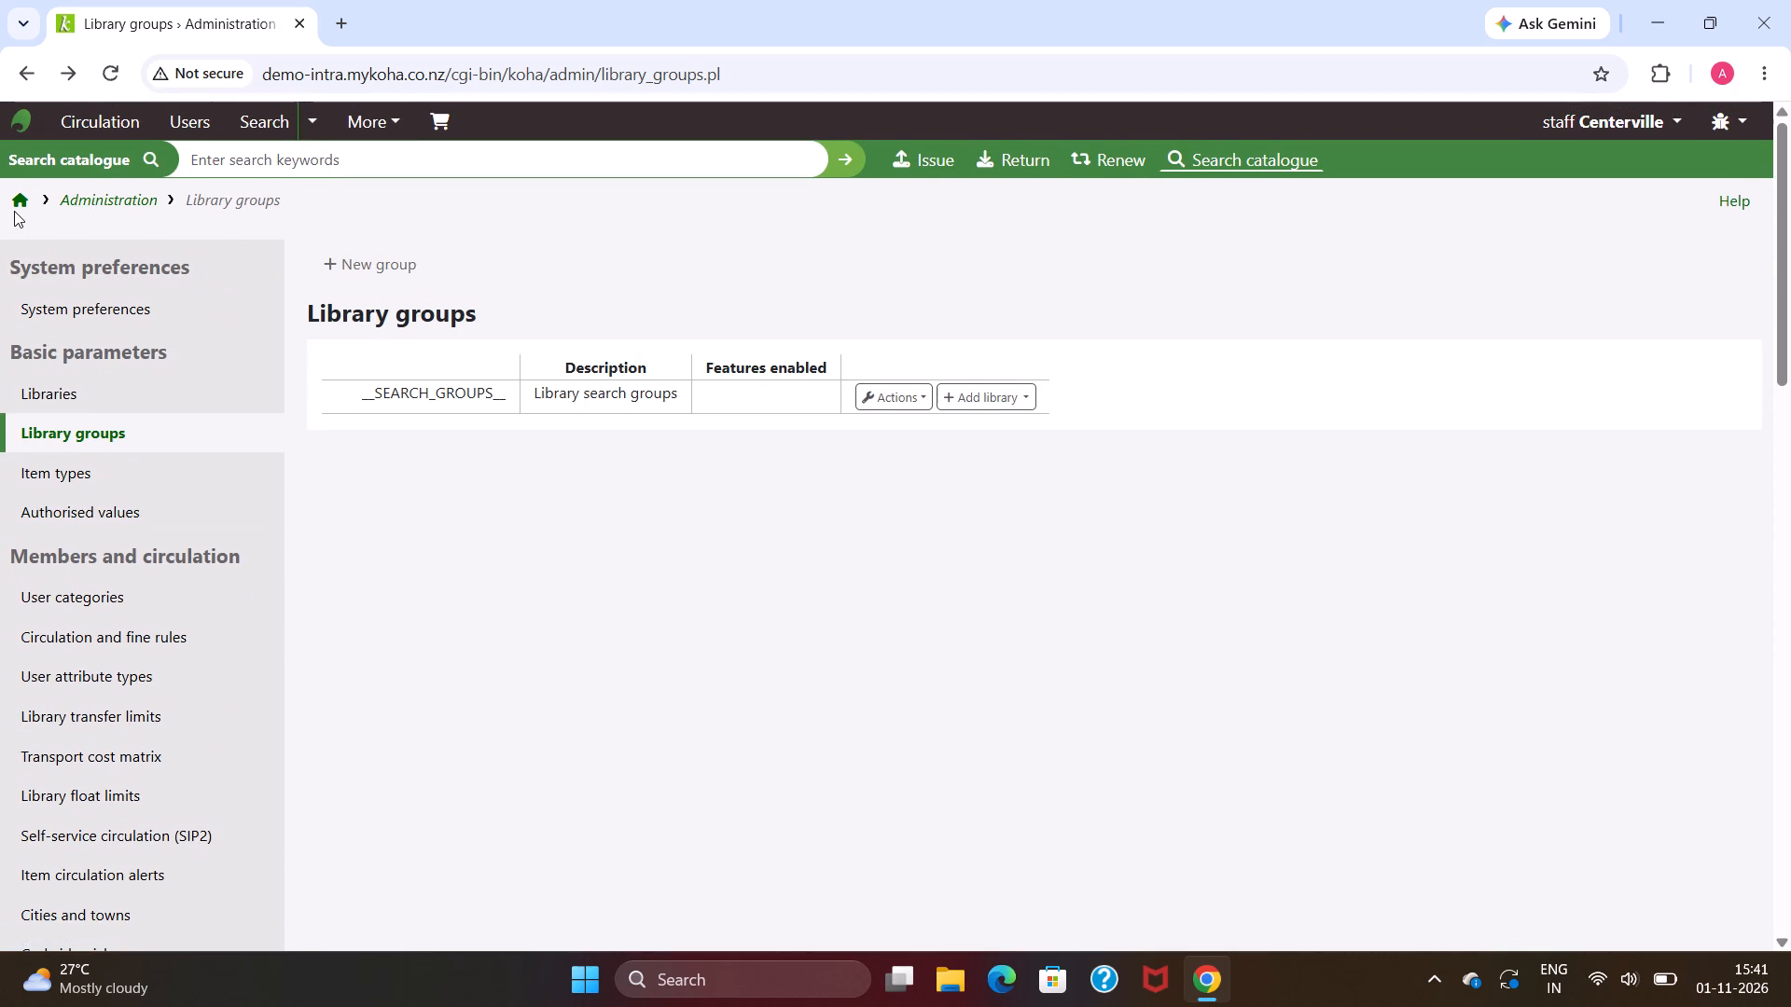
pyautogui.click(14, 206)
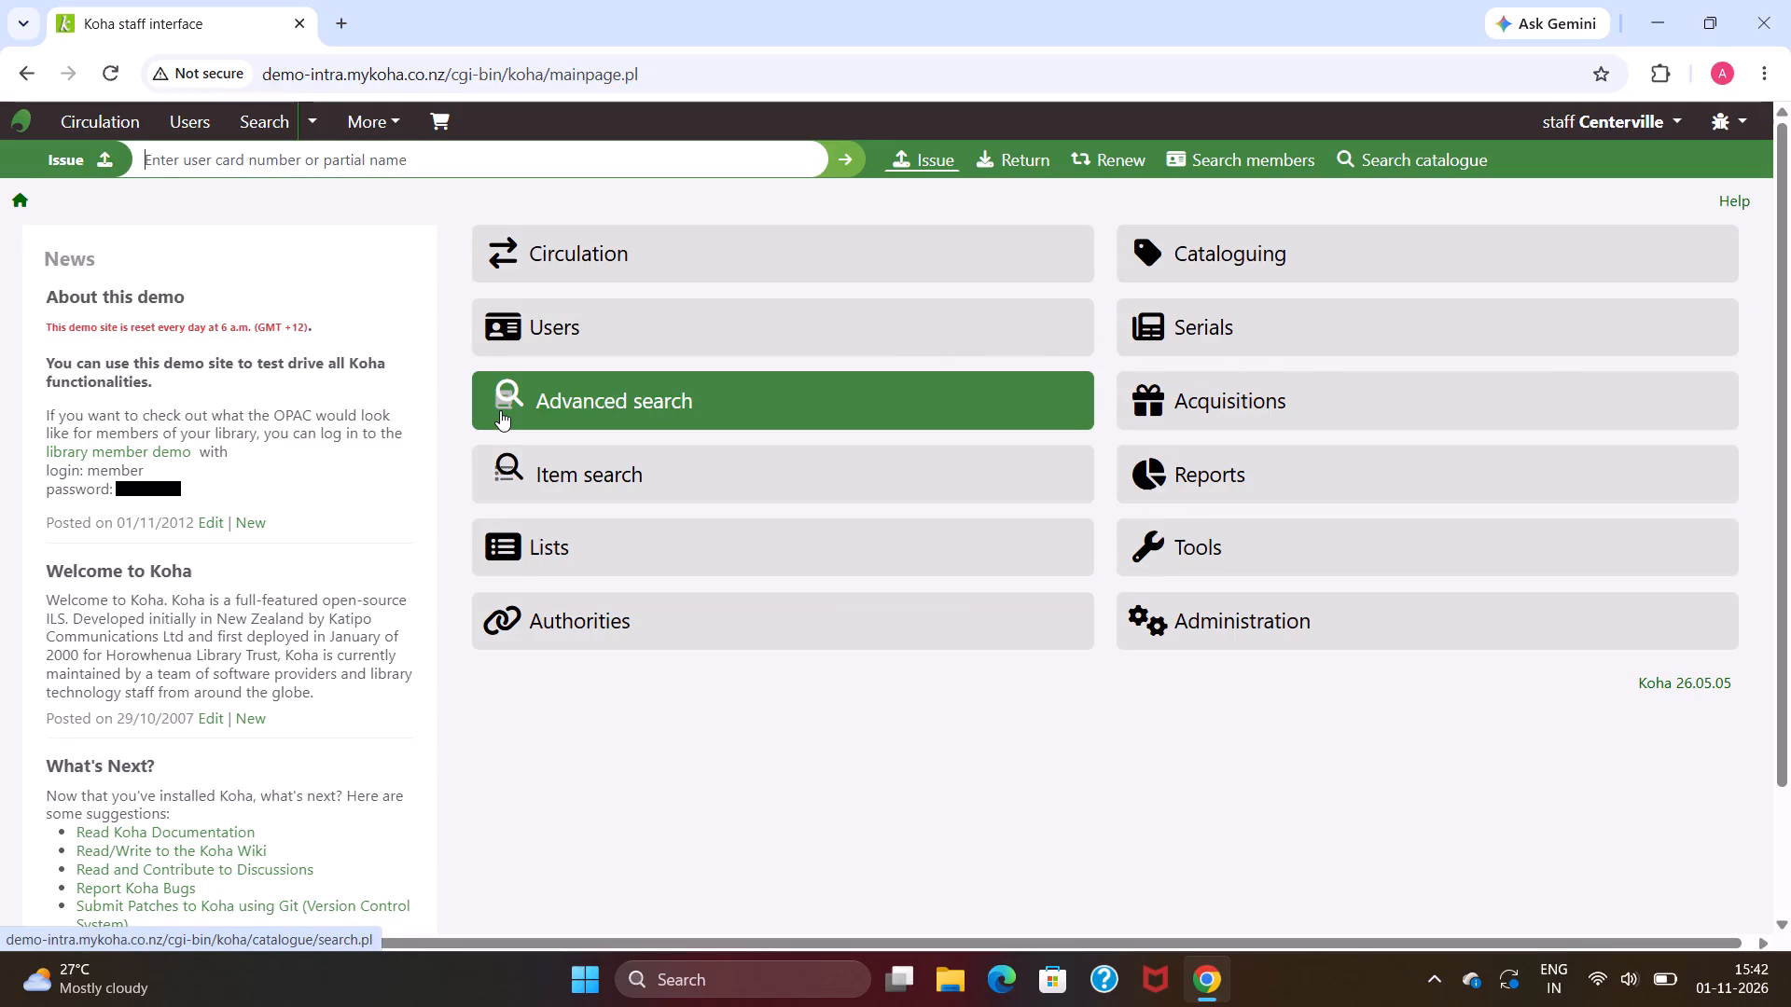
pyautogui.click(682, 467)
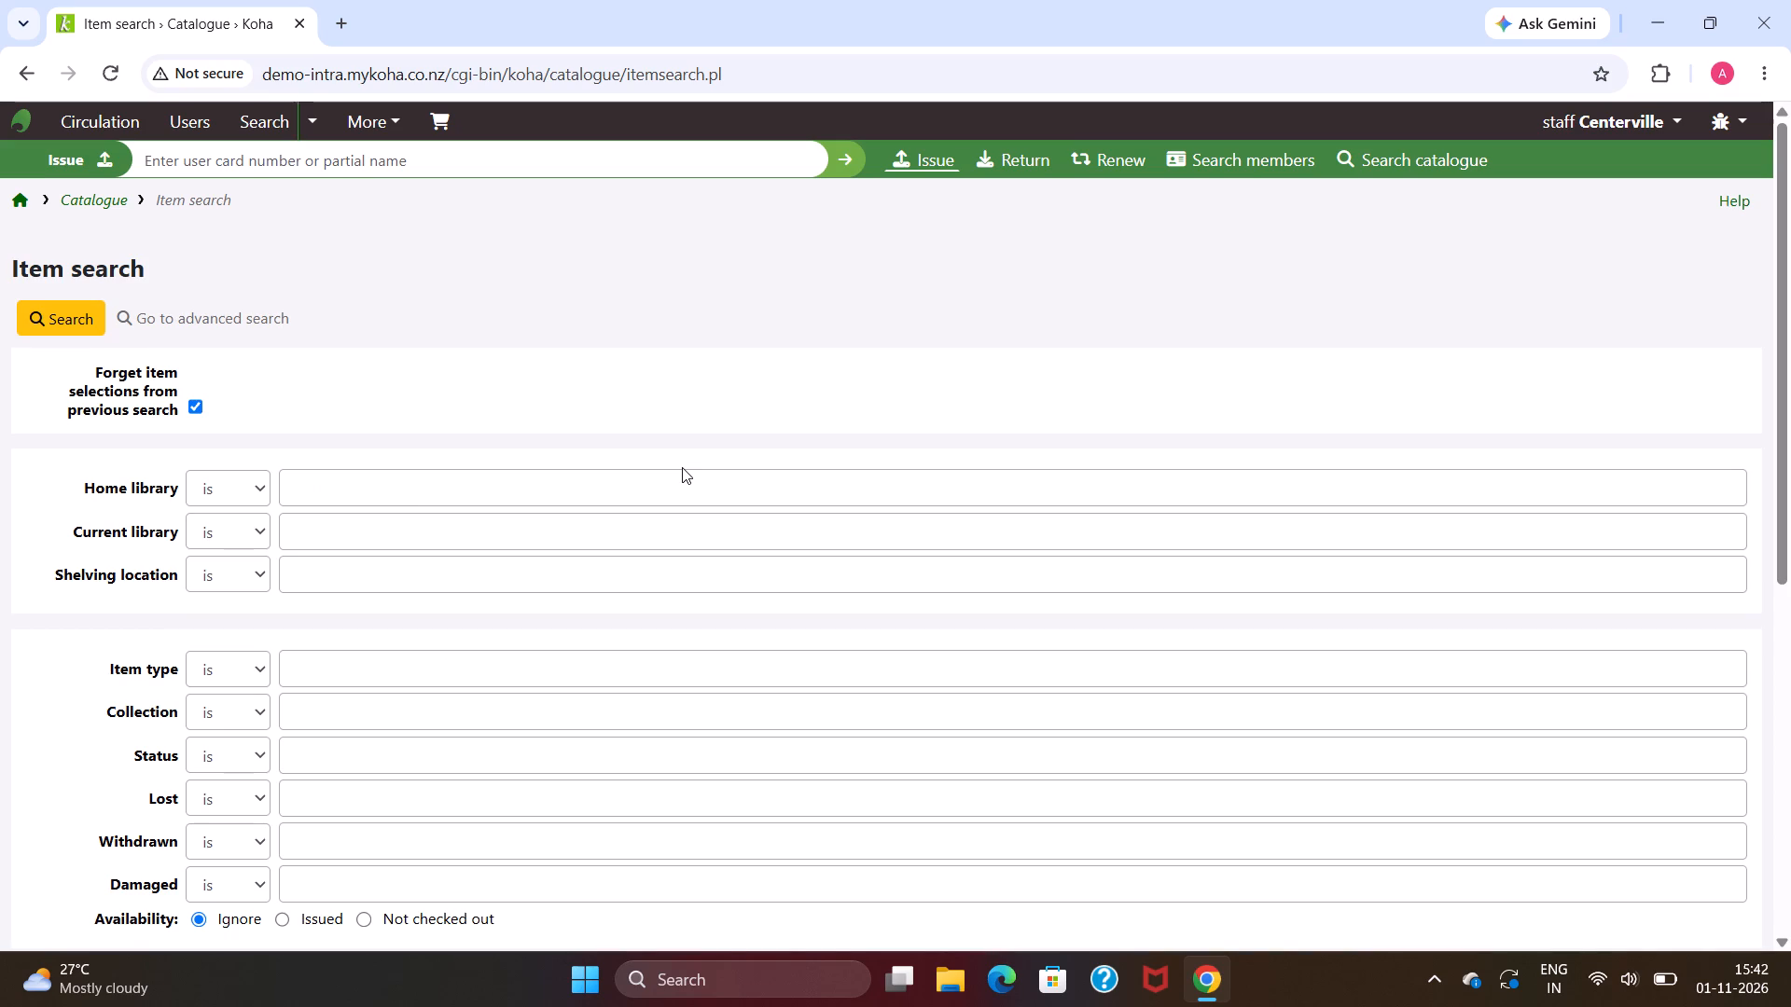
pyautogui.scroll(-3, 682, 467)
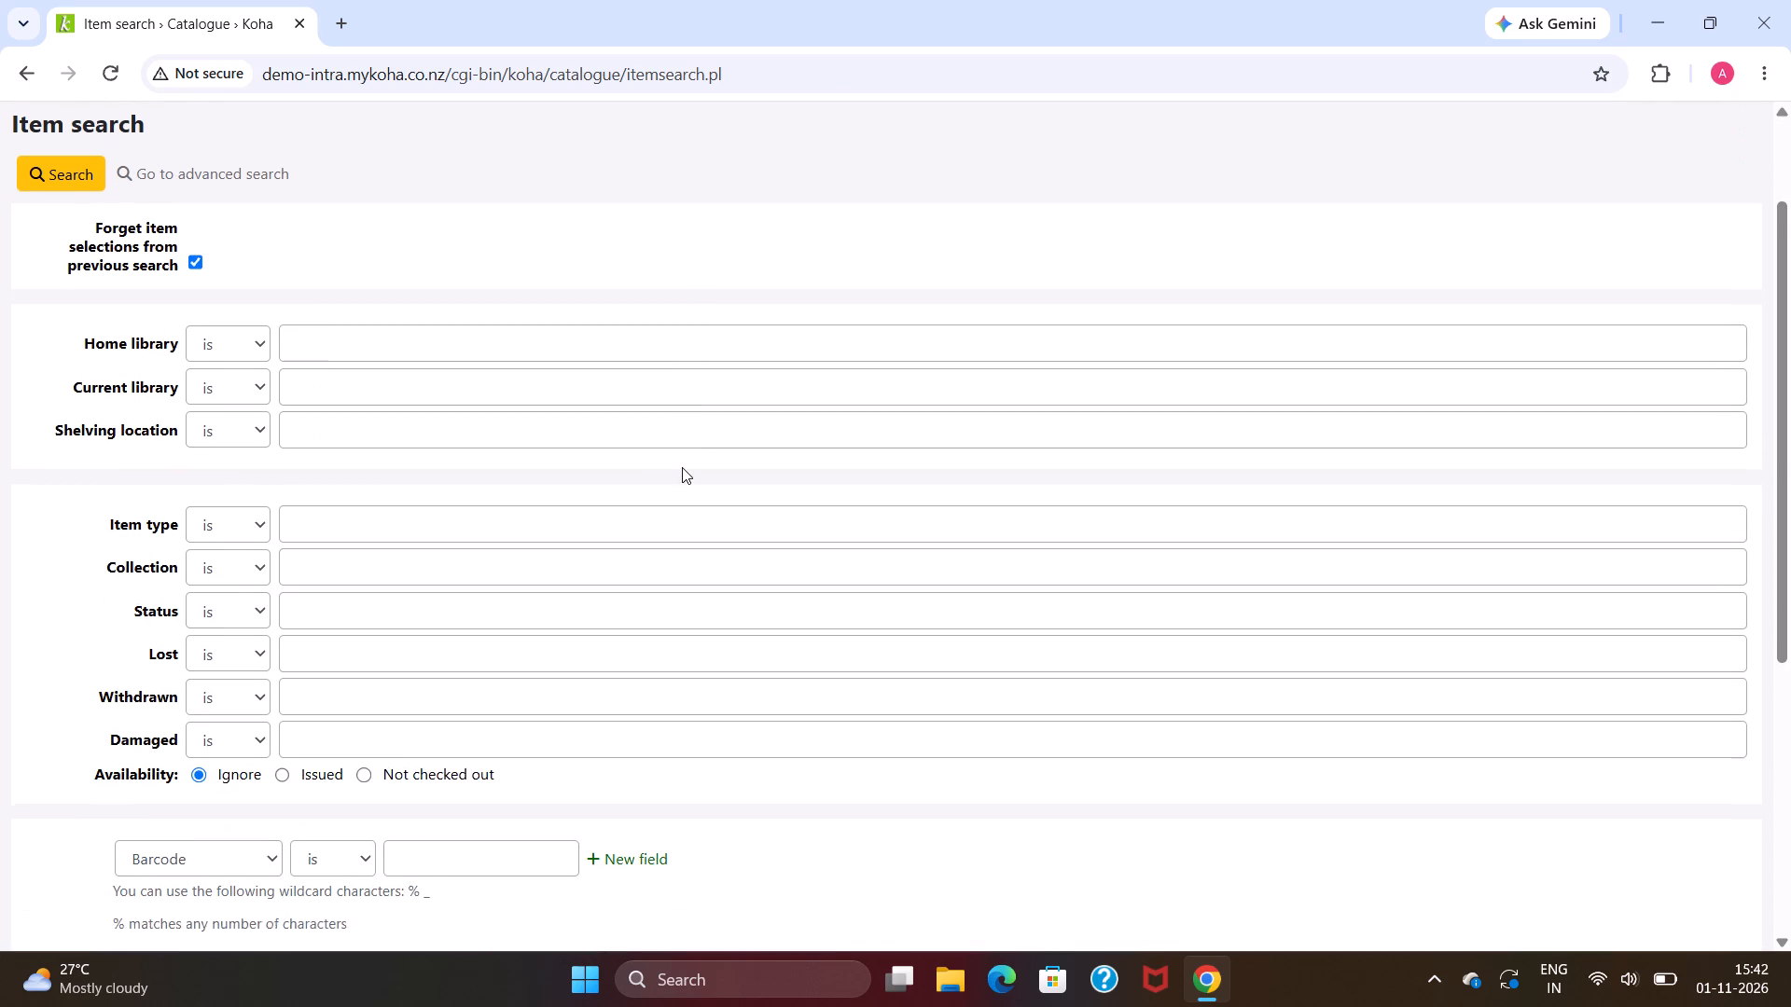
pyautogui.scroll(-11, 682, 467)
pyautogui.scroll(13, 682, 467)
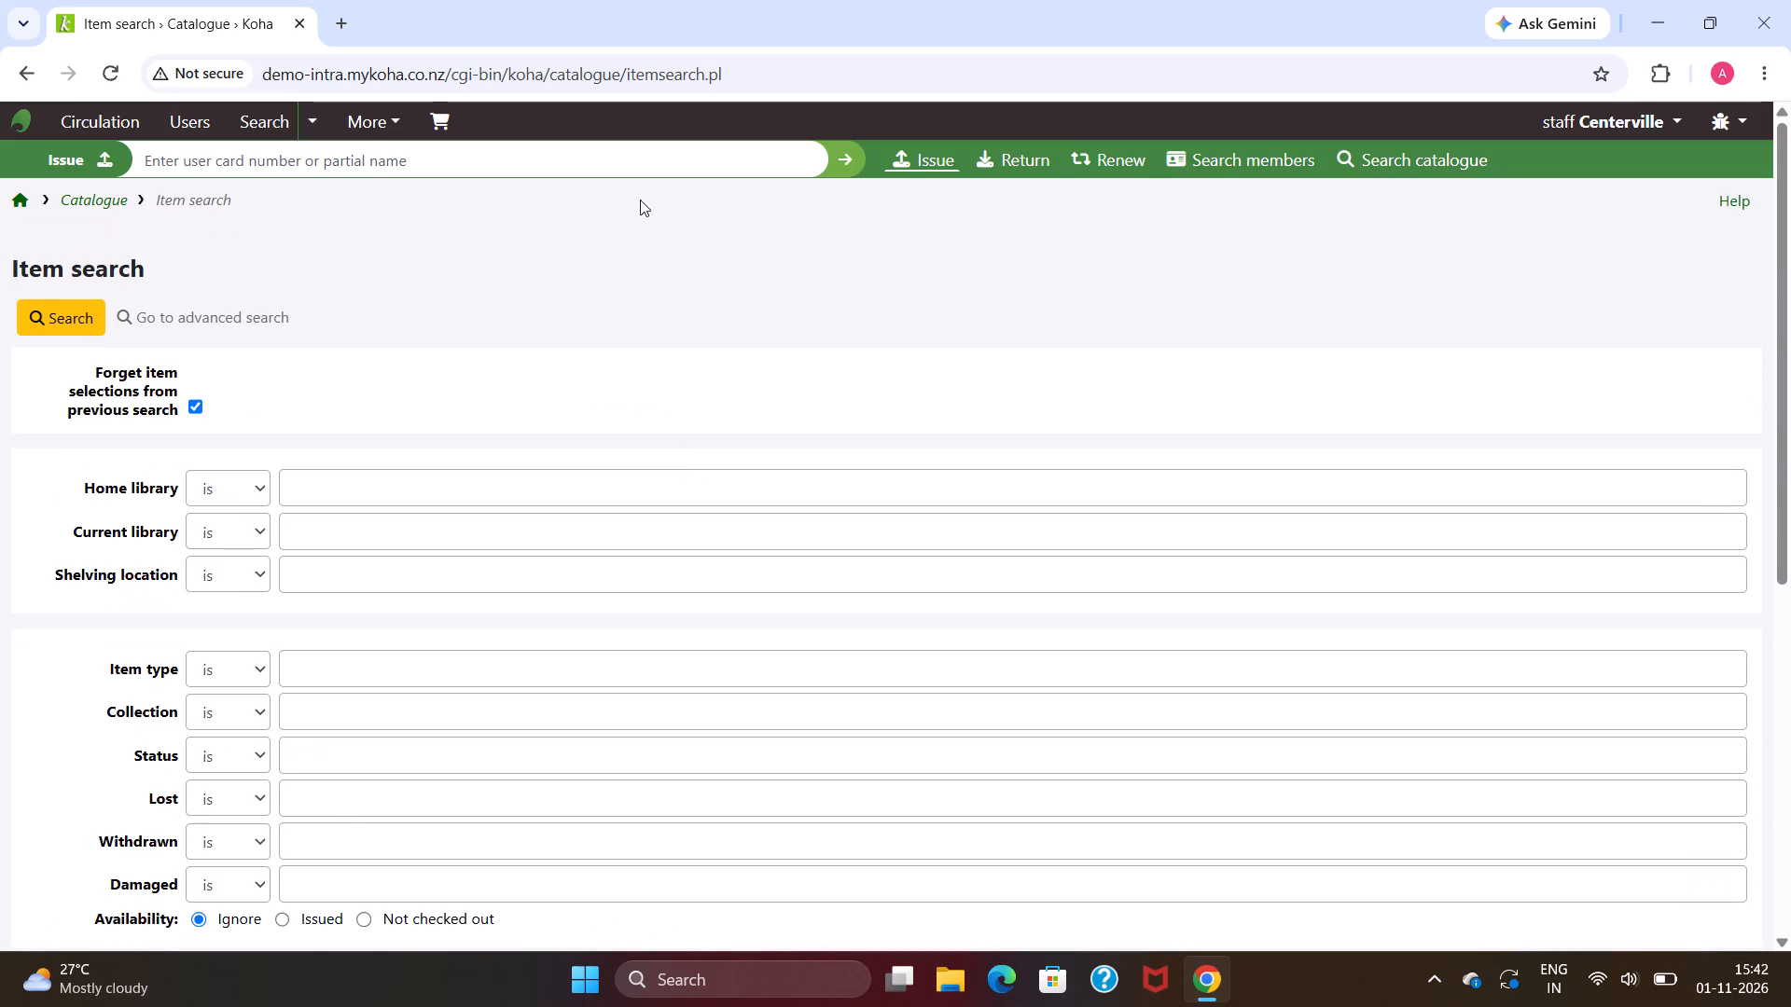
# Return to the staff interface home page and open the Administration module.
pyautogui.click(20, 206)
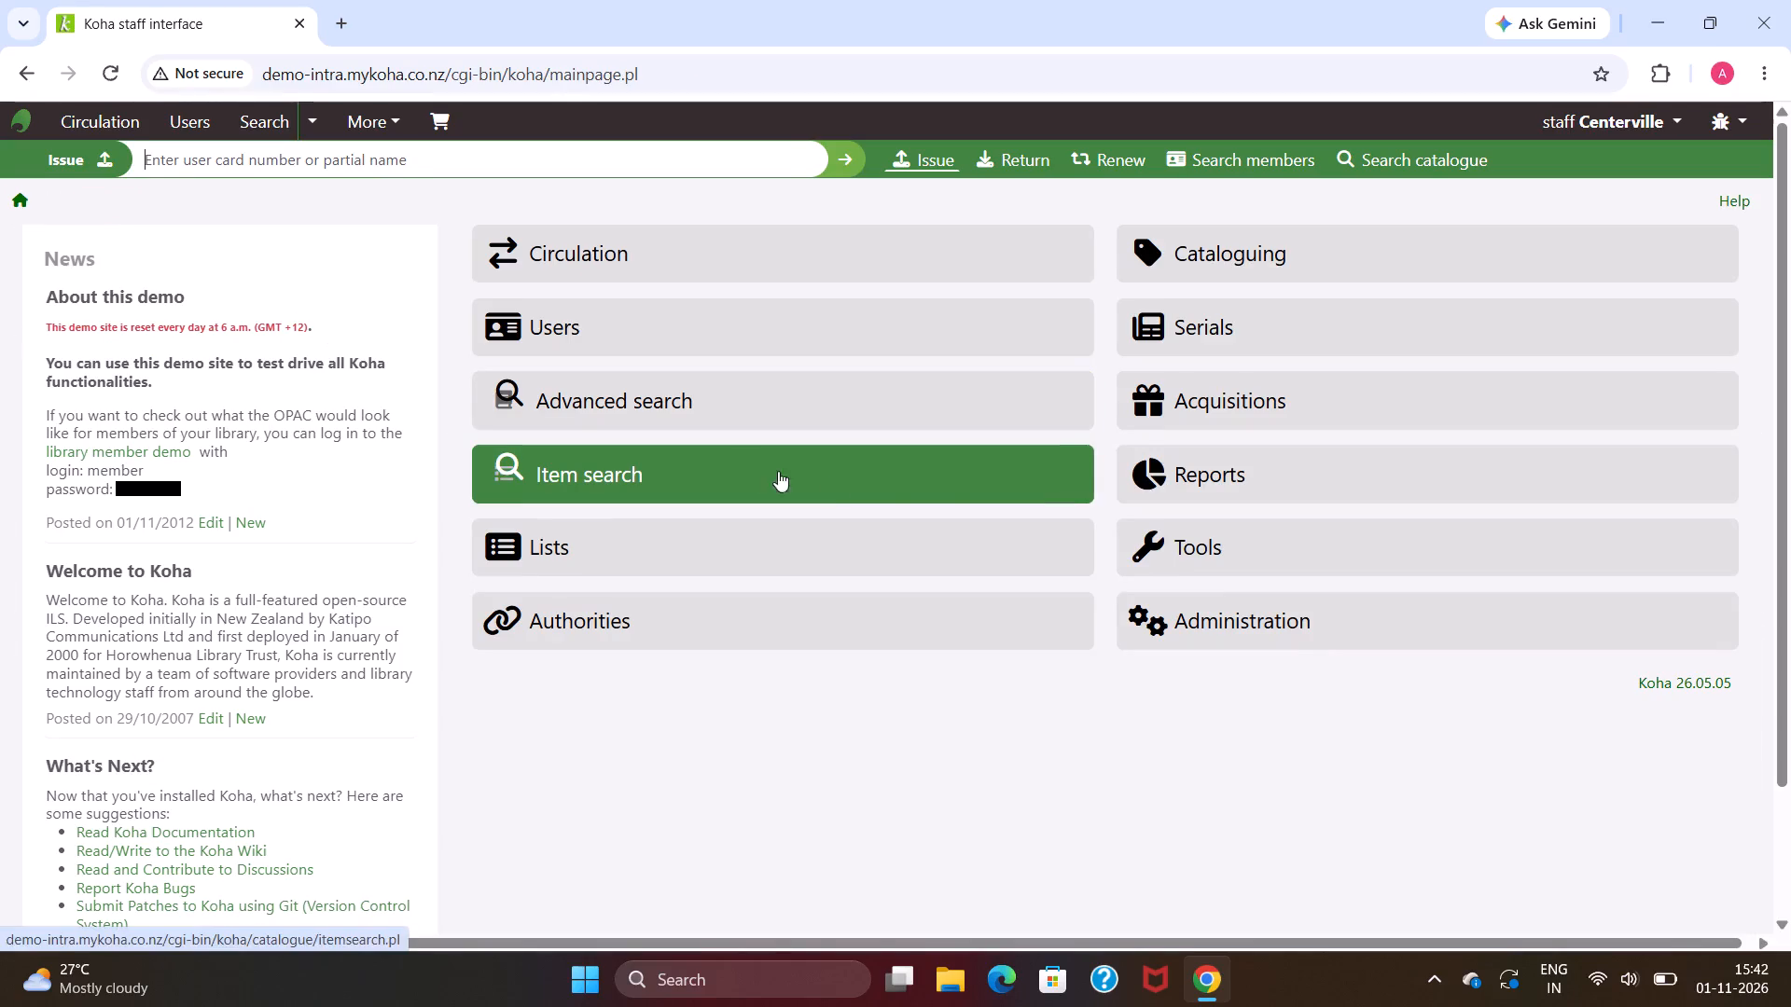
pyautogui.scroll(2, 642, 308)
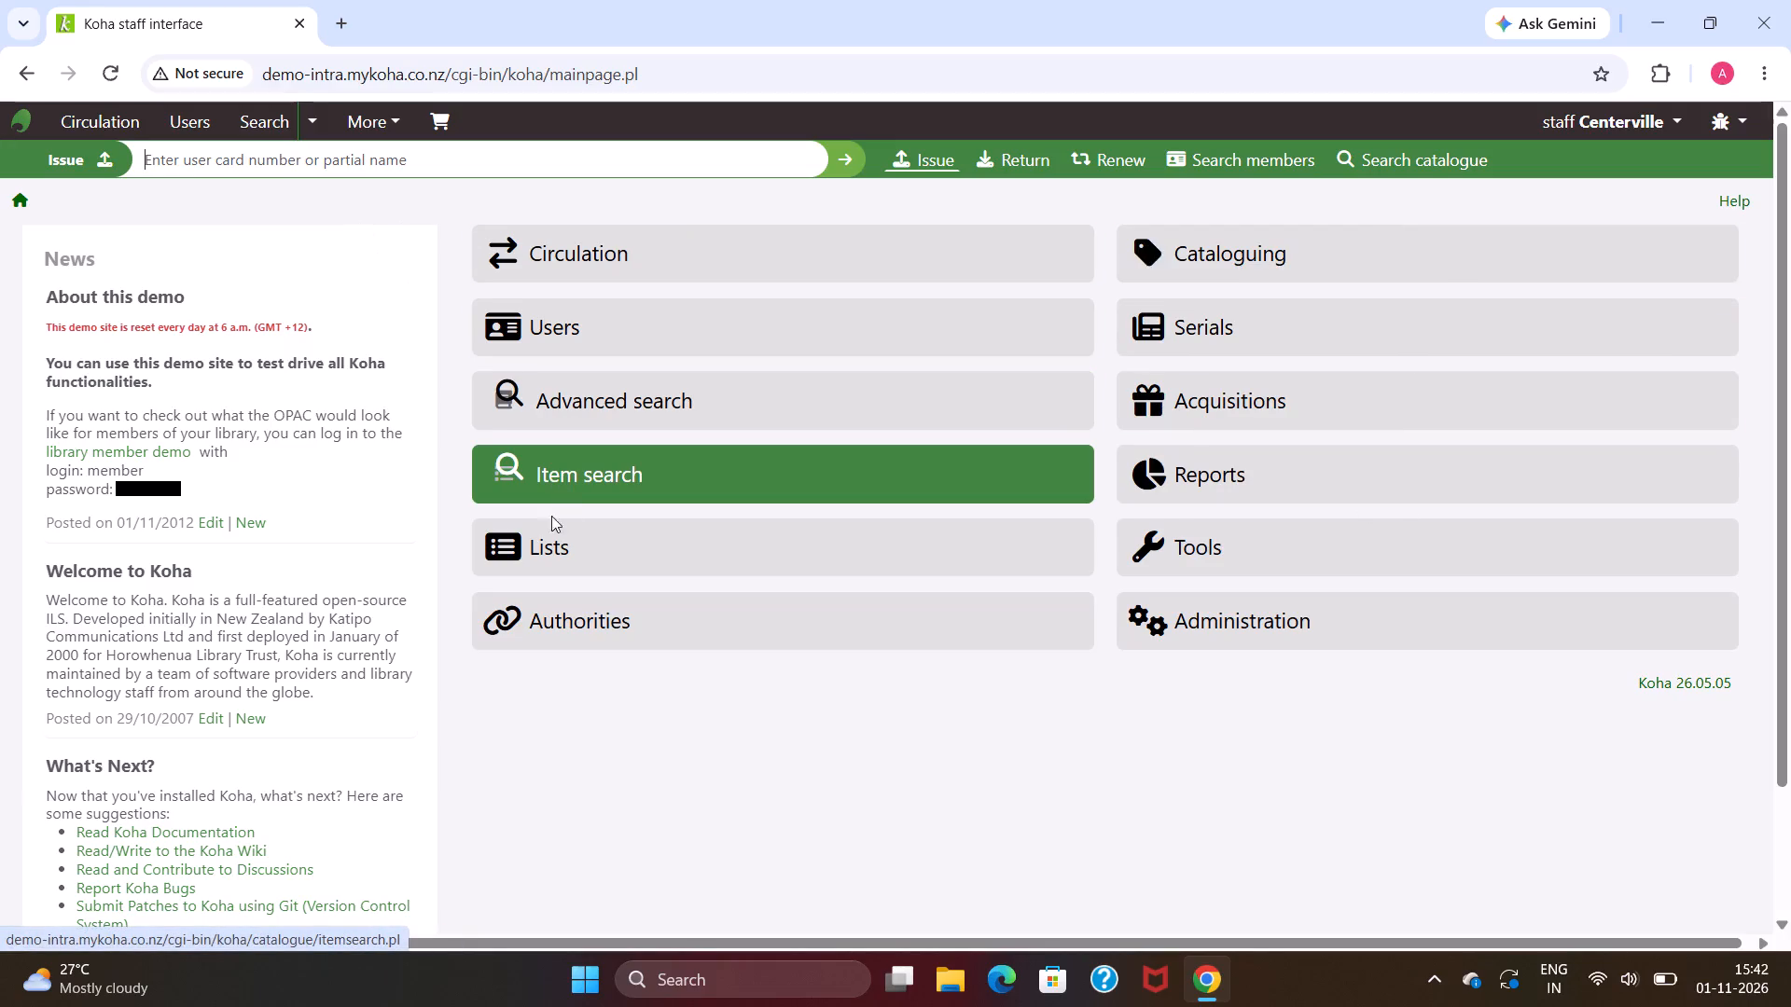
pyautogui.scroll(-2, 517, 638)
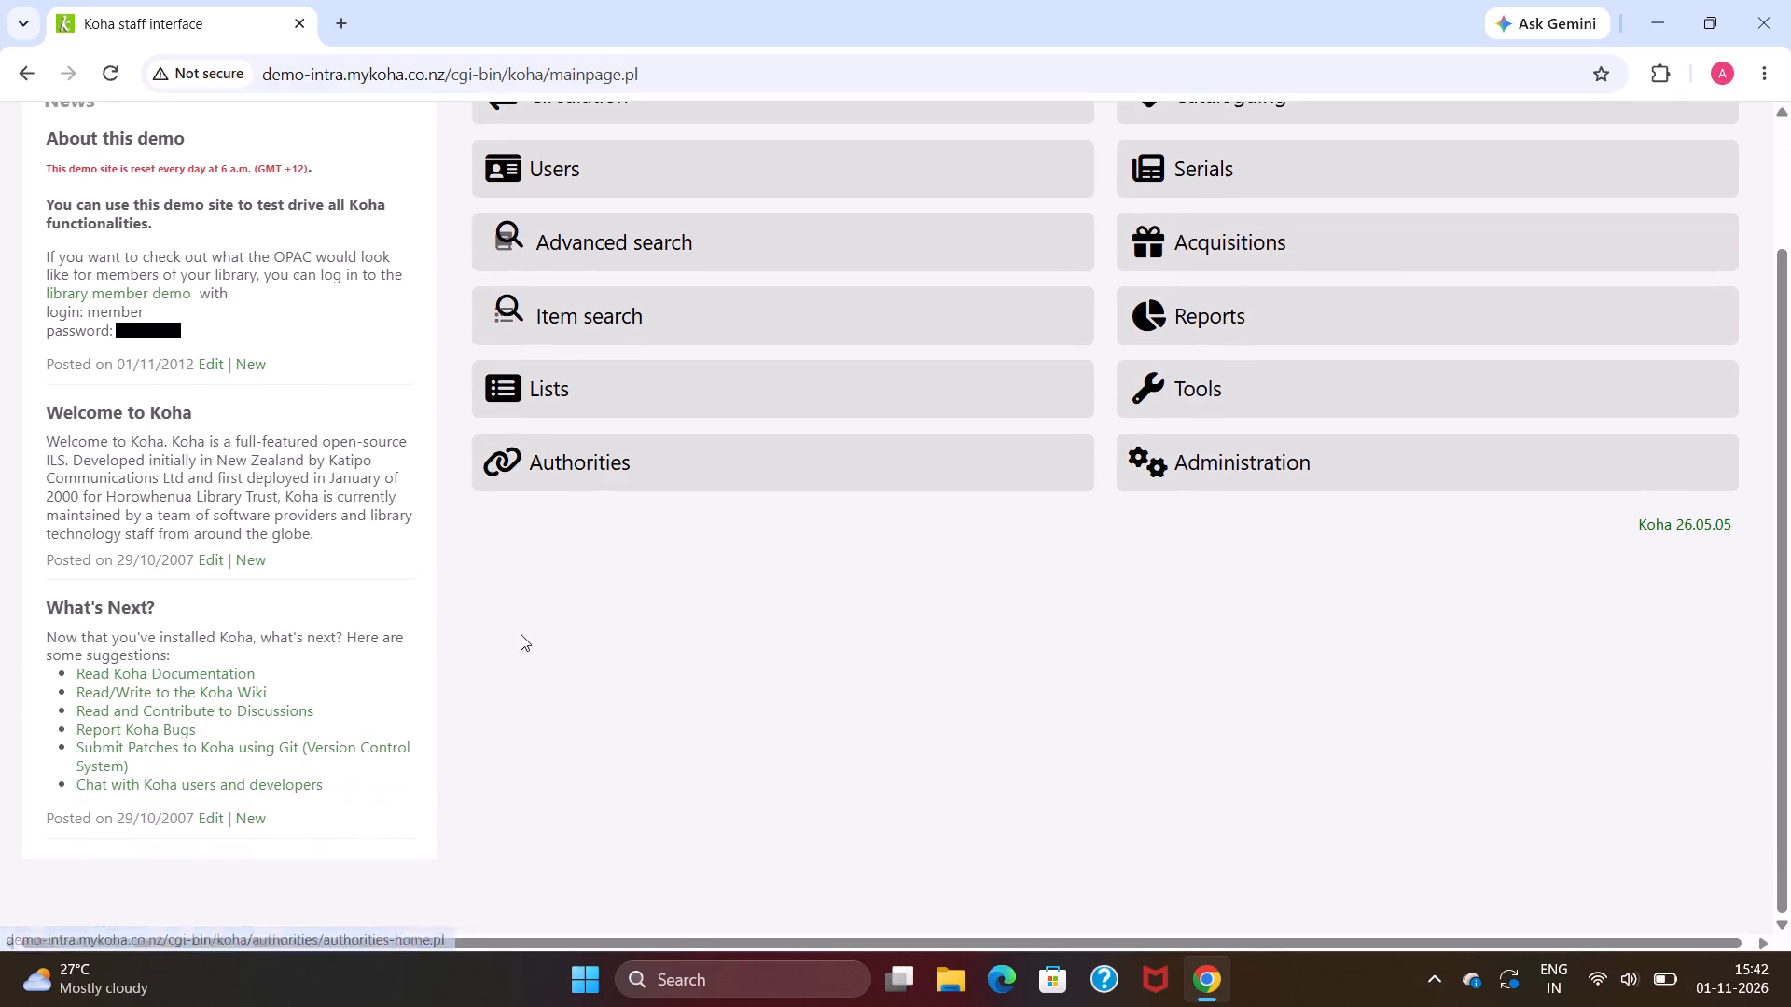
pyautogui.click(1334, 477)
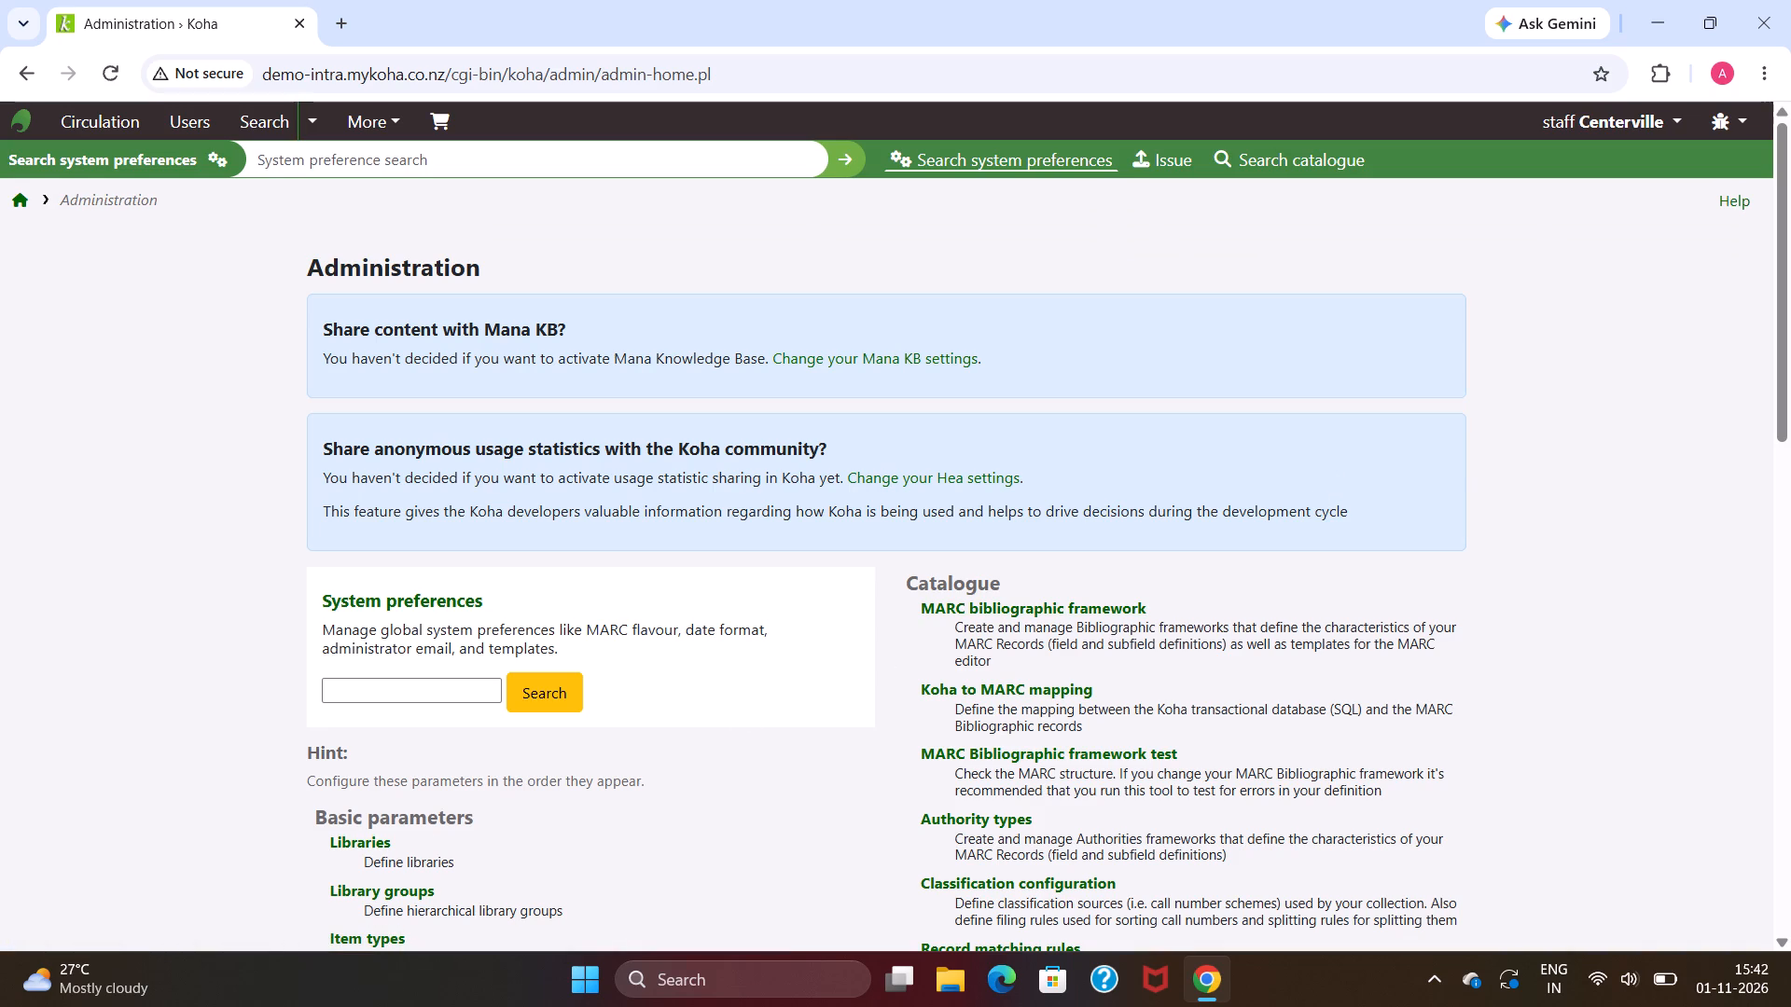
# Open Item types under Basic parameters and review the listed item types, their codes, rental charges and library limitations.
pyautogui.scroll(-2, 402, 798)
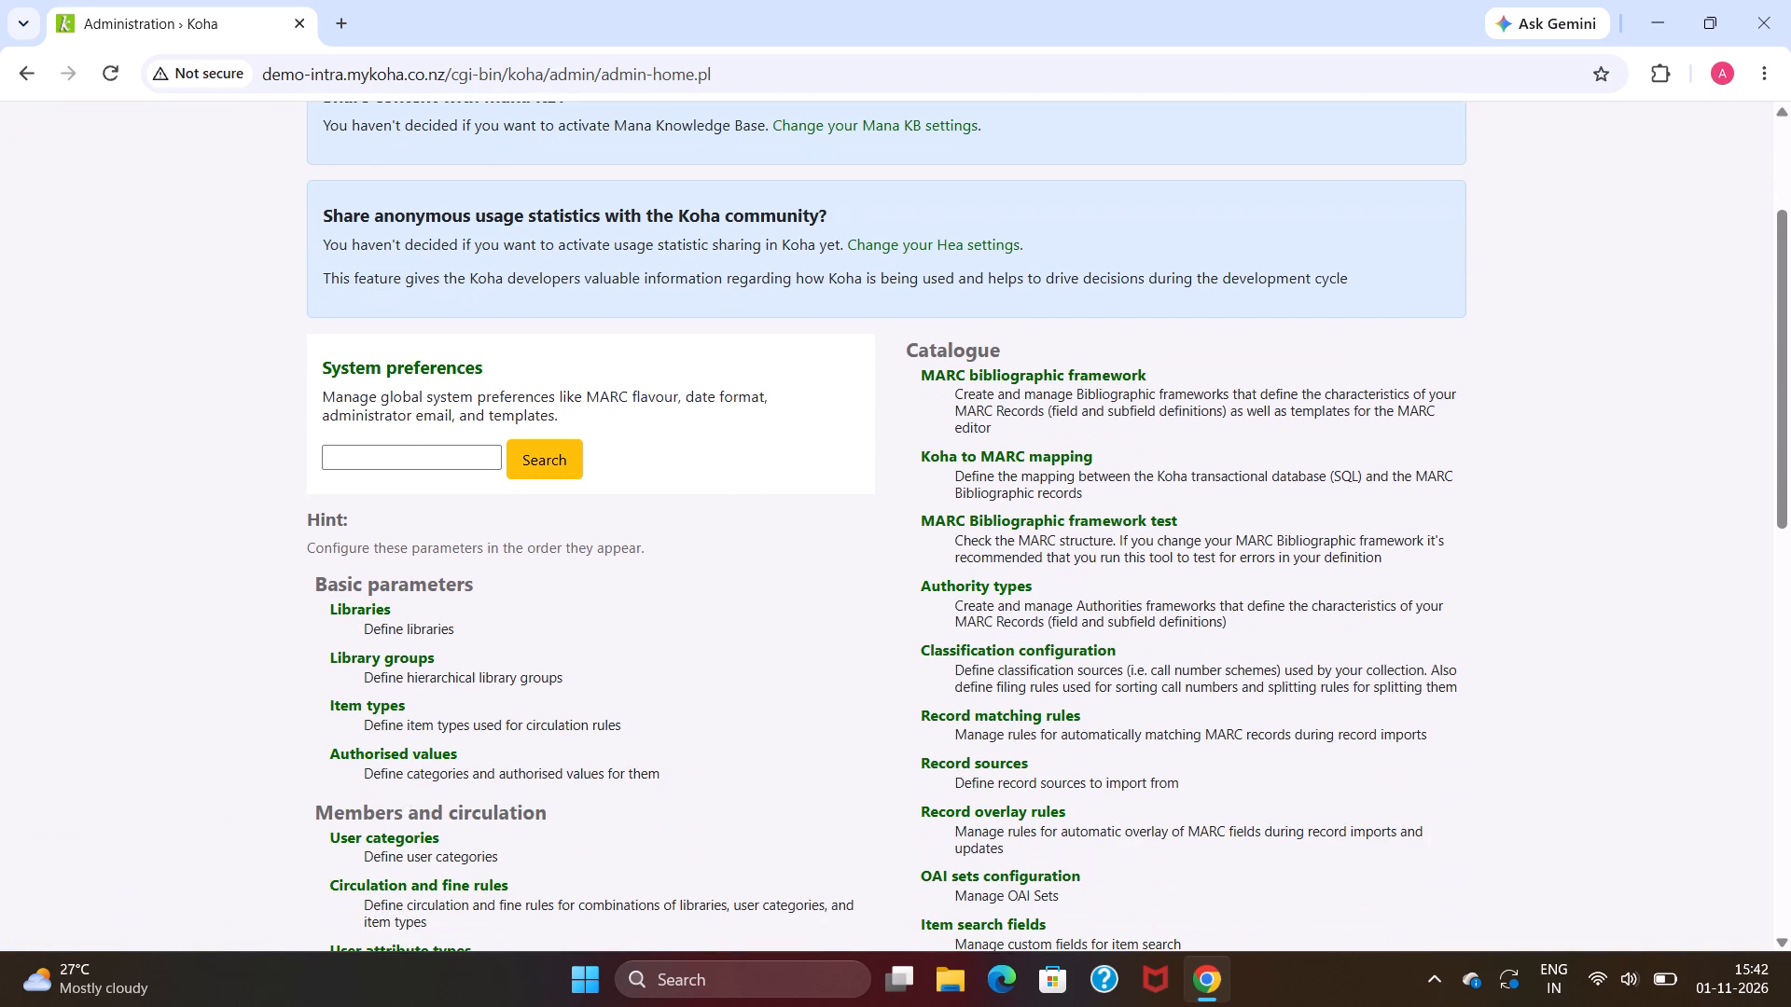
pyautogui.scroll(-1, 399, 716)
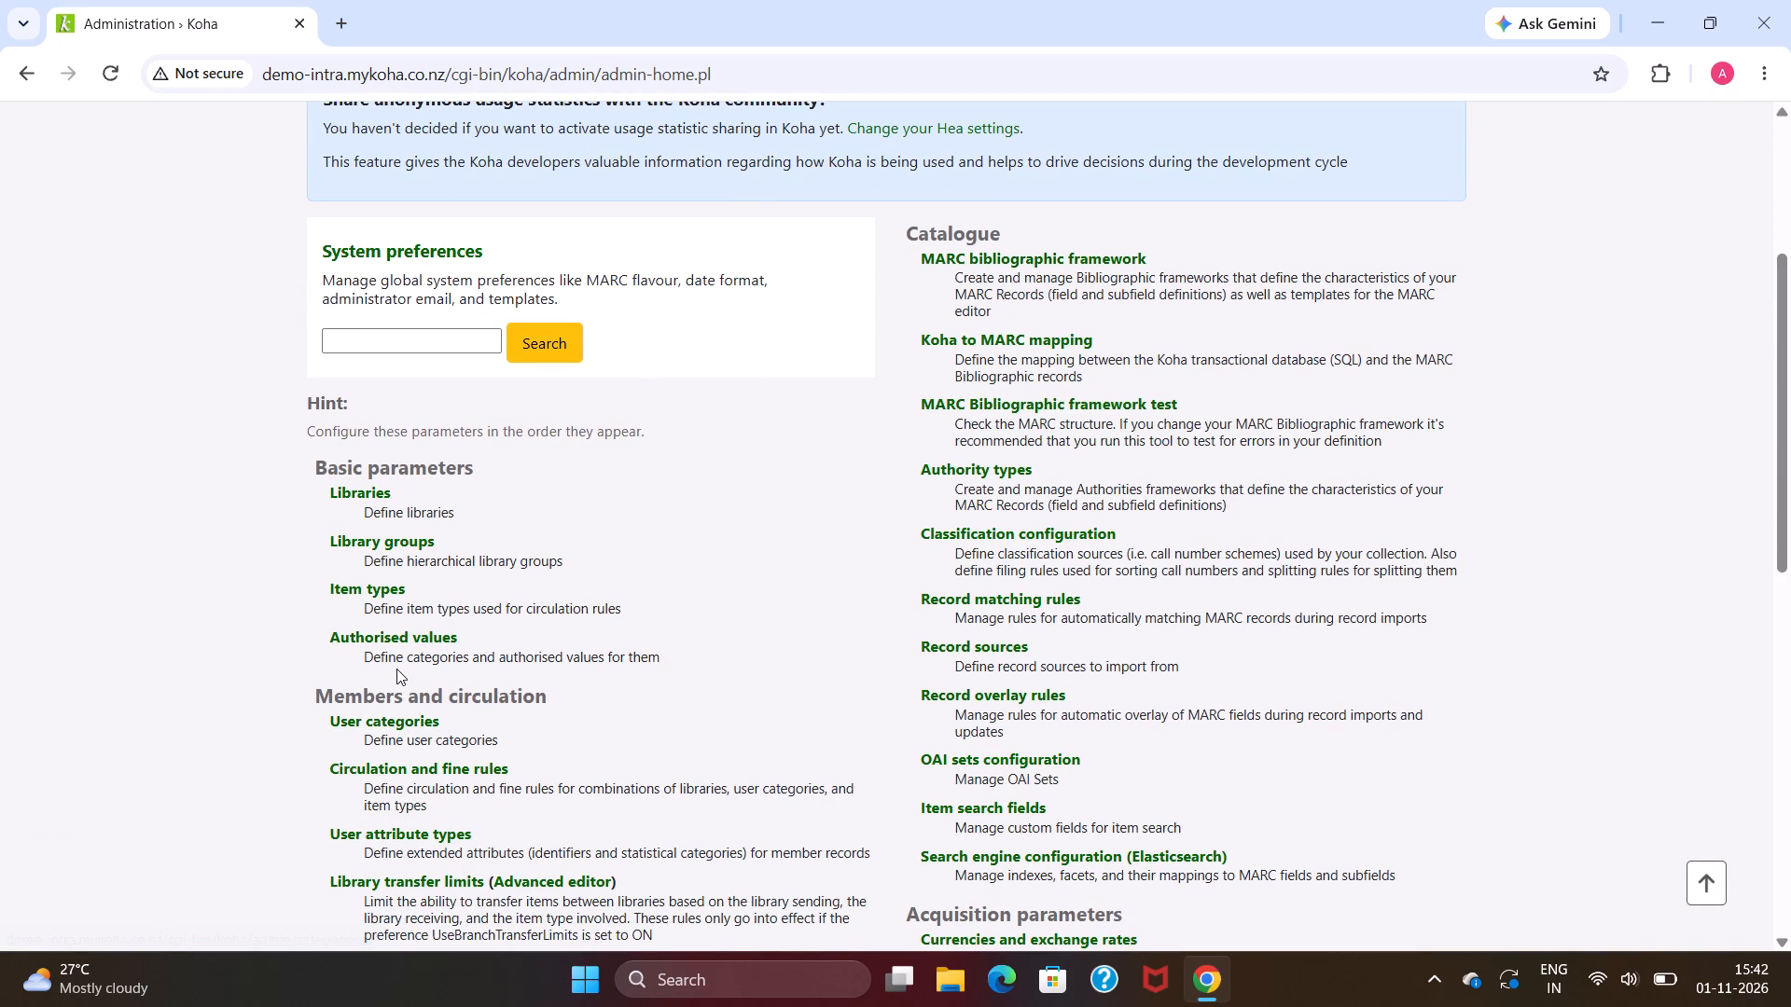
pyautogui.click(385, 582)
pyautogui.click(386, 582)
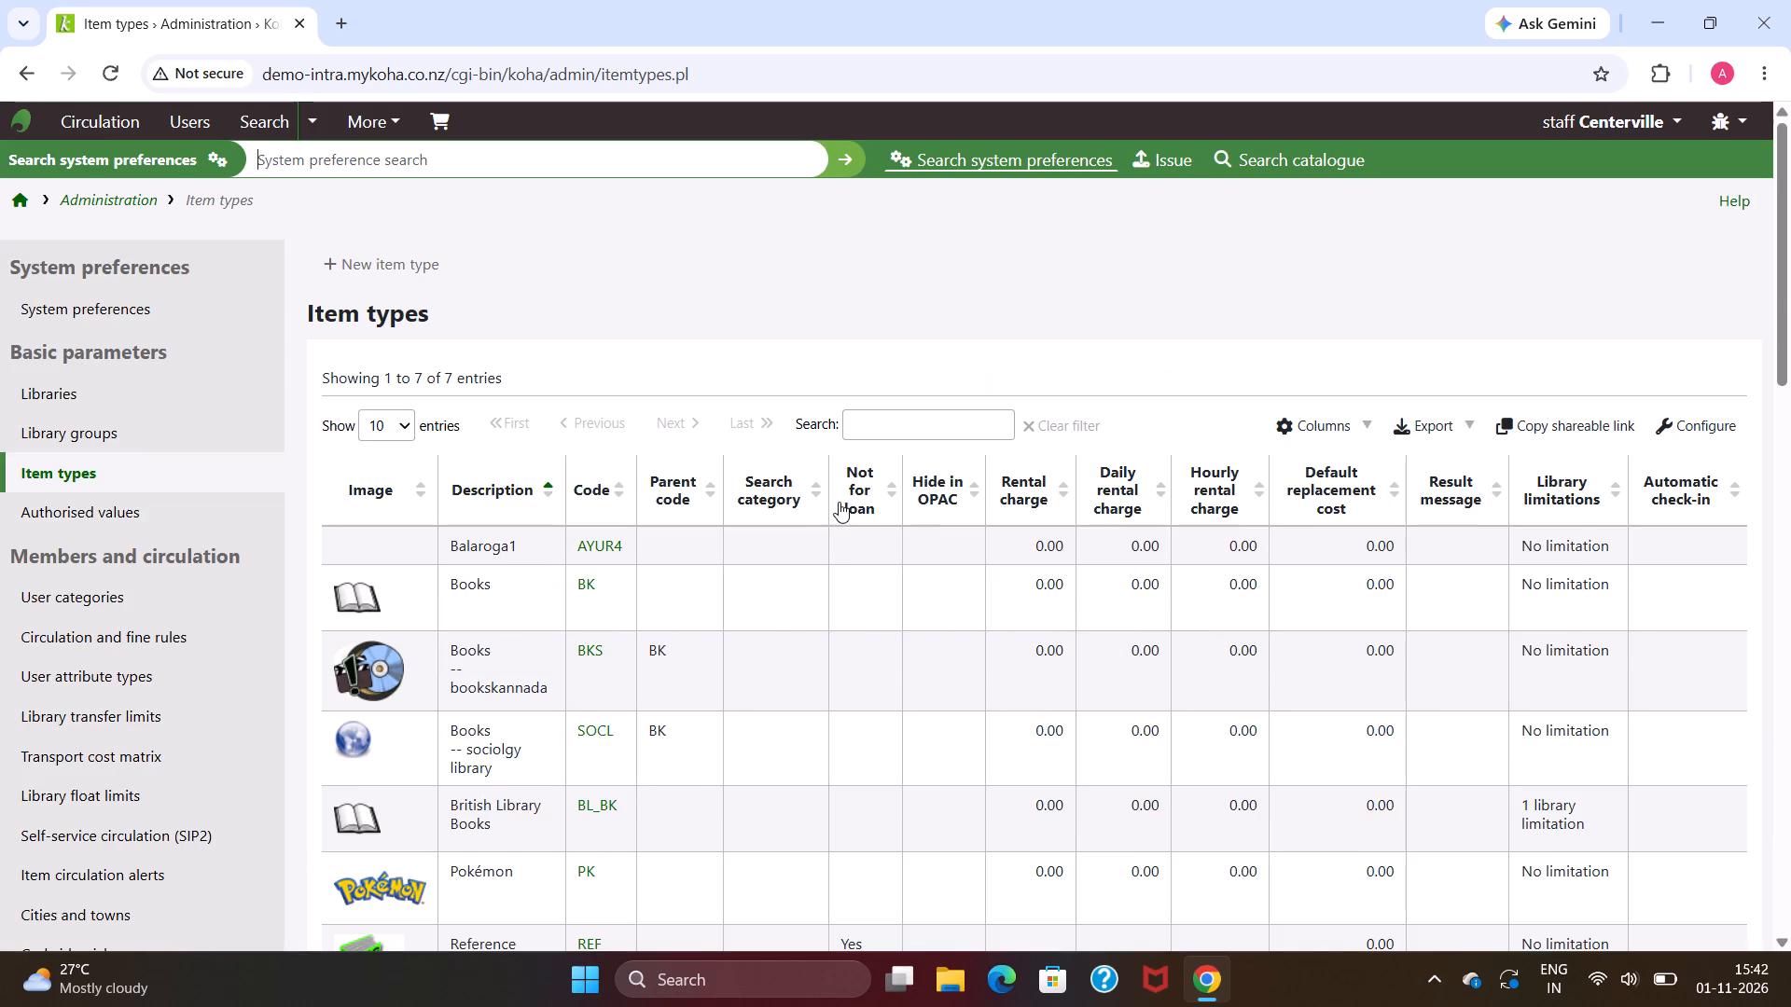
pyautogui.scroll(-3, 840, 499)
pyautogui.scroll(3, 843, 498)
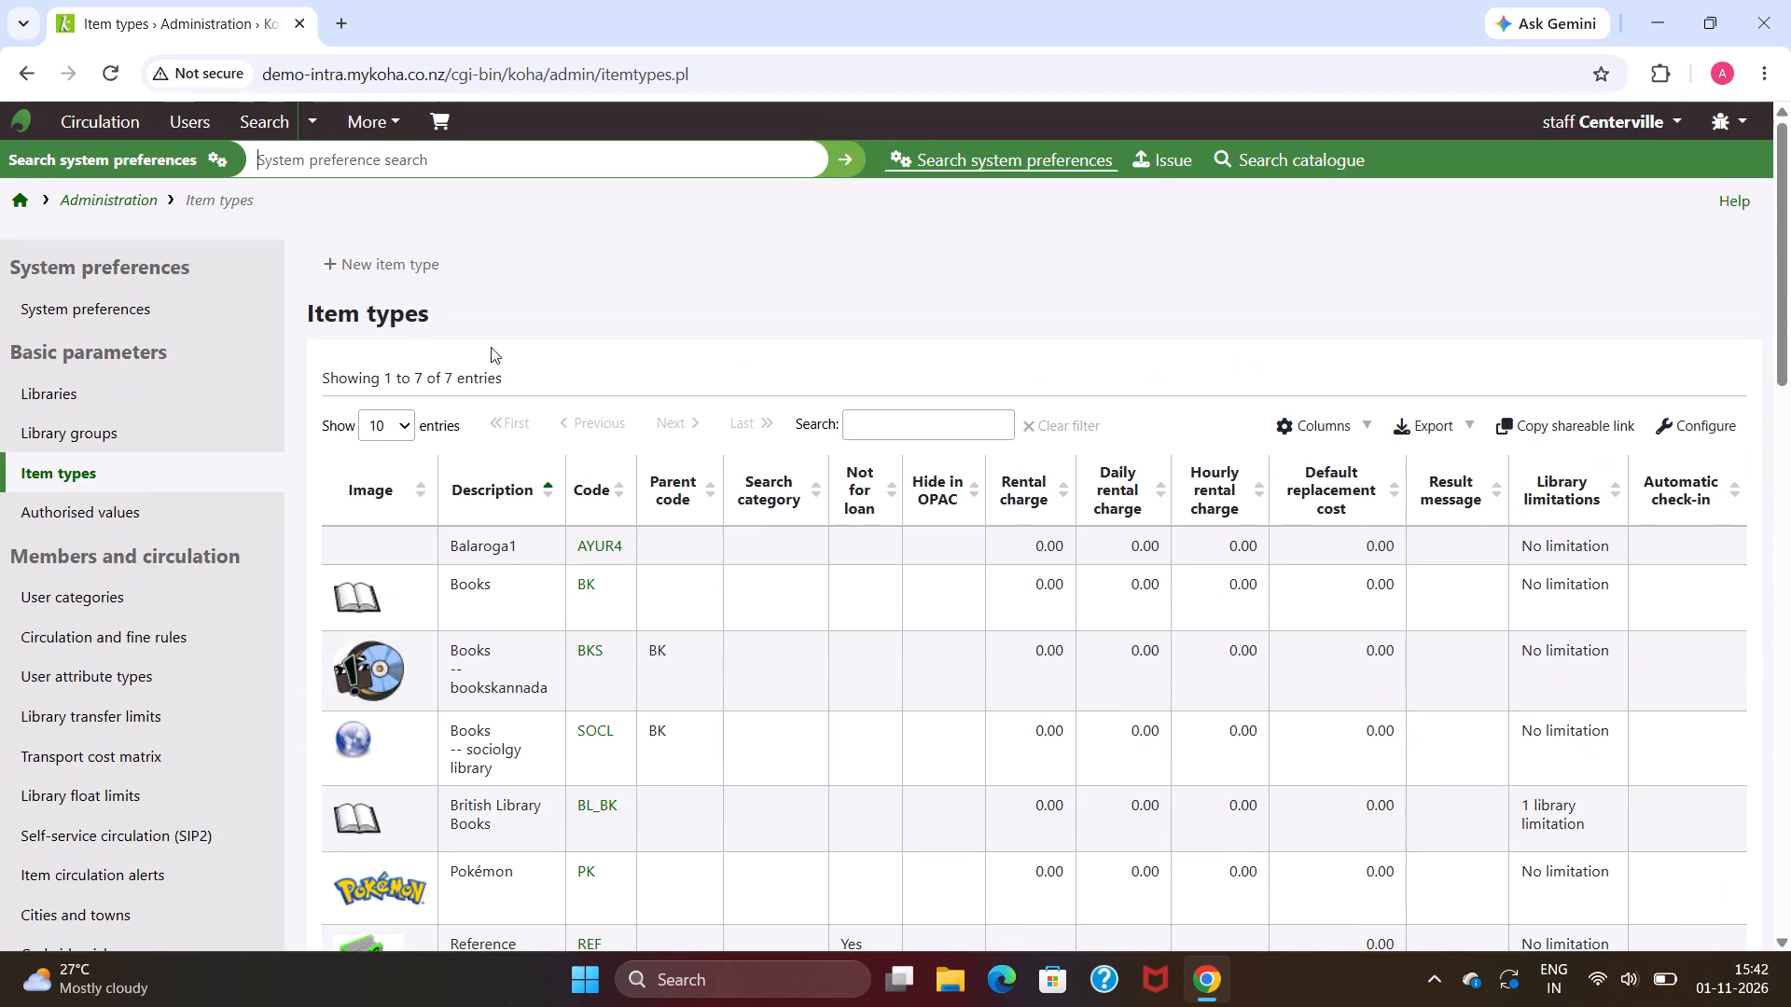
# Return to the Libraries list and check which export formats are offered for the table.
pyautogui.click(48, 383)
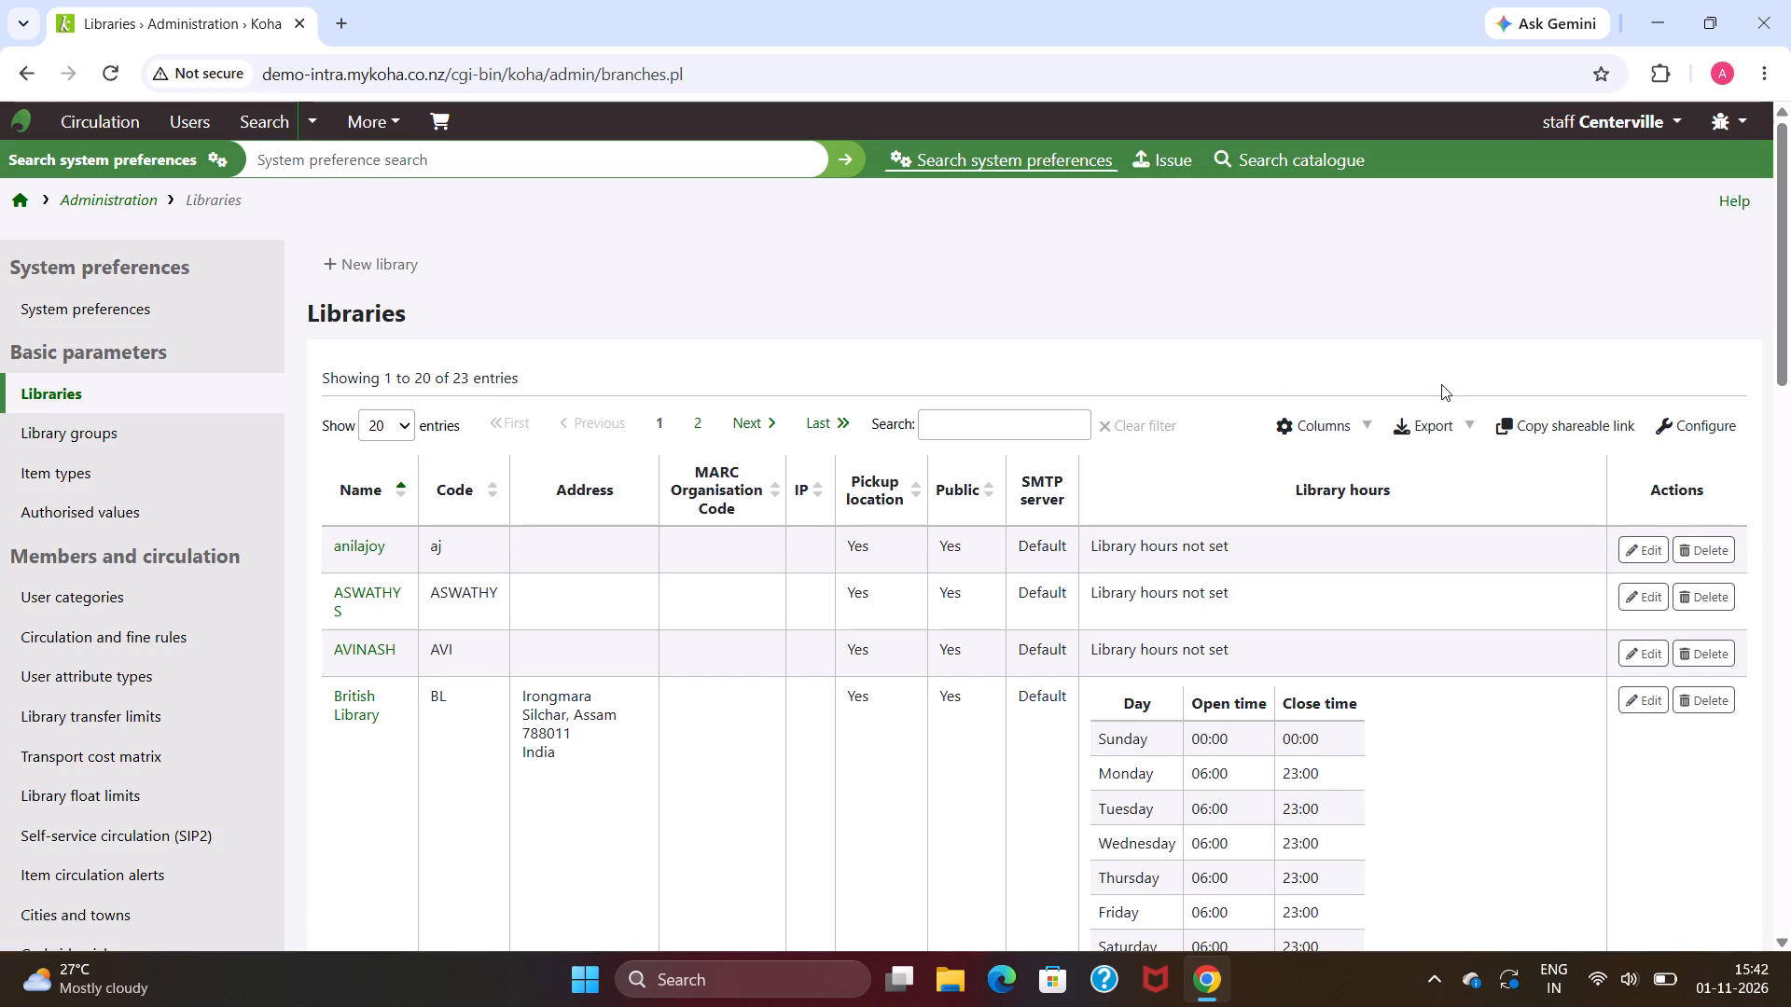
pyautogui.click(1434, 429)
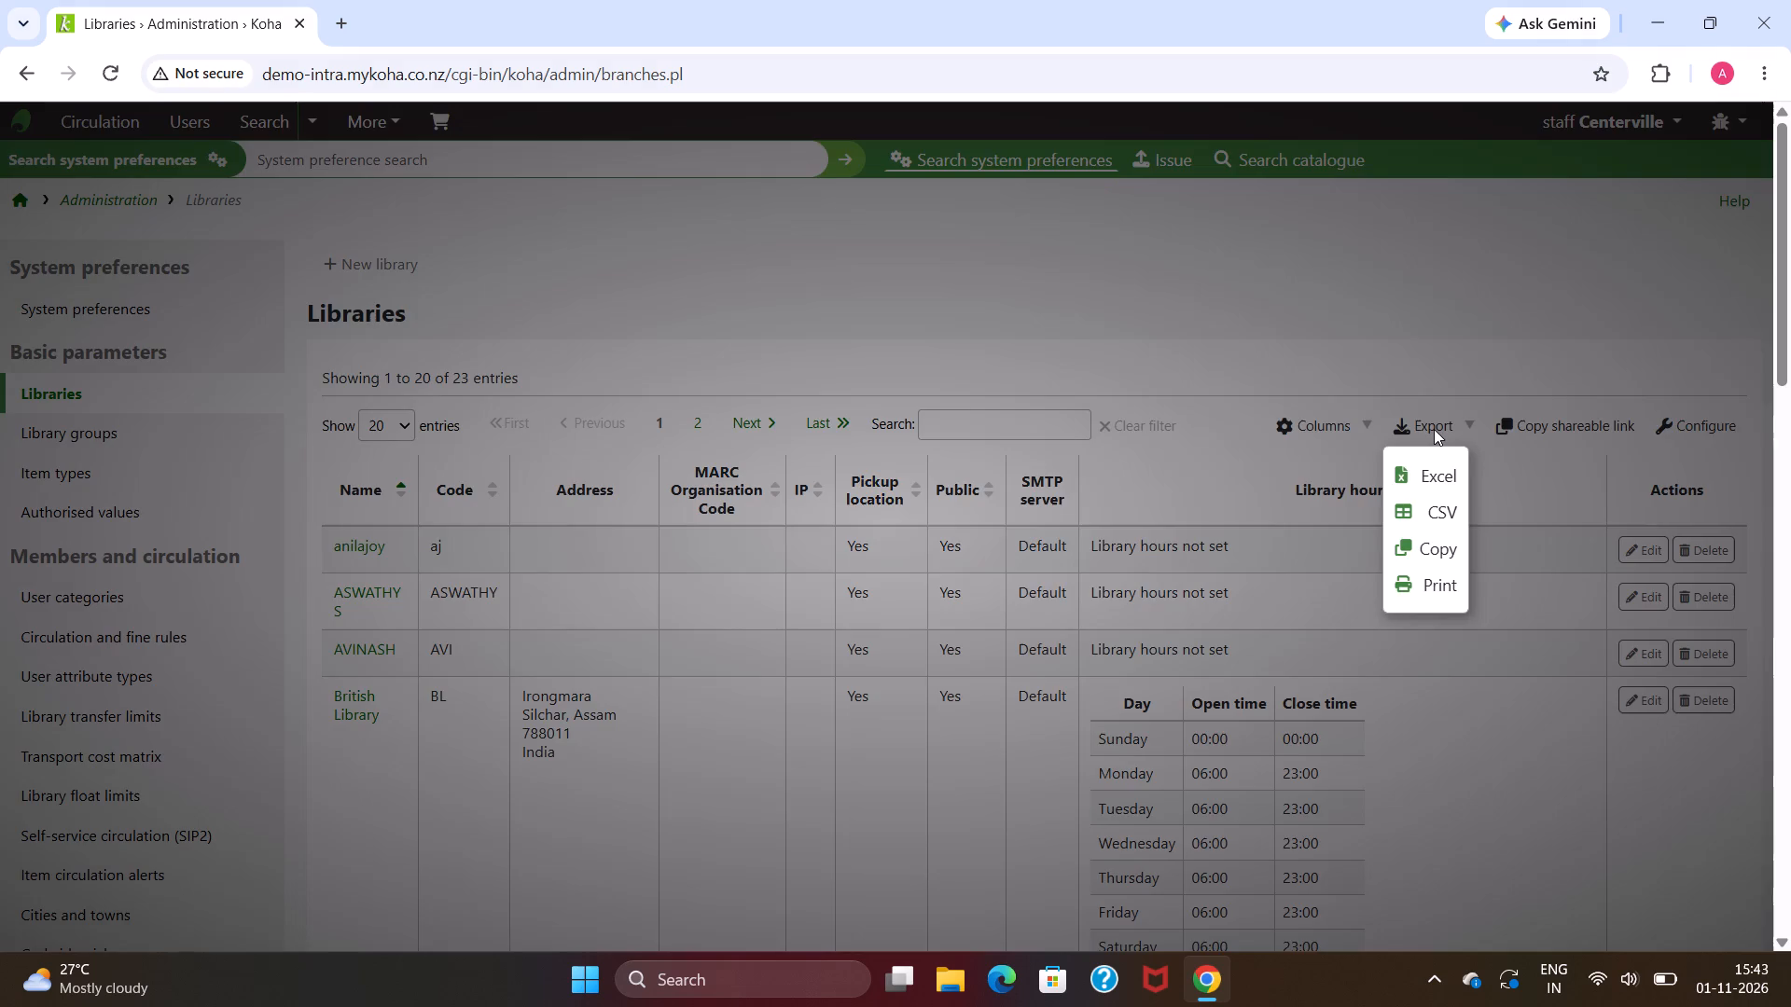
pyautogui.click(1437, 422)
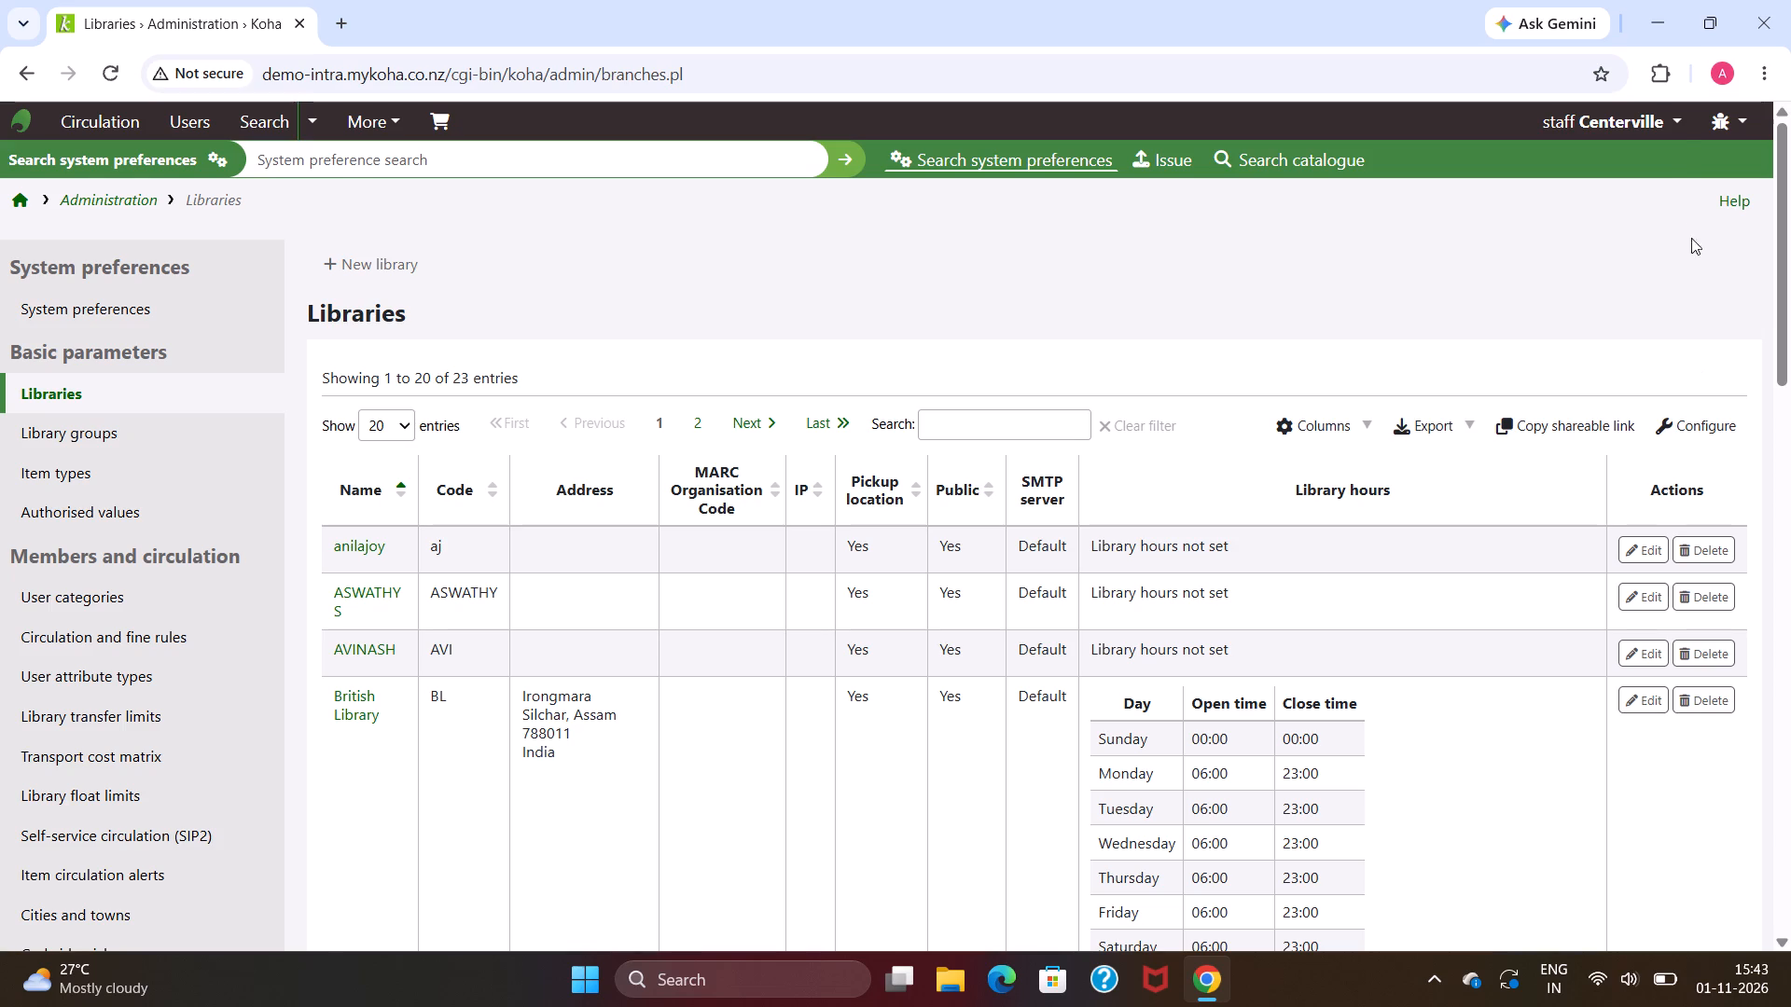
# Open the account options of the logged-in staff user at Centerville.
pyautogui.click(1673, 120)
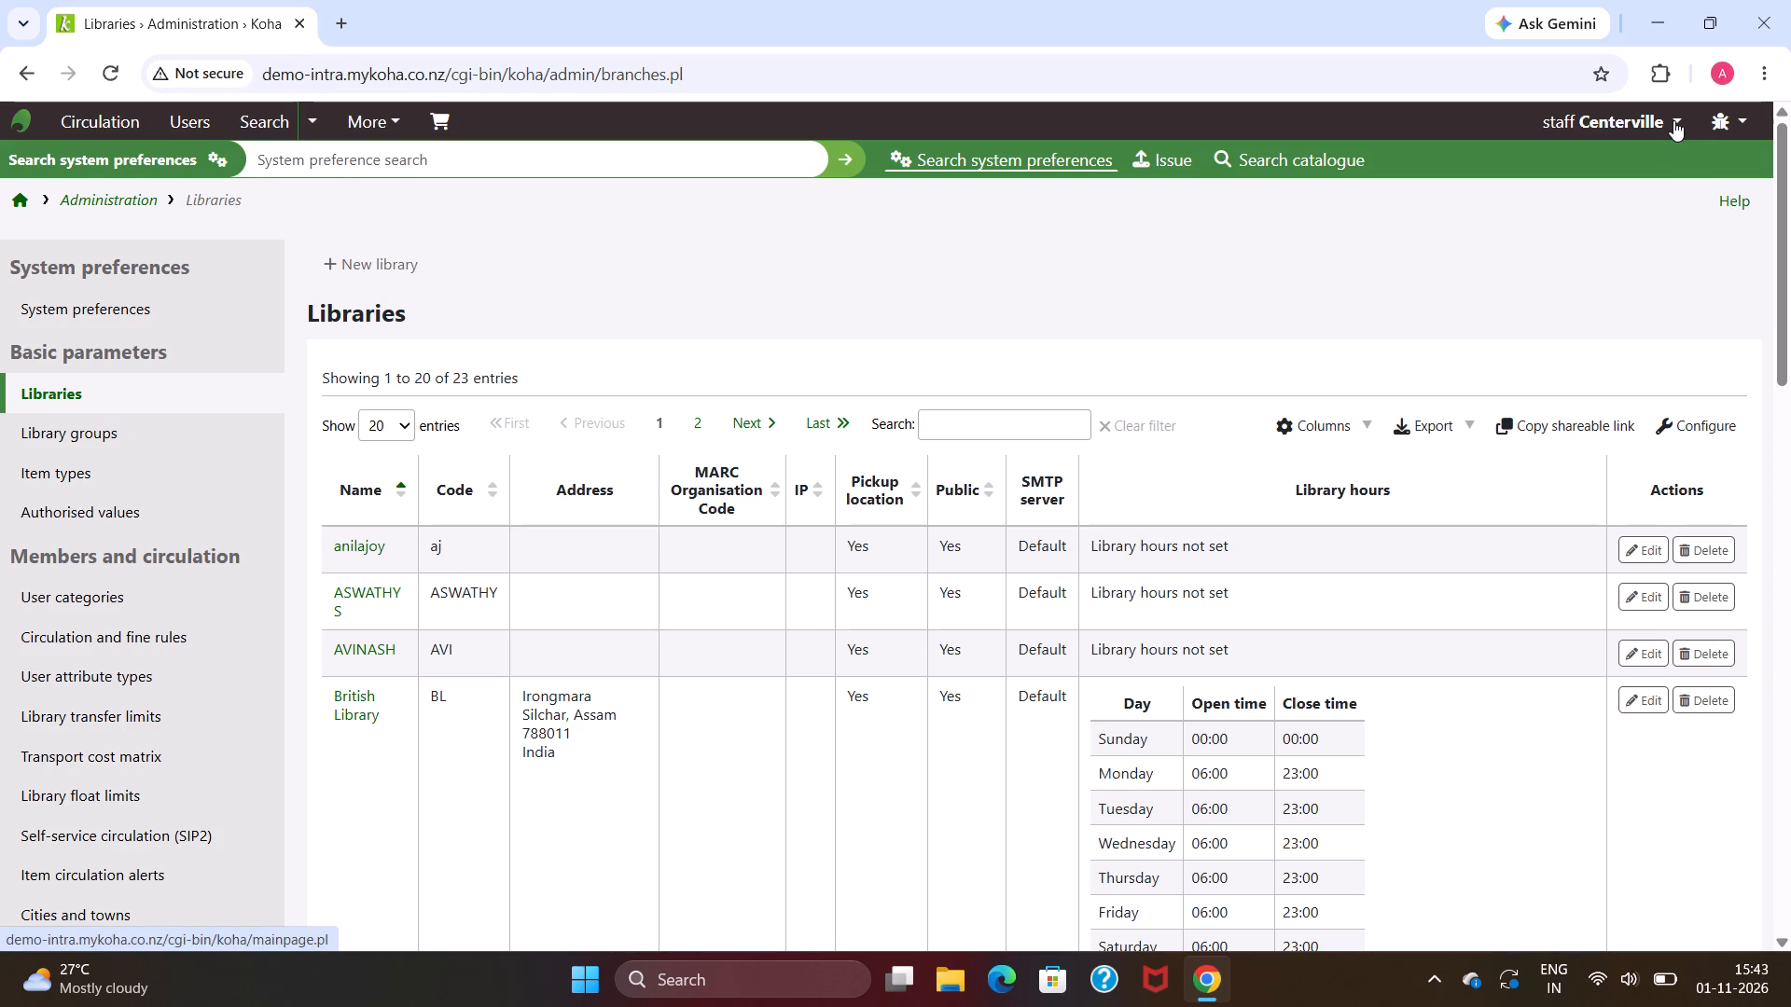
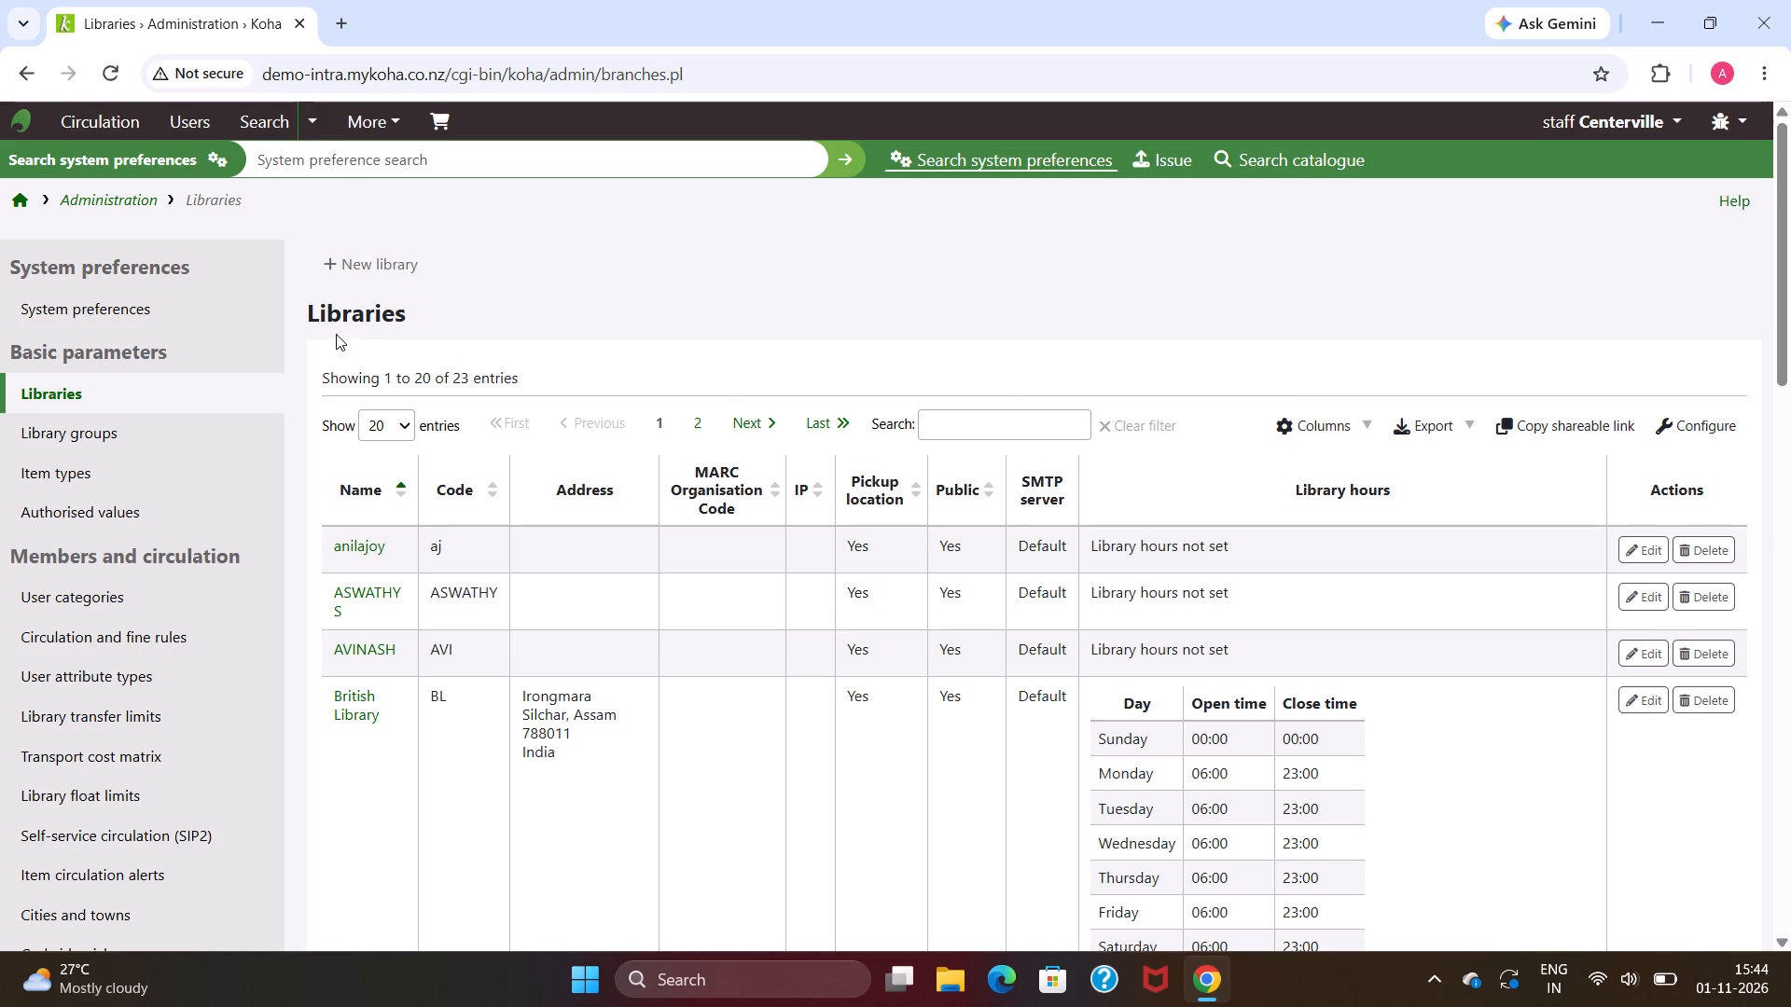
# Start a new library record and set its library code to CL01.
pyautogui.click(364, 272)
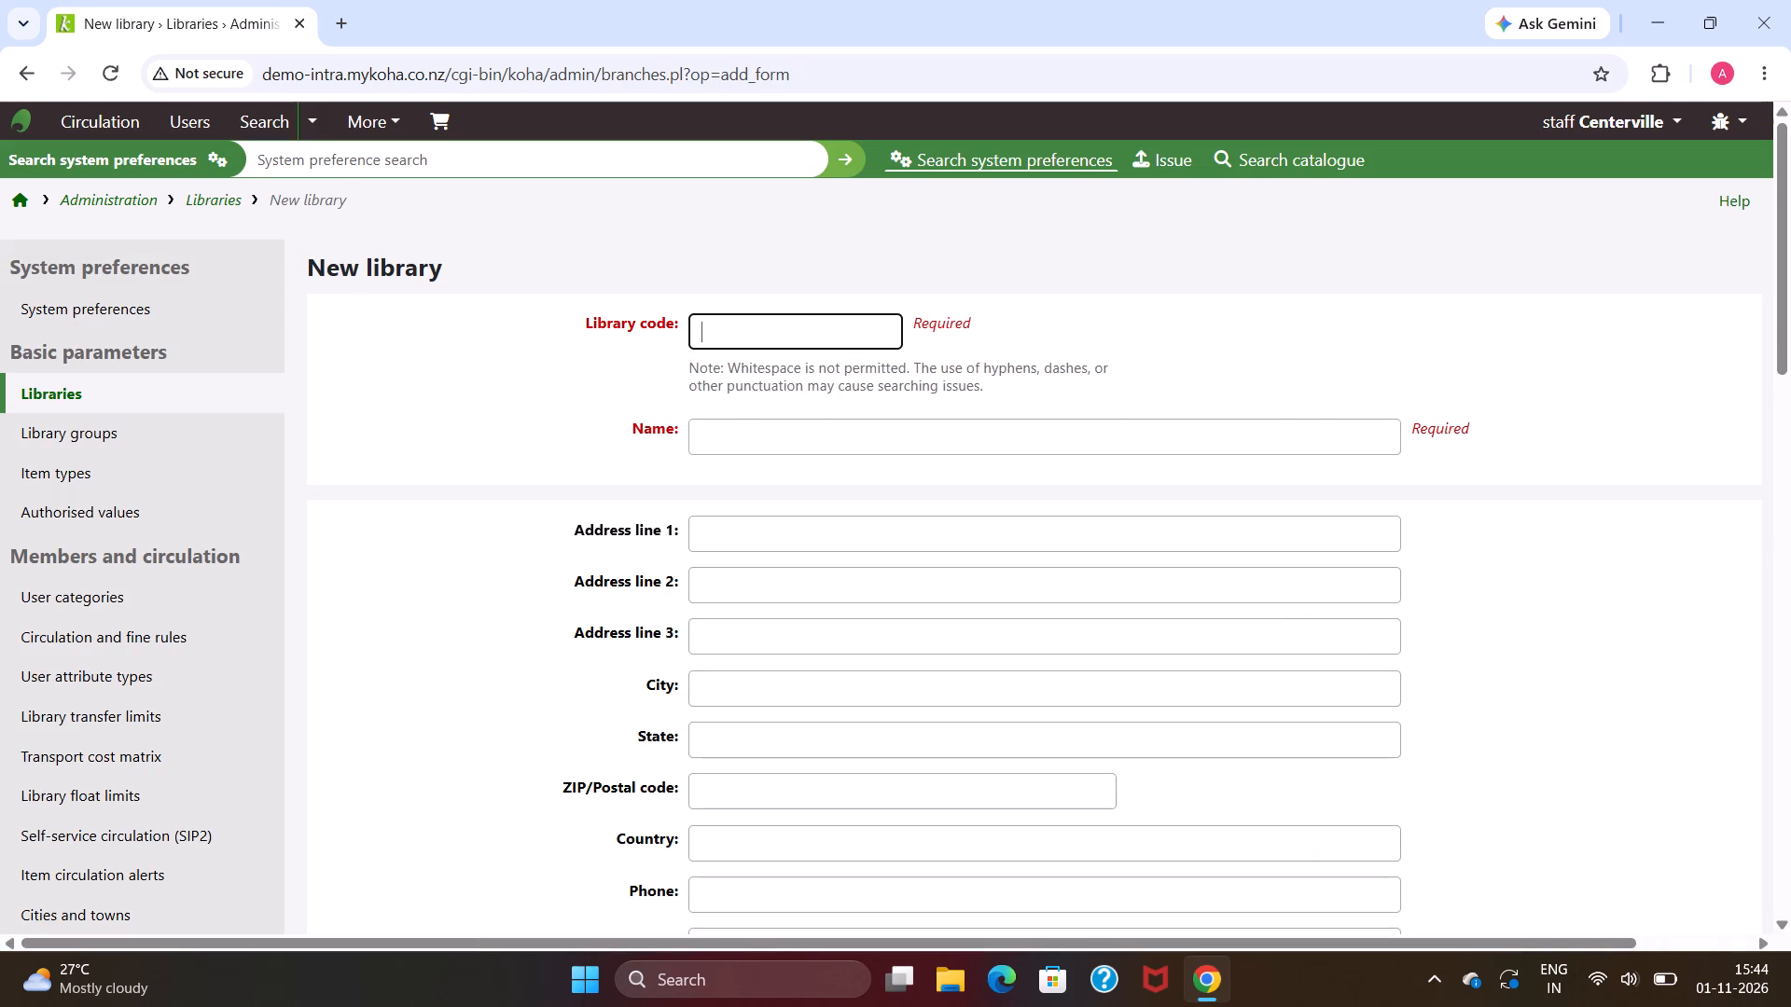
pyautogui.click(800, 324)
pyautogui.press('c')
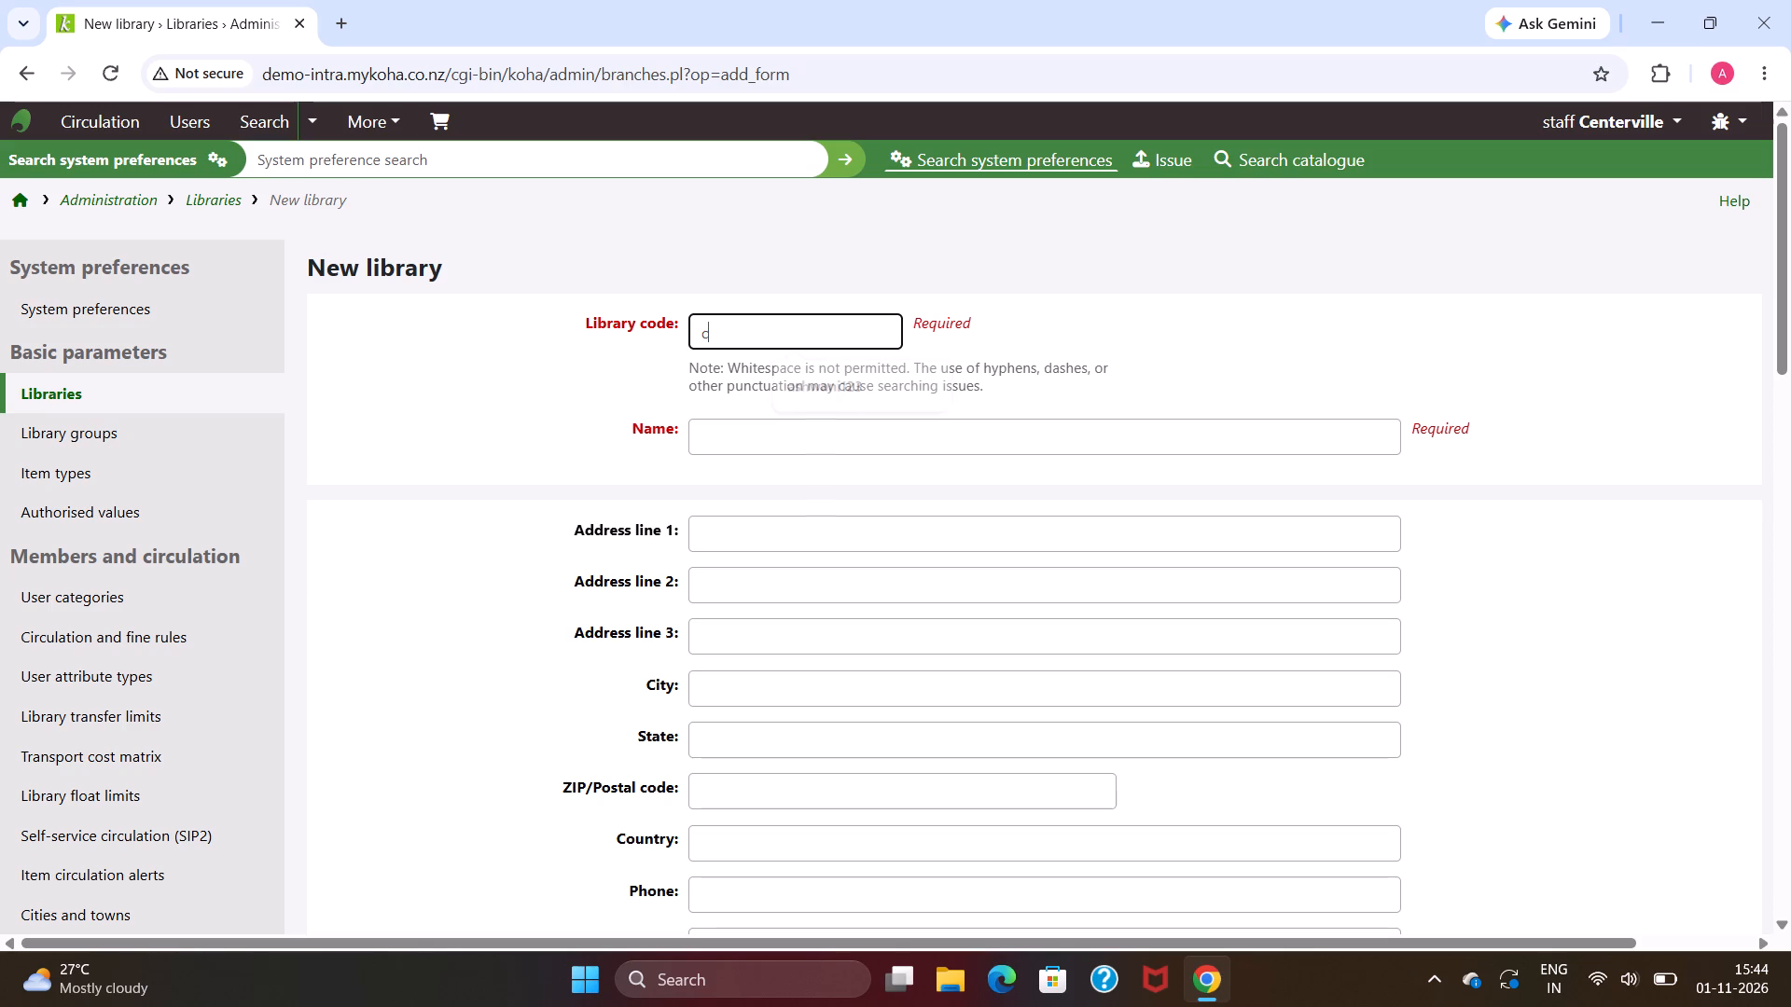
pyautogui.press('l')
pyautogui.press('0')
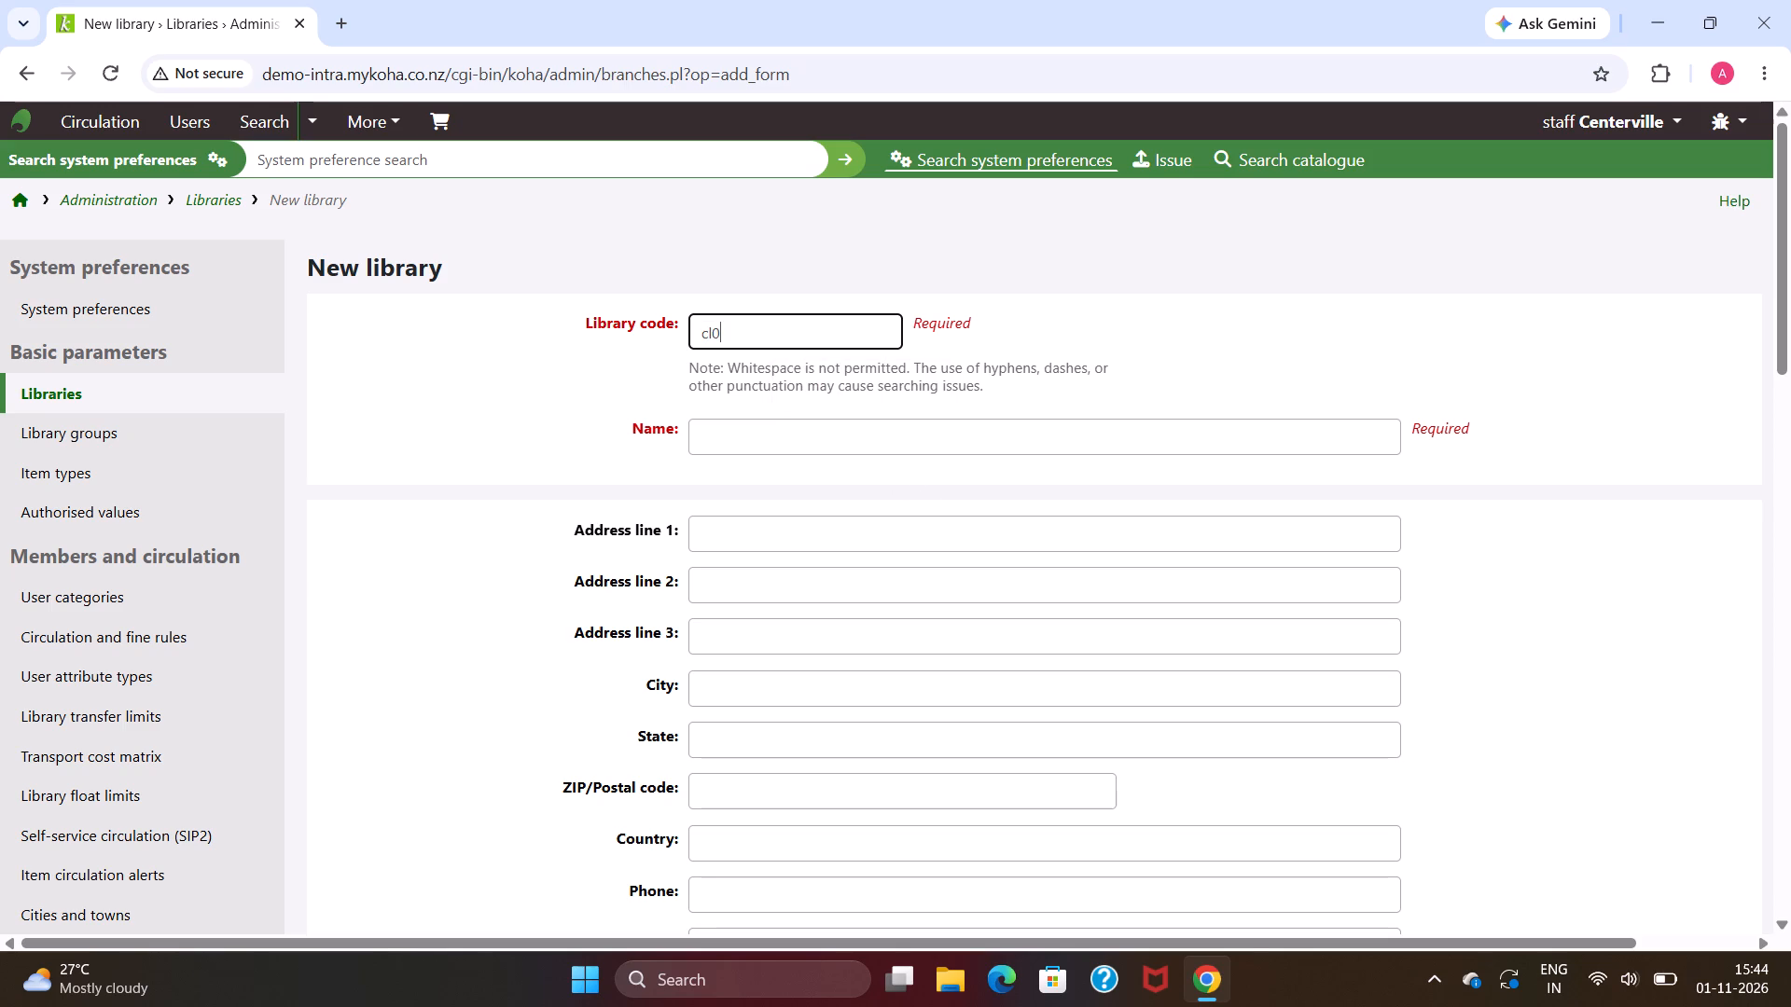
pyautogui.press('1')
pyautogui.press('BackSpace')
pyautogui.press('BackSpace')
pyautogui.press('BackSpace')
pyautogui.press('BackSpace')
pyautogui.press('c')
pyautogui.press('l')
pyautogui.press('0')
pyautogui.press('1')
# Fill the library's name, address and email fields from the saved address profile.
pyautogui.click(846, 432)
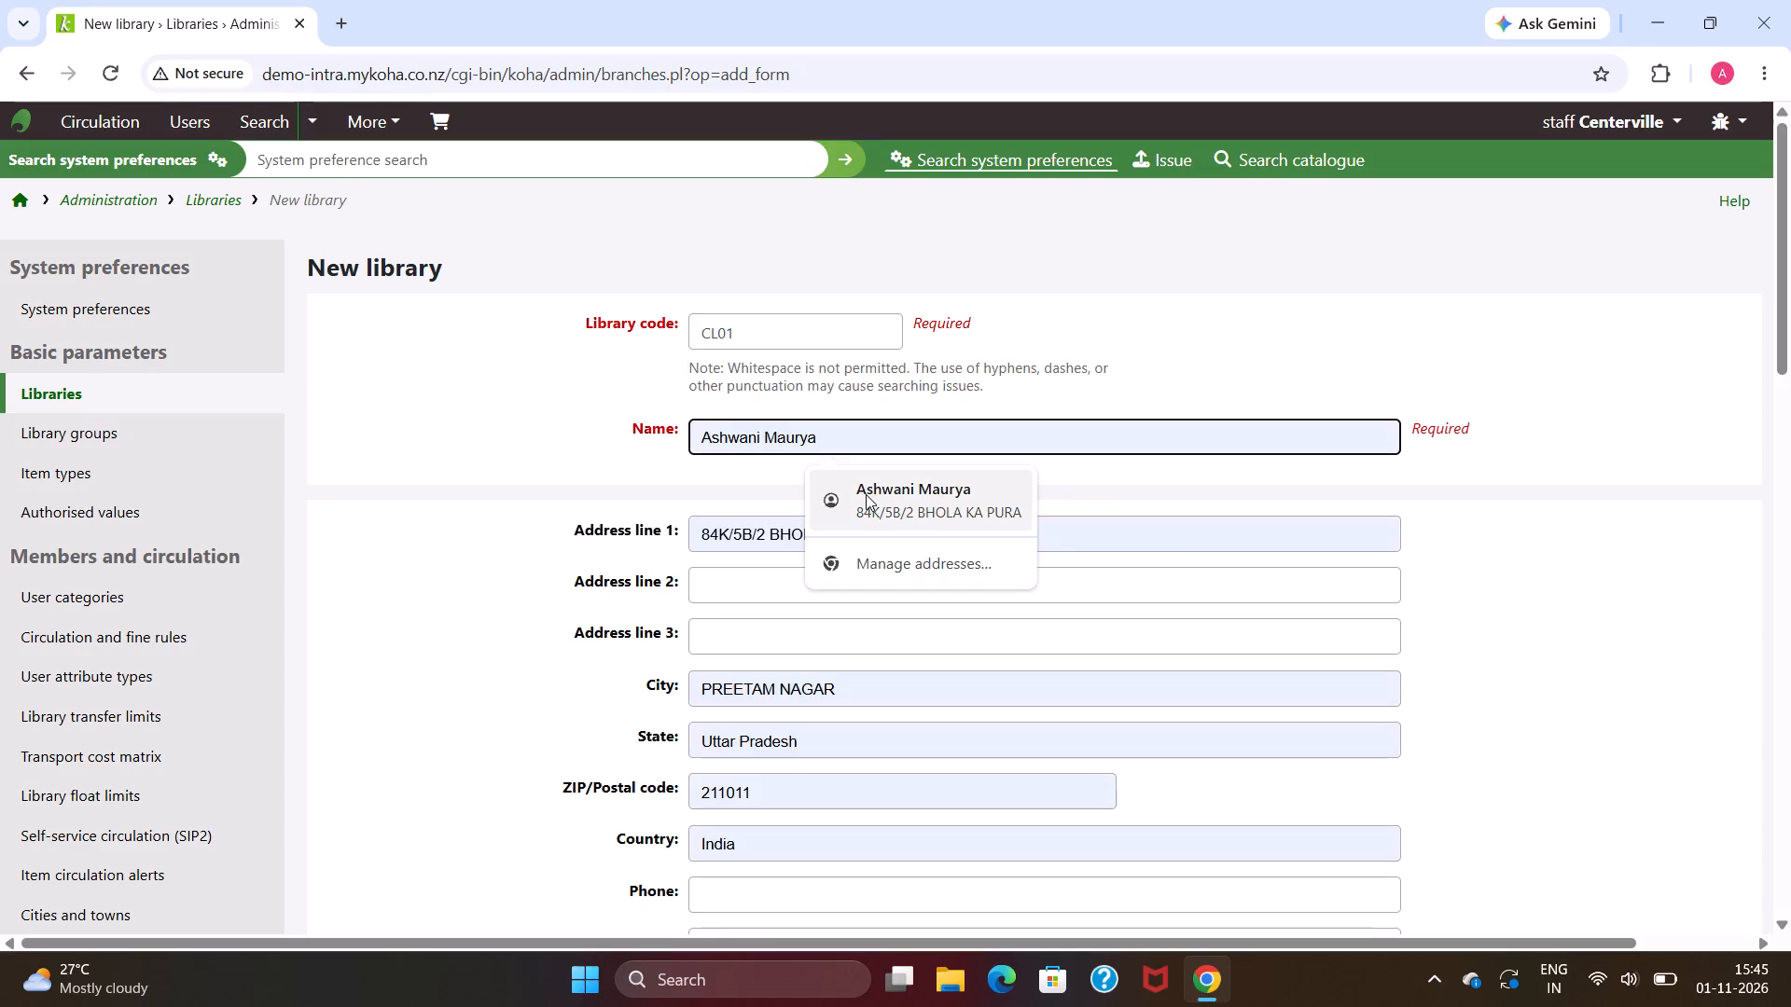
pyautogui.click(866, 494)
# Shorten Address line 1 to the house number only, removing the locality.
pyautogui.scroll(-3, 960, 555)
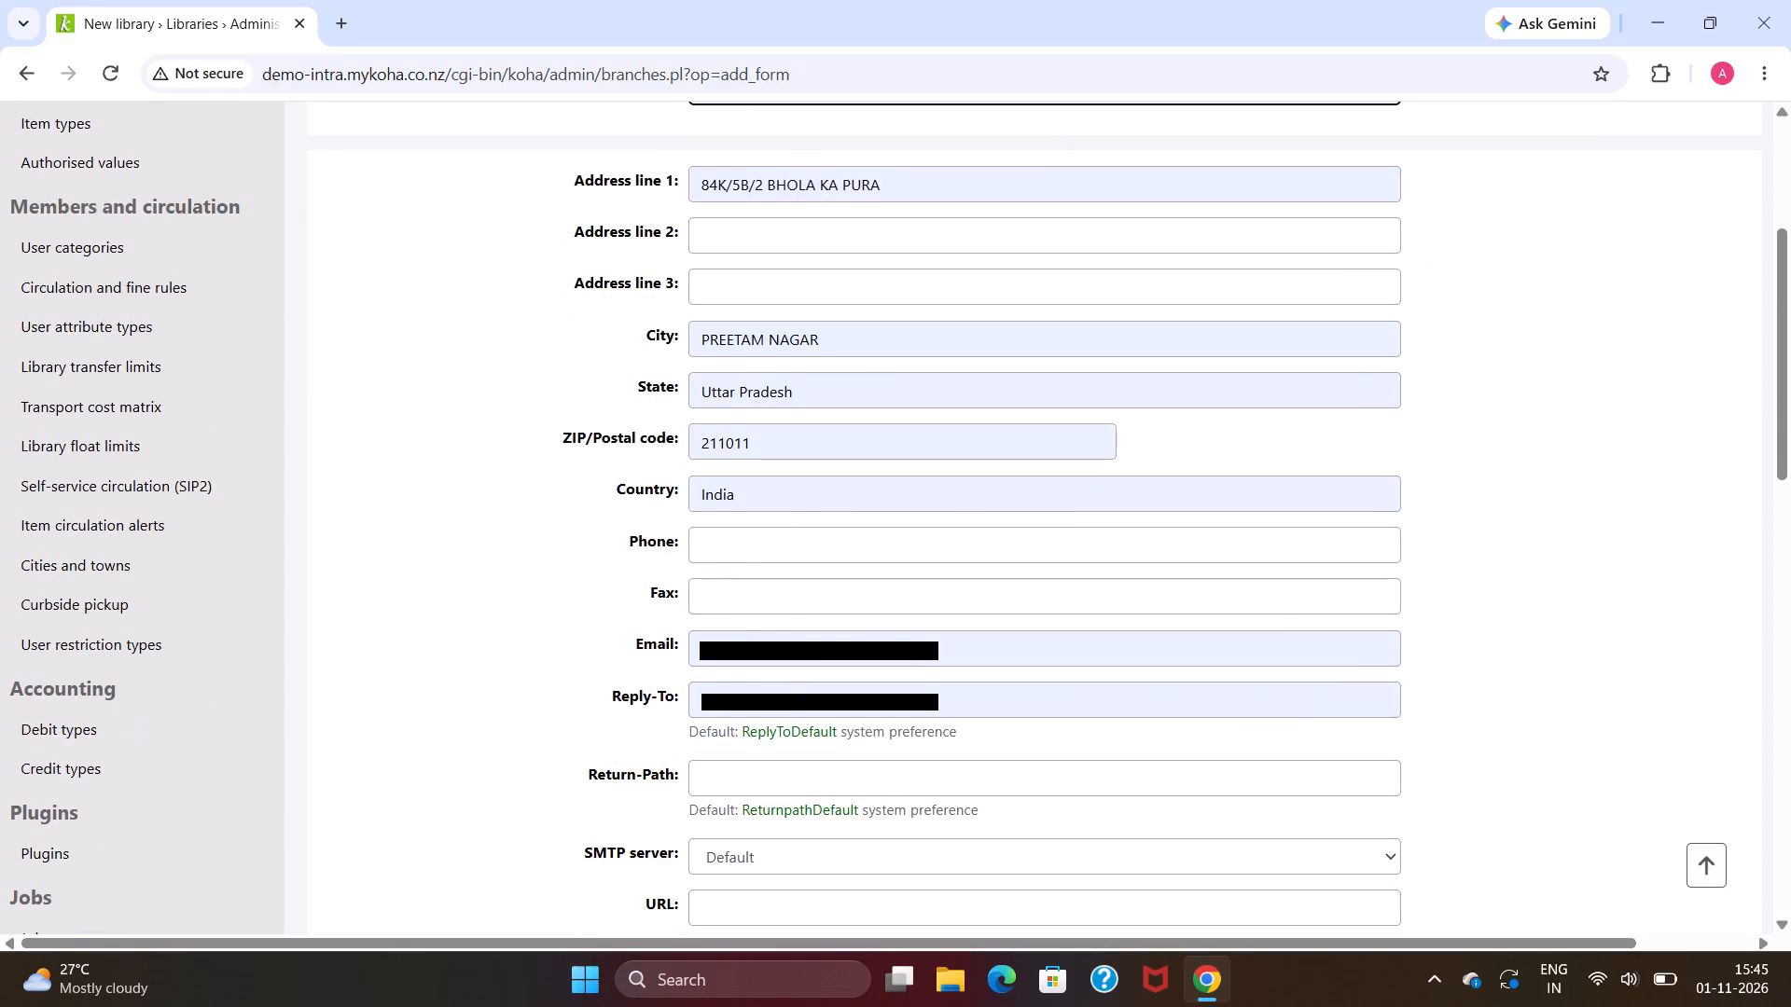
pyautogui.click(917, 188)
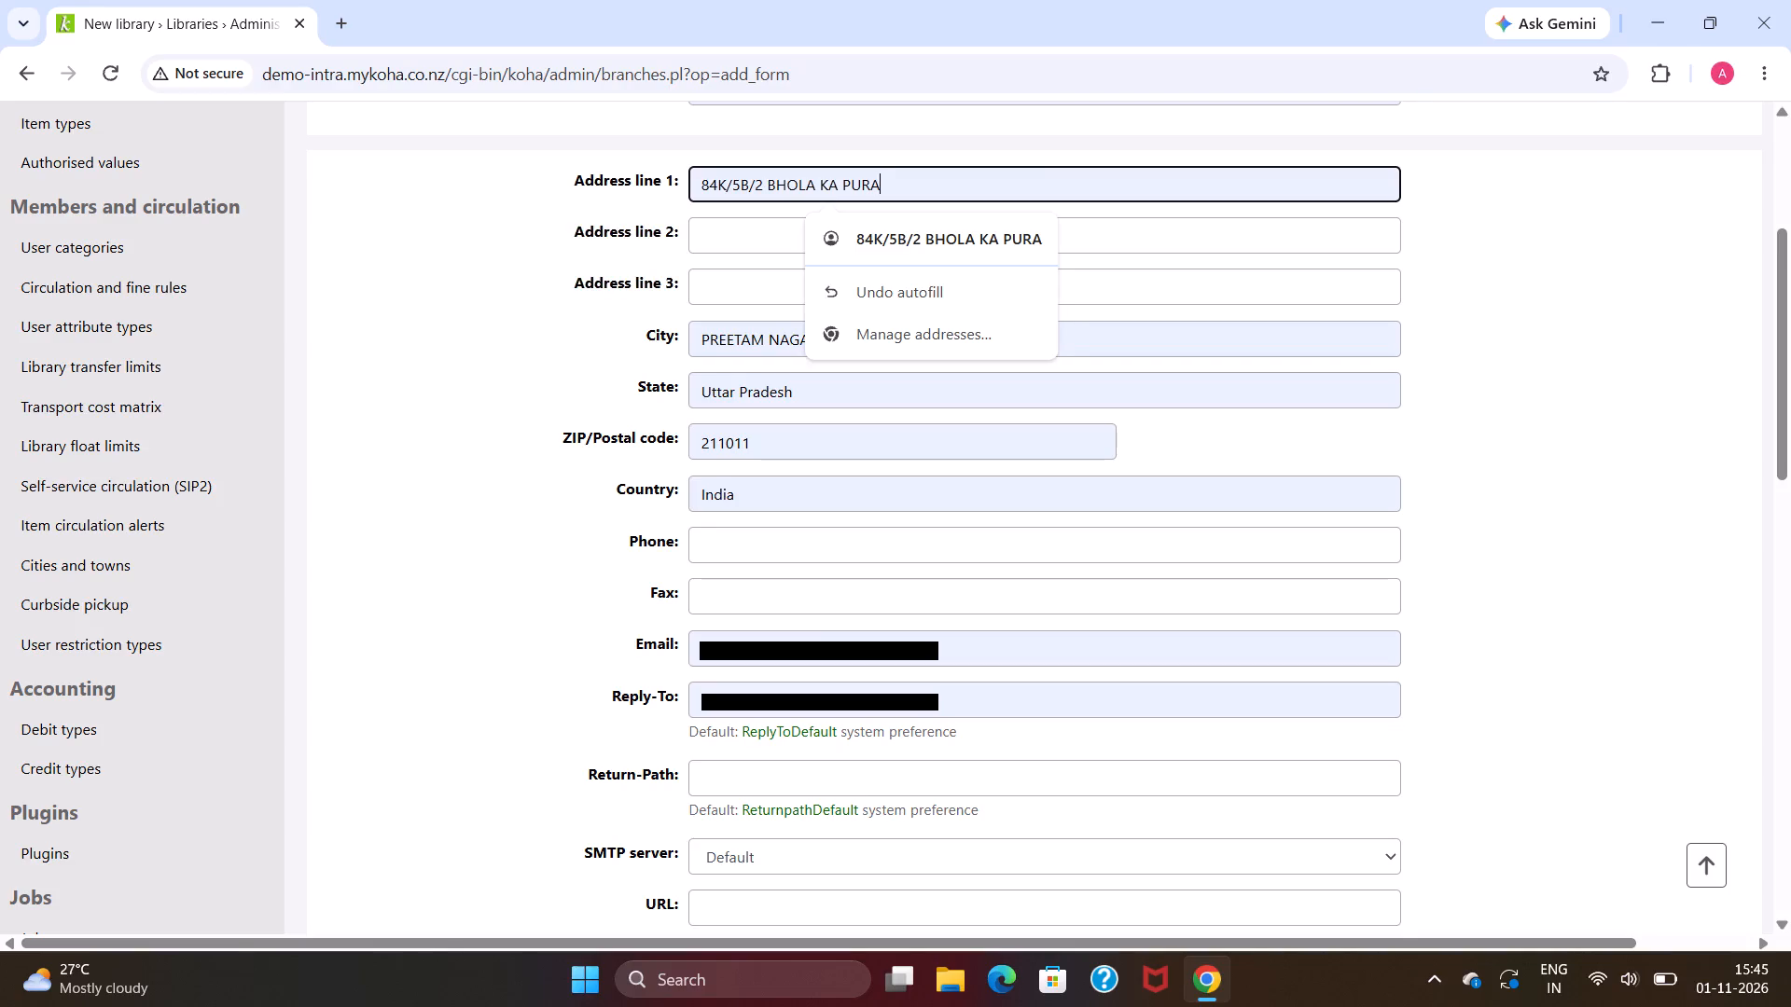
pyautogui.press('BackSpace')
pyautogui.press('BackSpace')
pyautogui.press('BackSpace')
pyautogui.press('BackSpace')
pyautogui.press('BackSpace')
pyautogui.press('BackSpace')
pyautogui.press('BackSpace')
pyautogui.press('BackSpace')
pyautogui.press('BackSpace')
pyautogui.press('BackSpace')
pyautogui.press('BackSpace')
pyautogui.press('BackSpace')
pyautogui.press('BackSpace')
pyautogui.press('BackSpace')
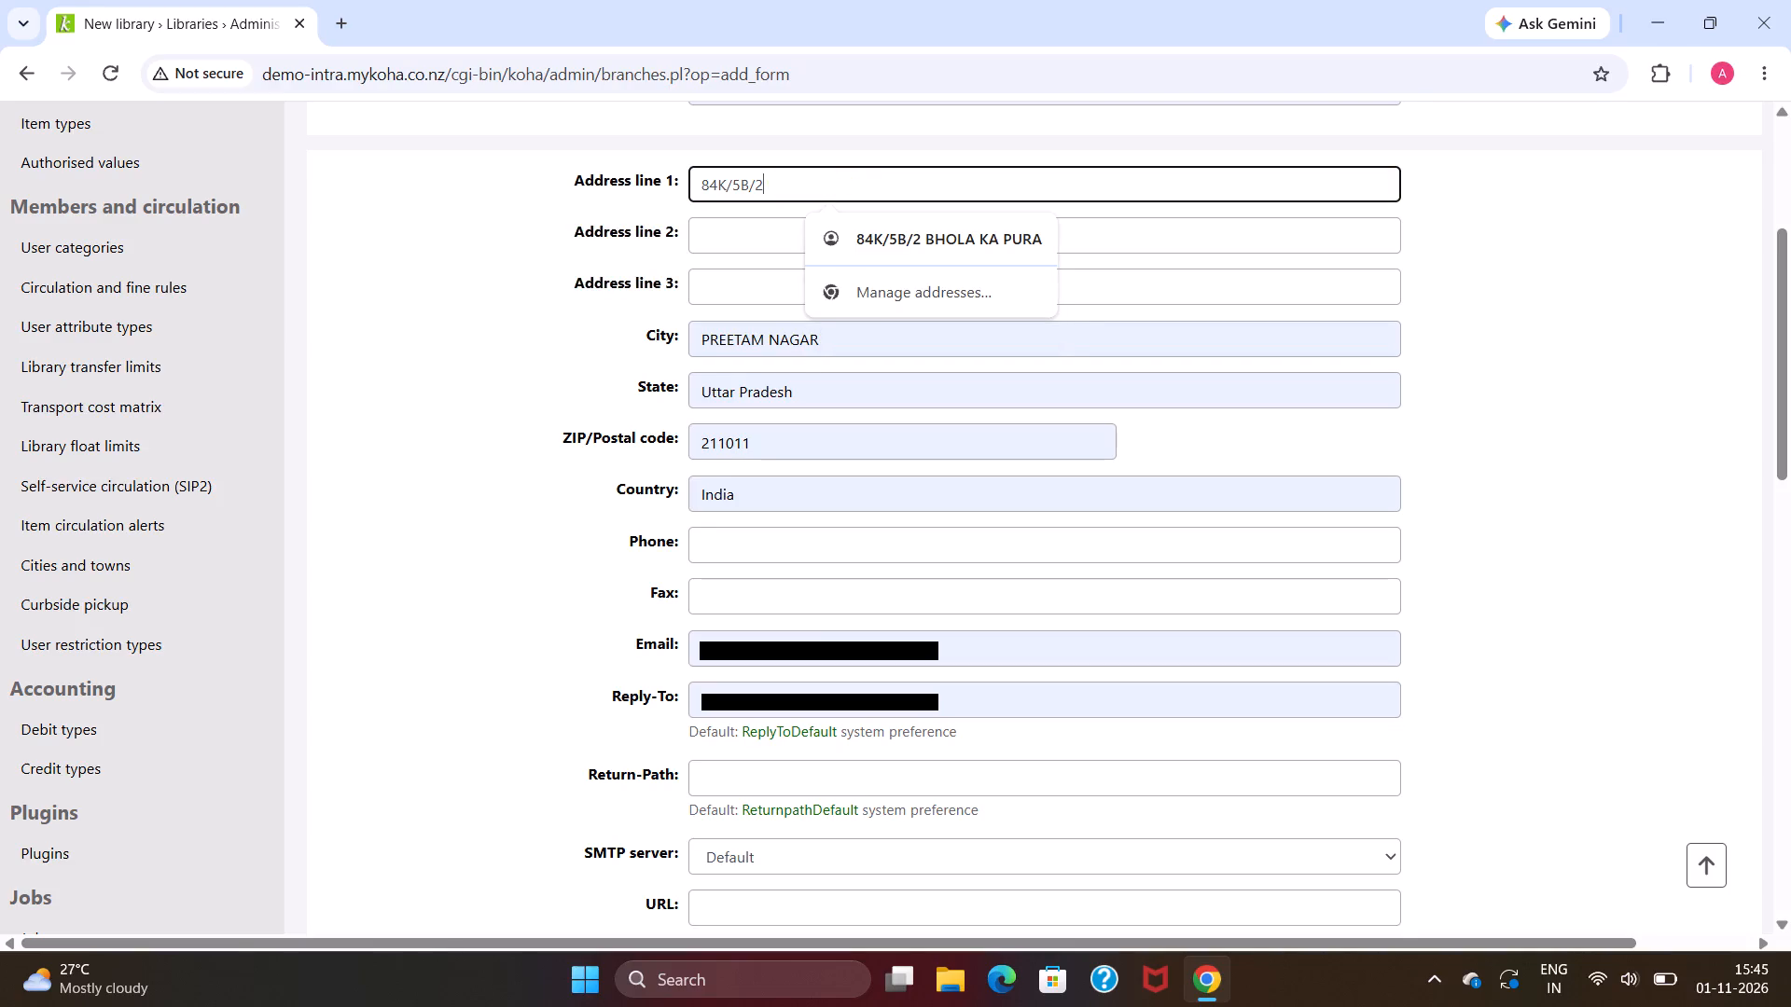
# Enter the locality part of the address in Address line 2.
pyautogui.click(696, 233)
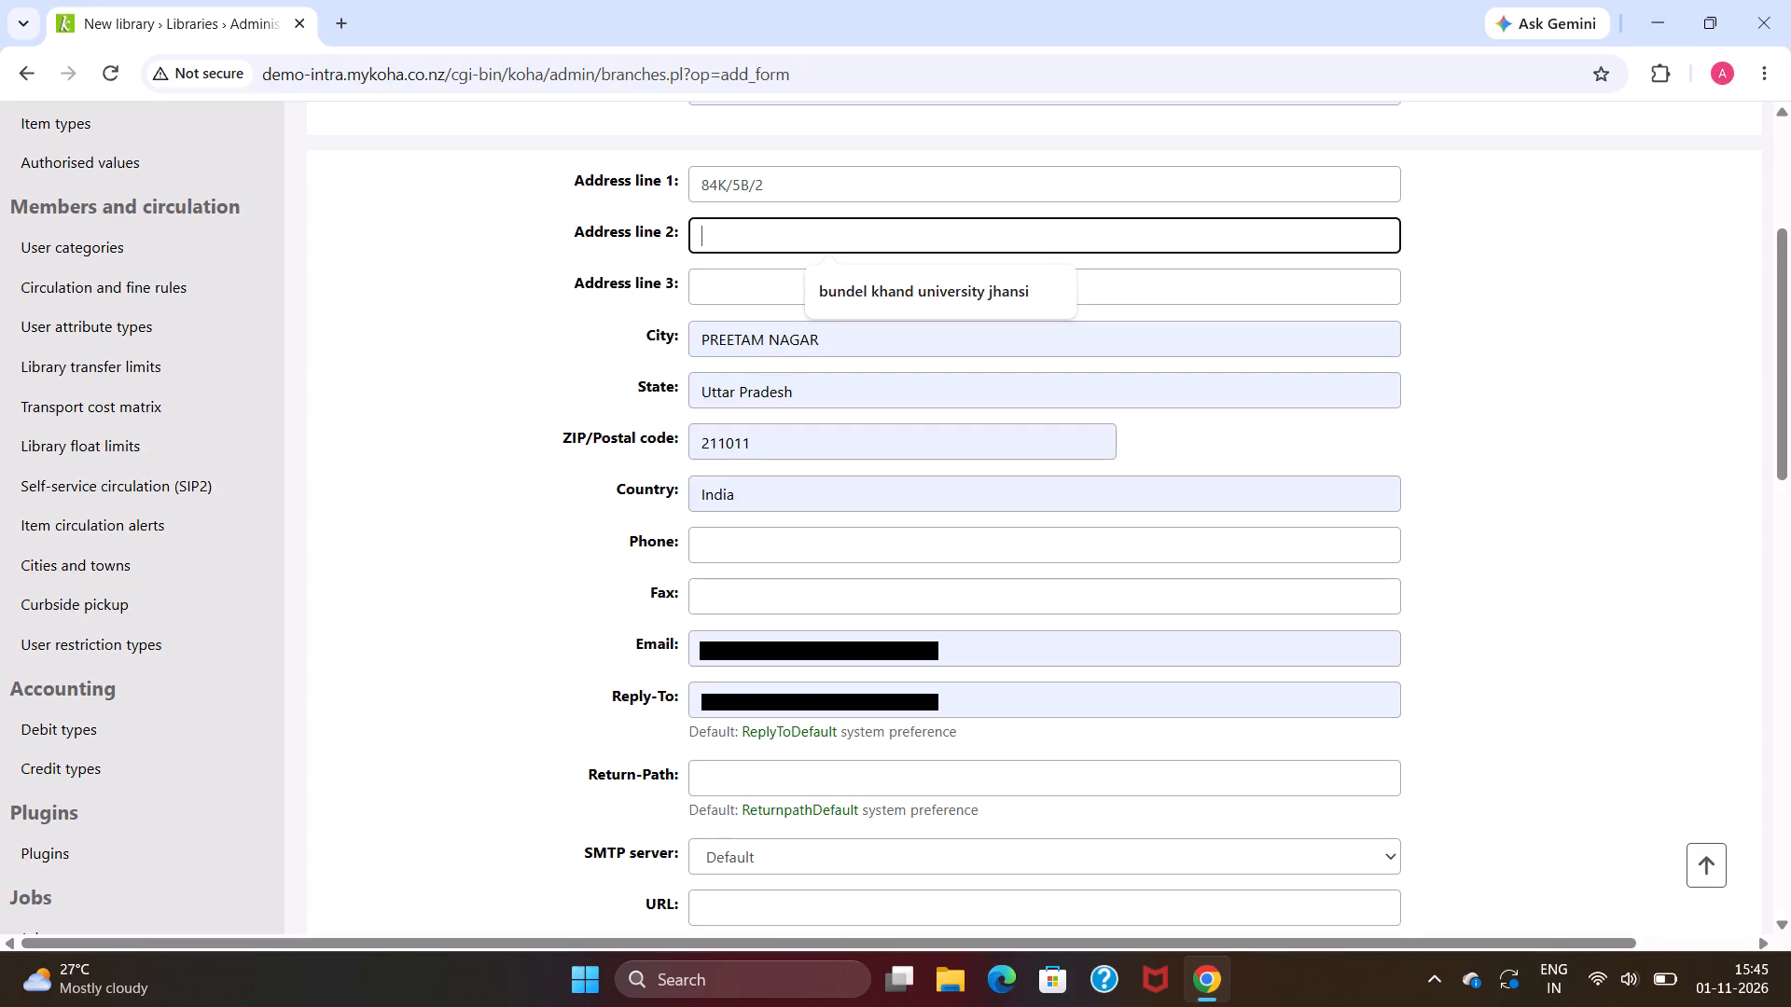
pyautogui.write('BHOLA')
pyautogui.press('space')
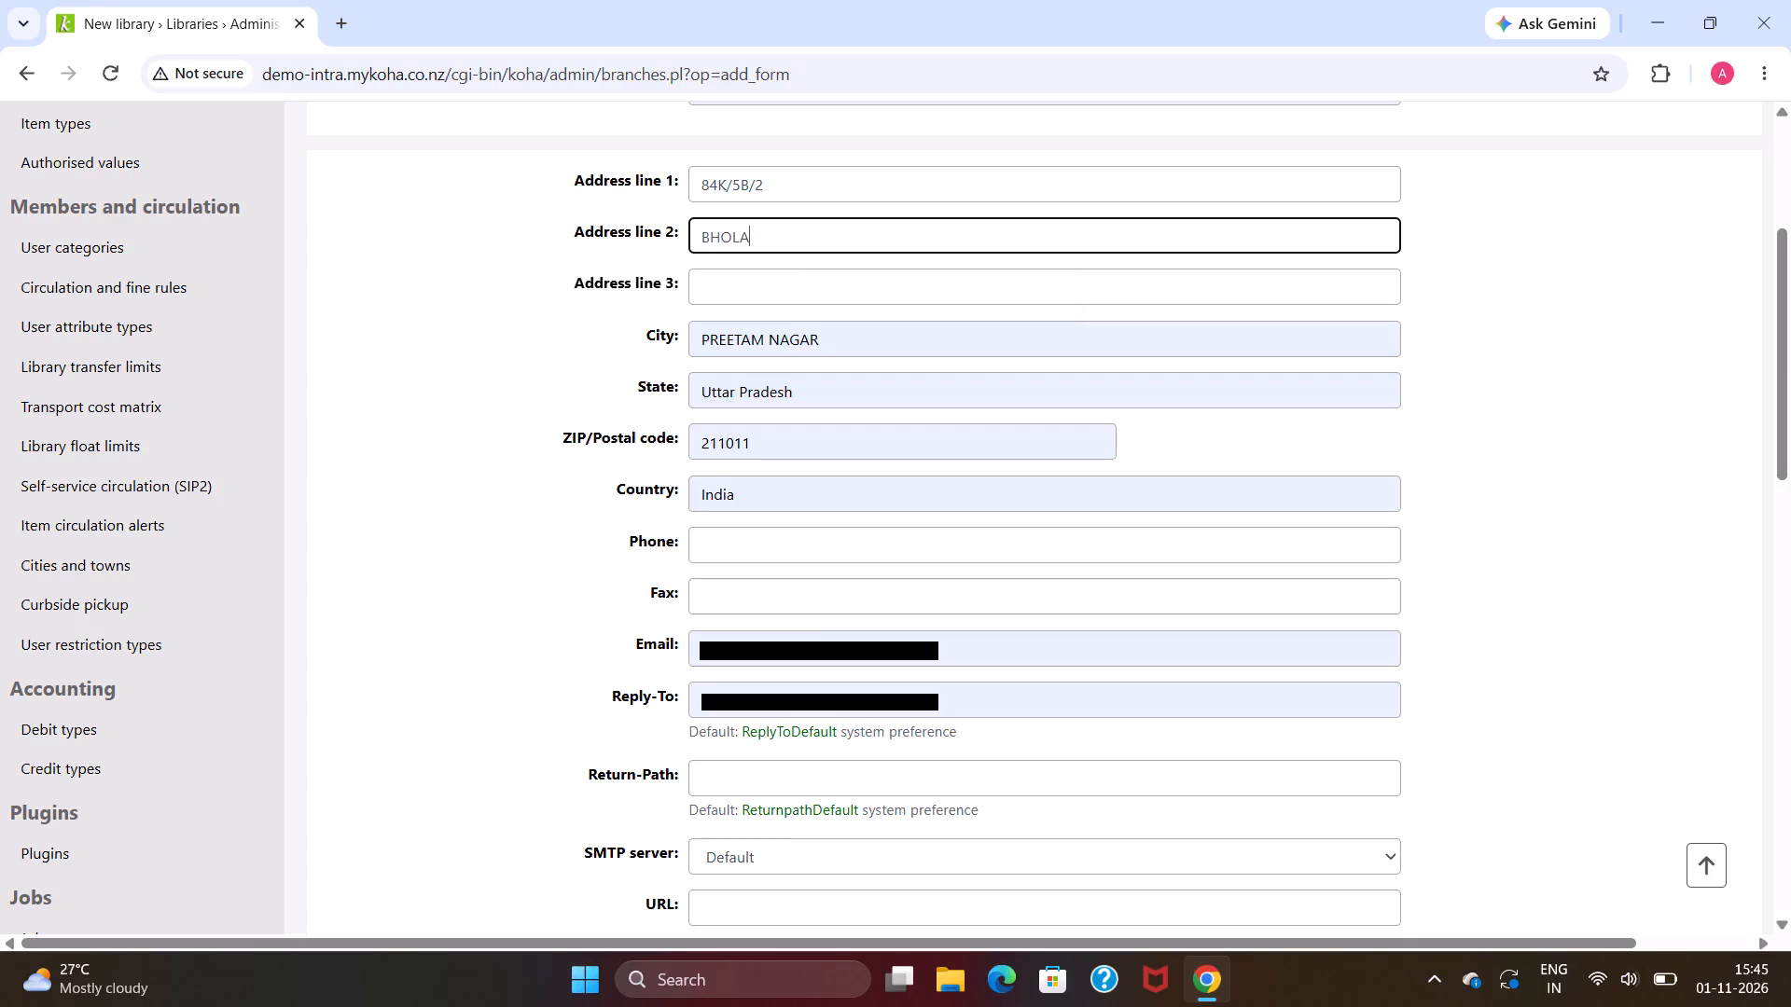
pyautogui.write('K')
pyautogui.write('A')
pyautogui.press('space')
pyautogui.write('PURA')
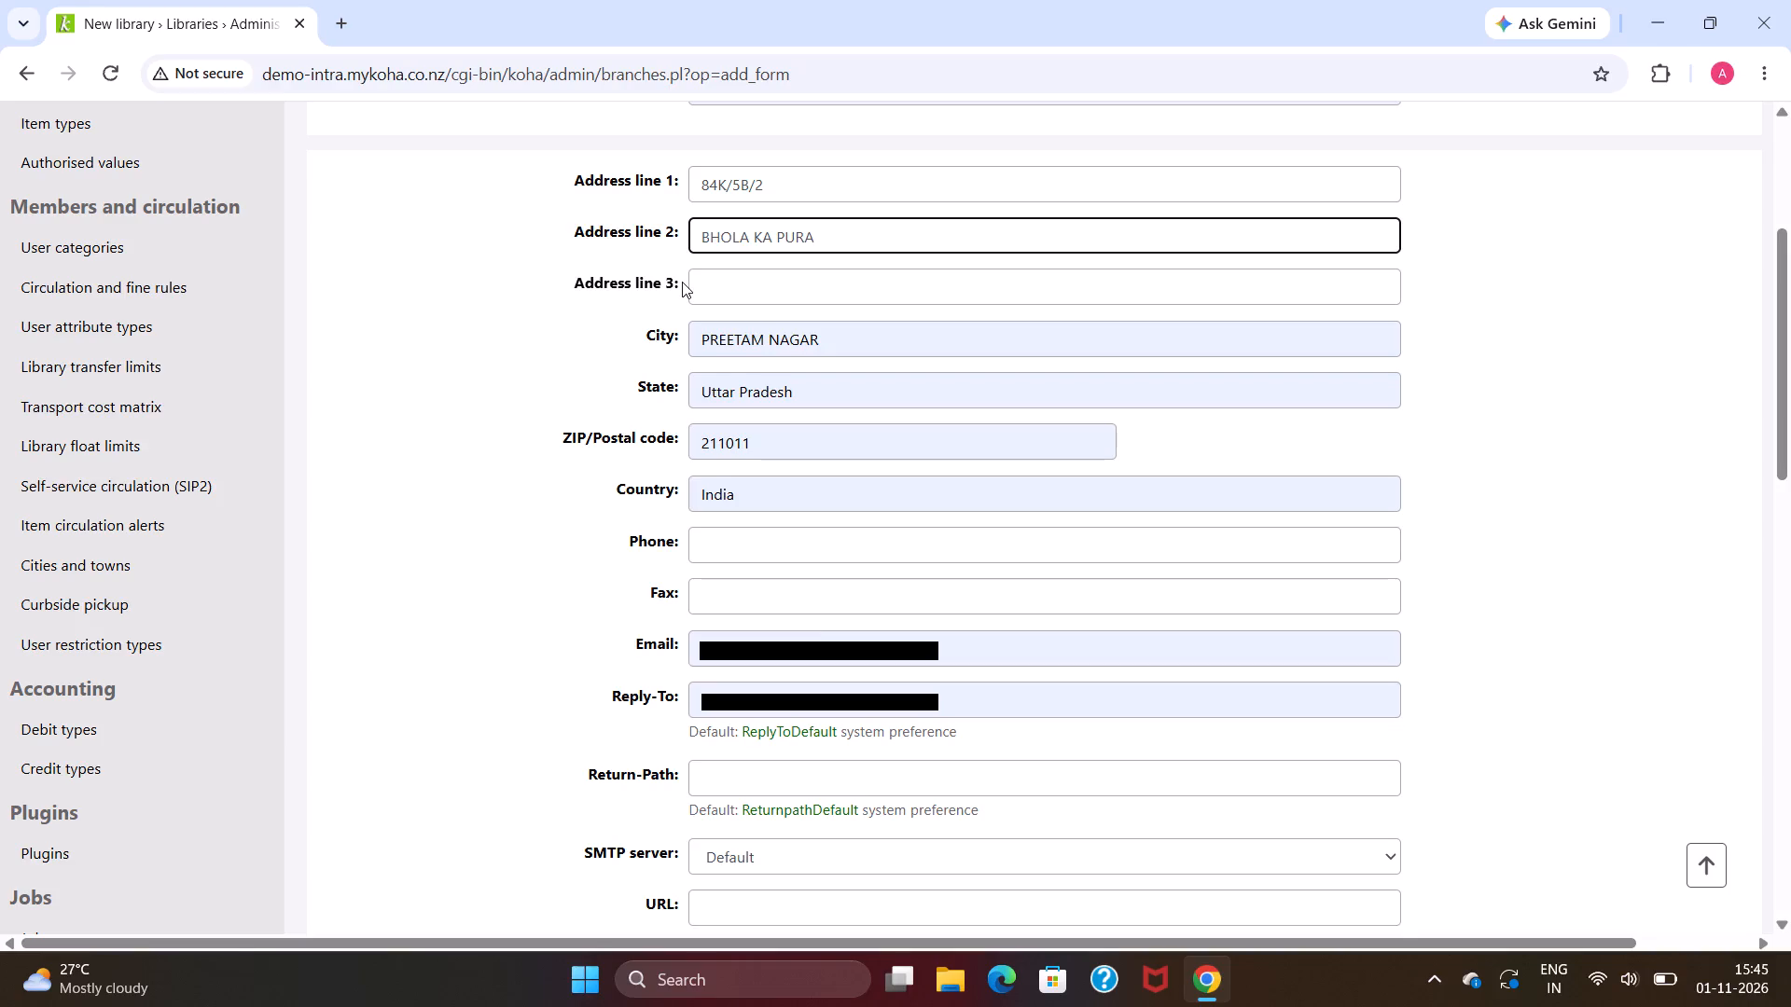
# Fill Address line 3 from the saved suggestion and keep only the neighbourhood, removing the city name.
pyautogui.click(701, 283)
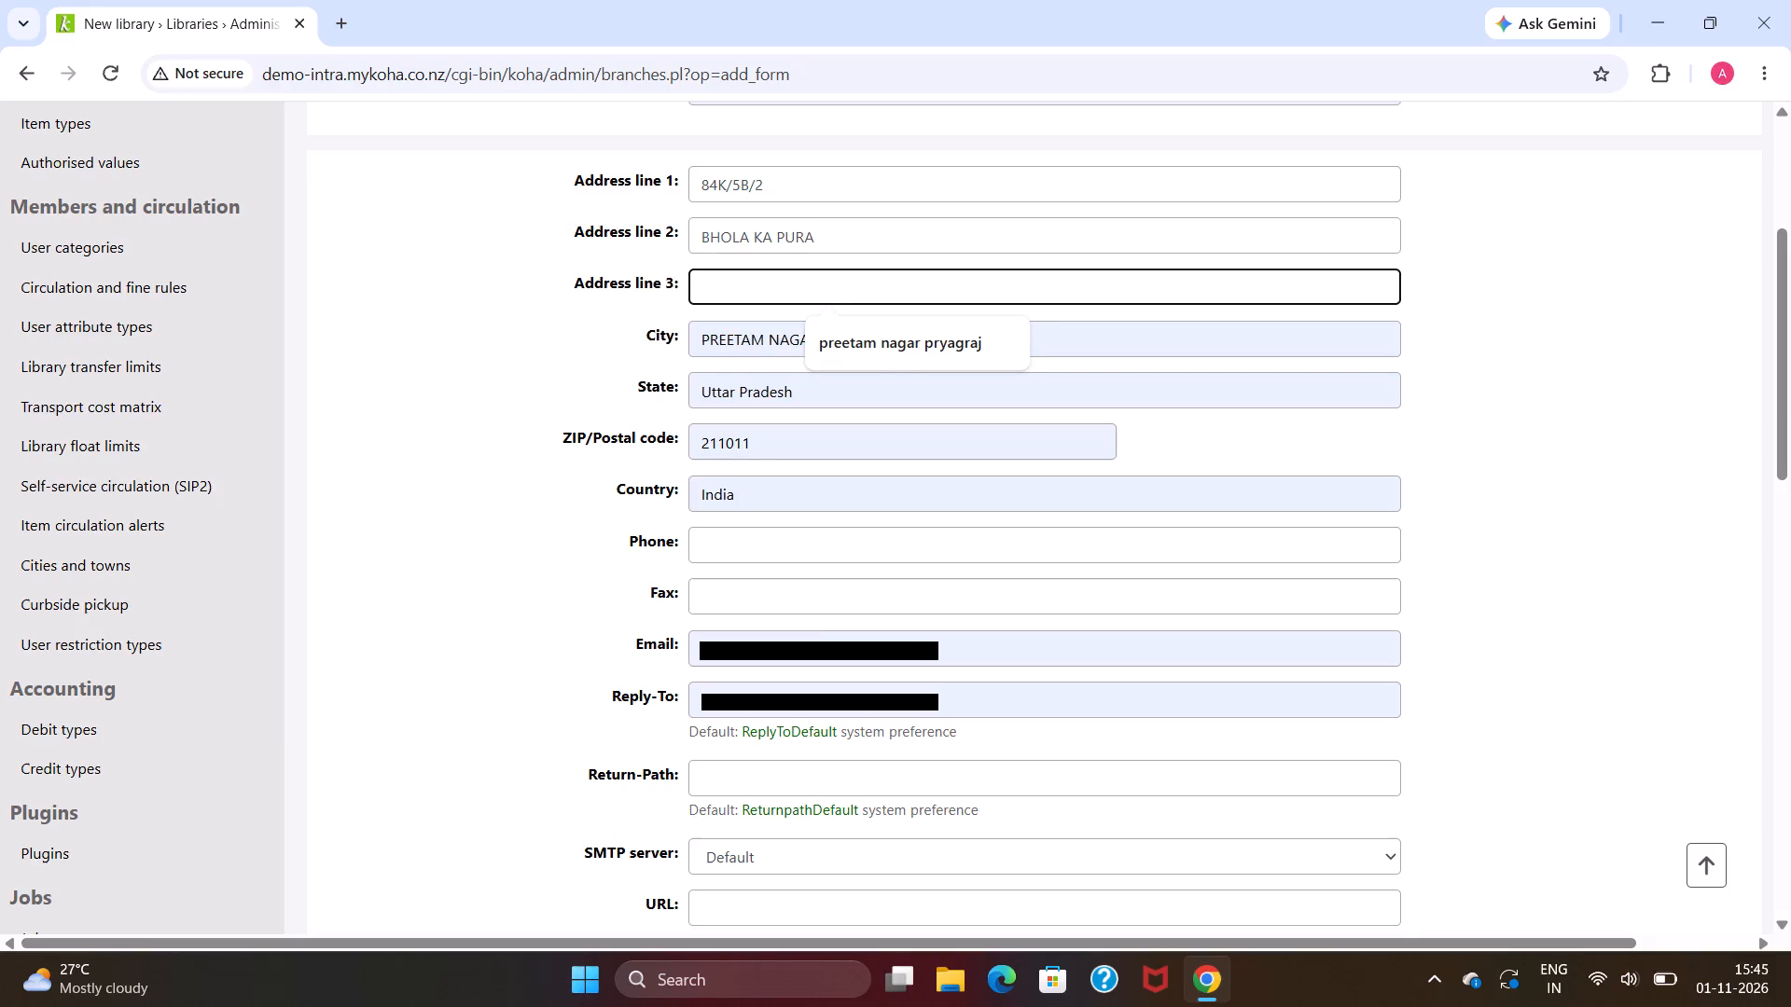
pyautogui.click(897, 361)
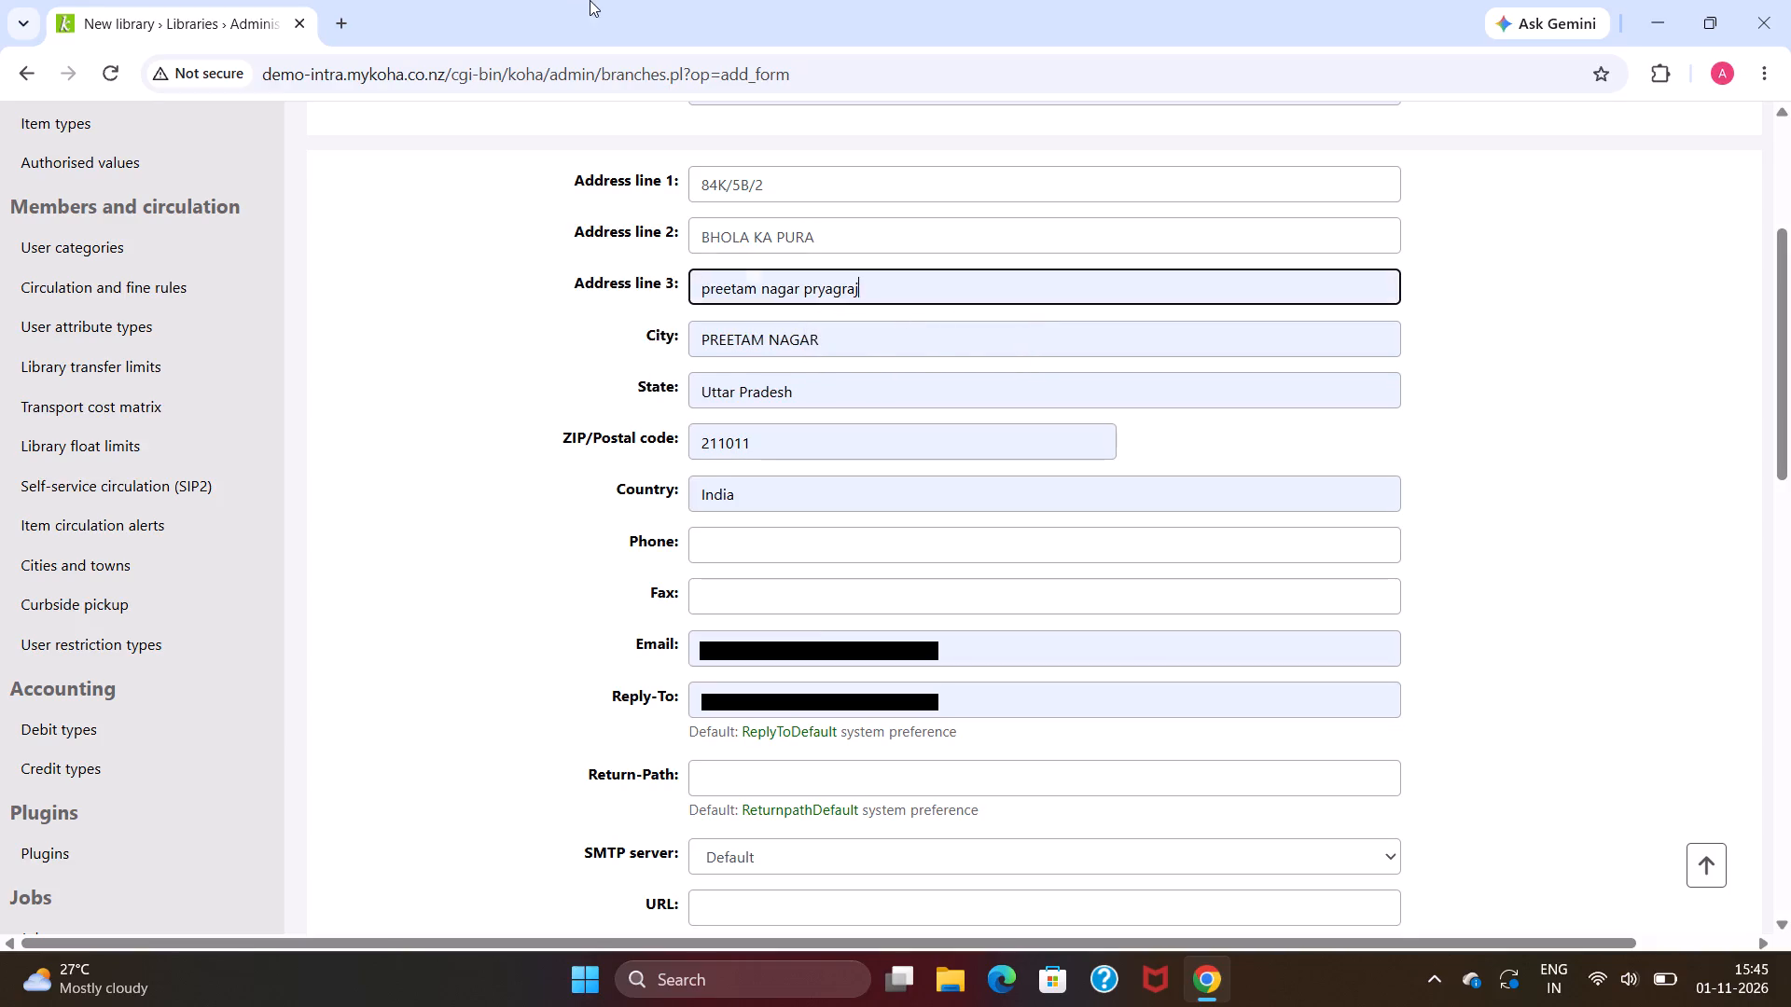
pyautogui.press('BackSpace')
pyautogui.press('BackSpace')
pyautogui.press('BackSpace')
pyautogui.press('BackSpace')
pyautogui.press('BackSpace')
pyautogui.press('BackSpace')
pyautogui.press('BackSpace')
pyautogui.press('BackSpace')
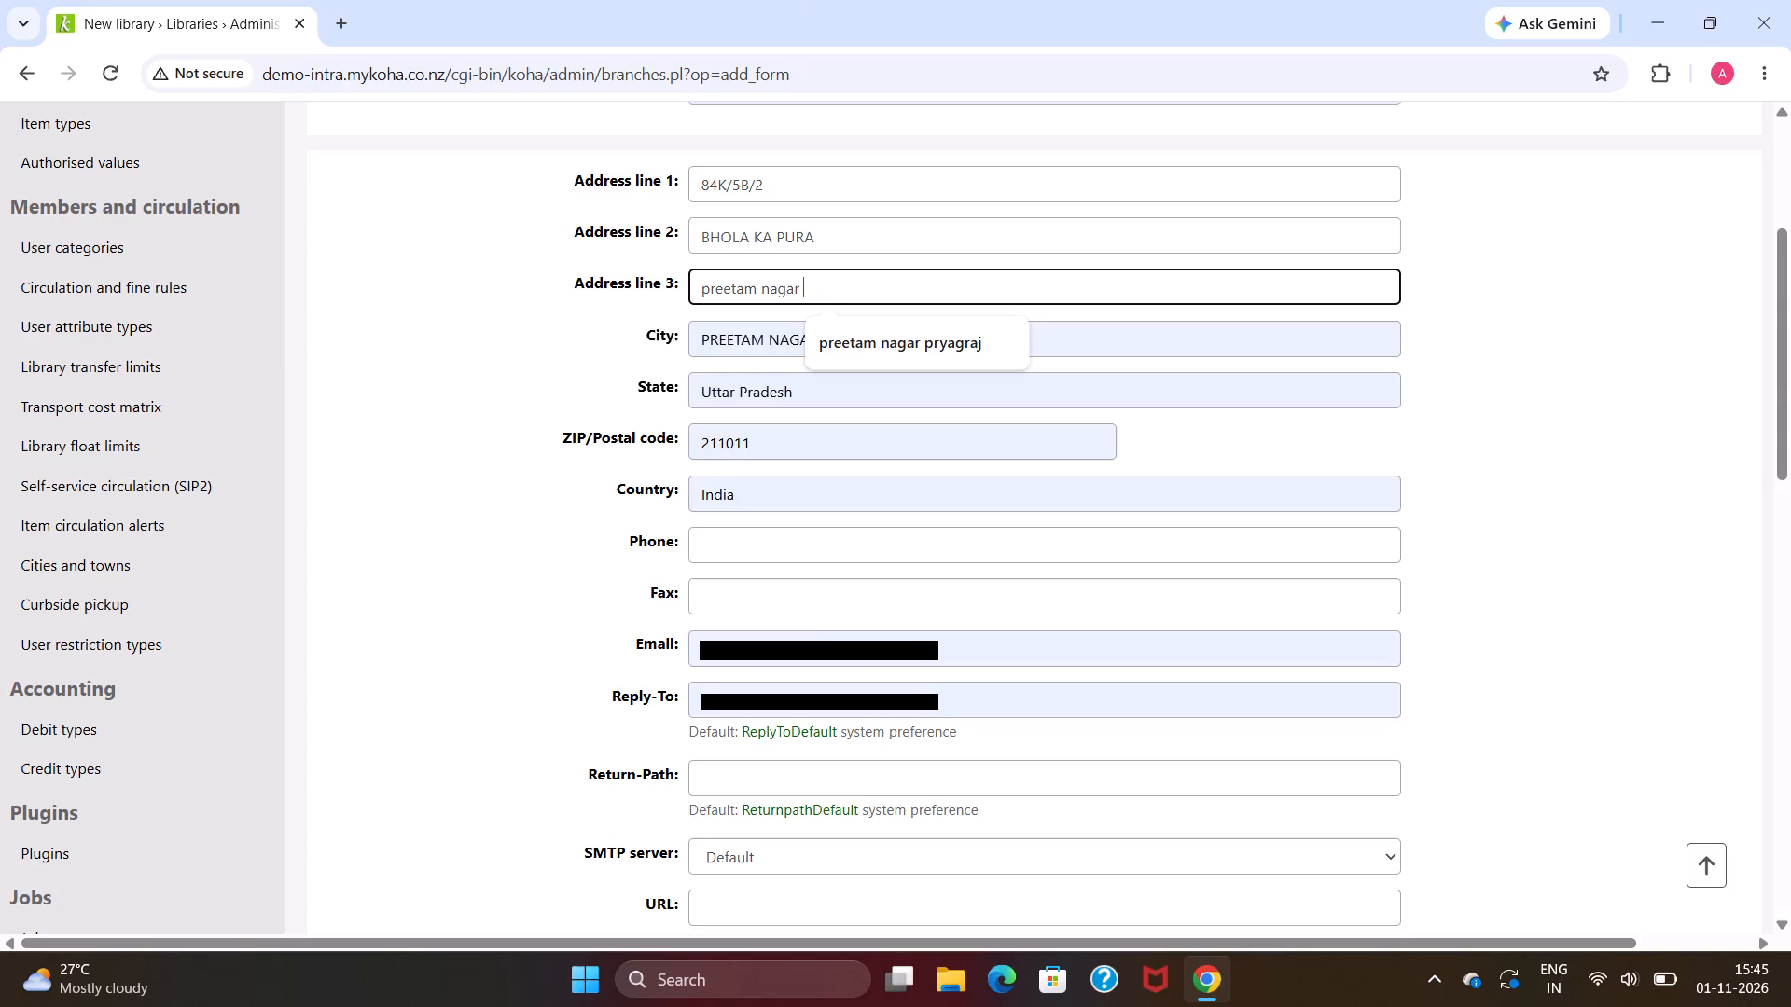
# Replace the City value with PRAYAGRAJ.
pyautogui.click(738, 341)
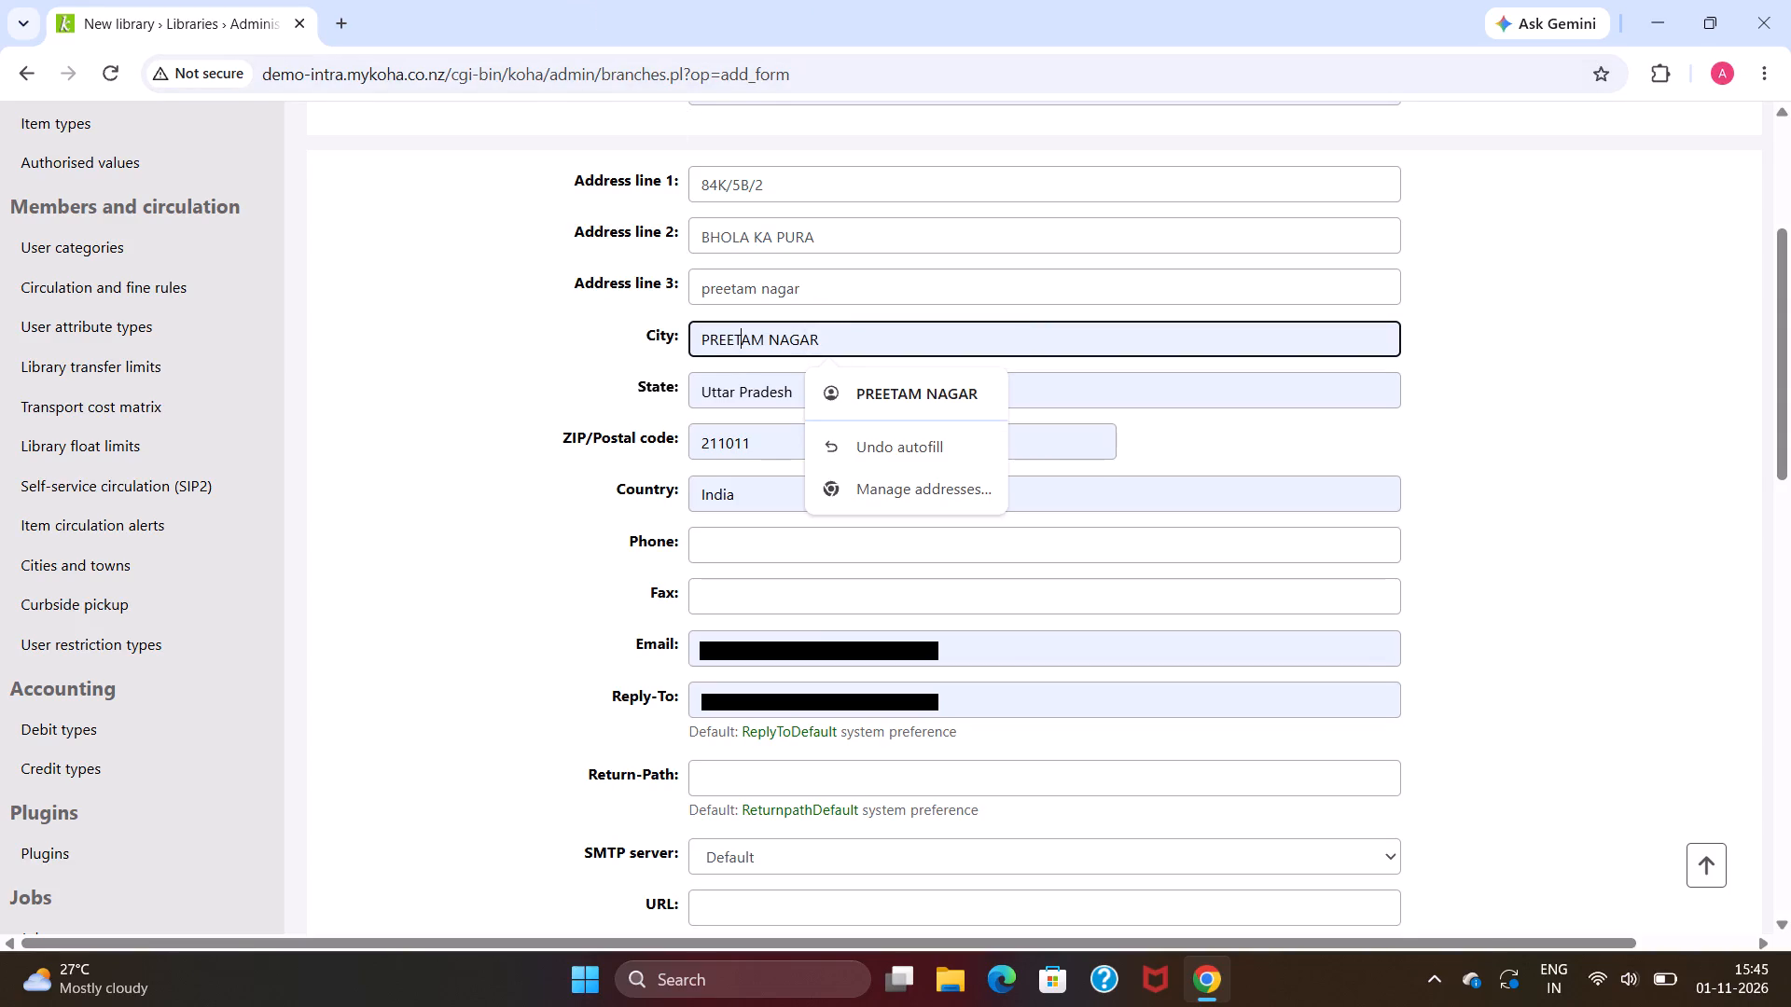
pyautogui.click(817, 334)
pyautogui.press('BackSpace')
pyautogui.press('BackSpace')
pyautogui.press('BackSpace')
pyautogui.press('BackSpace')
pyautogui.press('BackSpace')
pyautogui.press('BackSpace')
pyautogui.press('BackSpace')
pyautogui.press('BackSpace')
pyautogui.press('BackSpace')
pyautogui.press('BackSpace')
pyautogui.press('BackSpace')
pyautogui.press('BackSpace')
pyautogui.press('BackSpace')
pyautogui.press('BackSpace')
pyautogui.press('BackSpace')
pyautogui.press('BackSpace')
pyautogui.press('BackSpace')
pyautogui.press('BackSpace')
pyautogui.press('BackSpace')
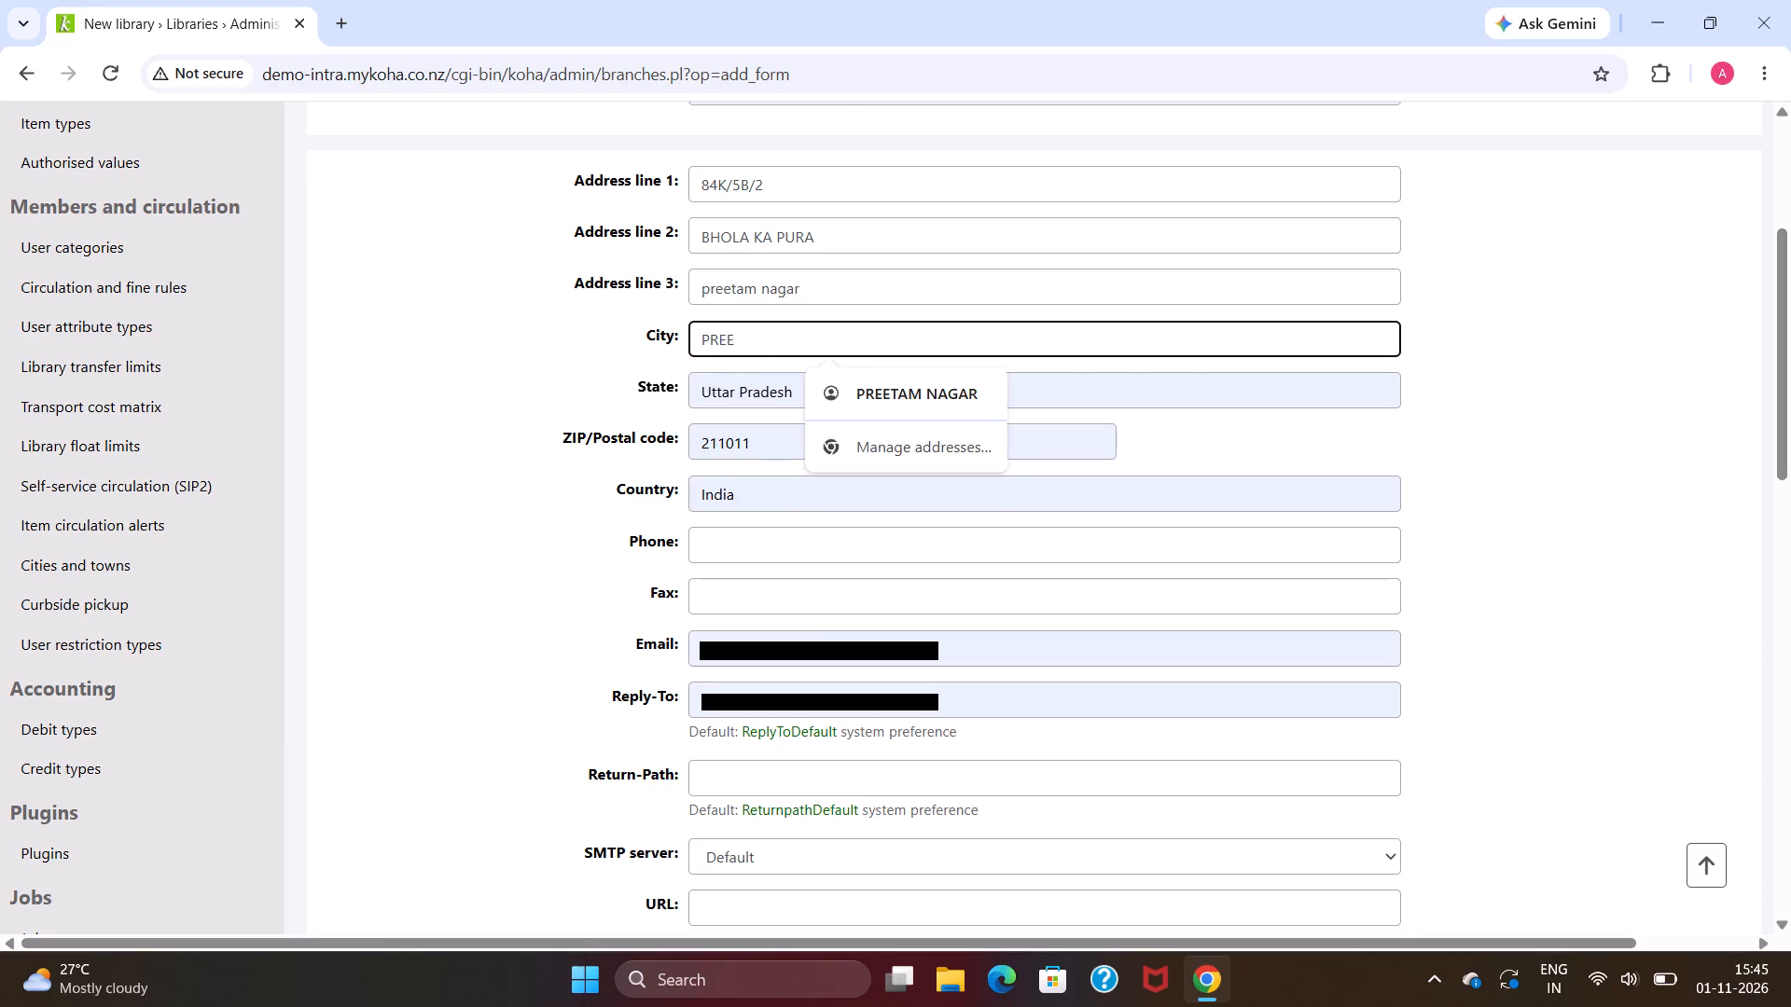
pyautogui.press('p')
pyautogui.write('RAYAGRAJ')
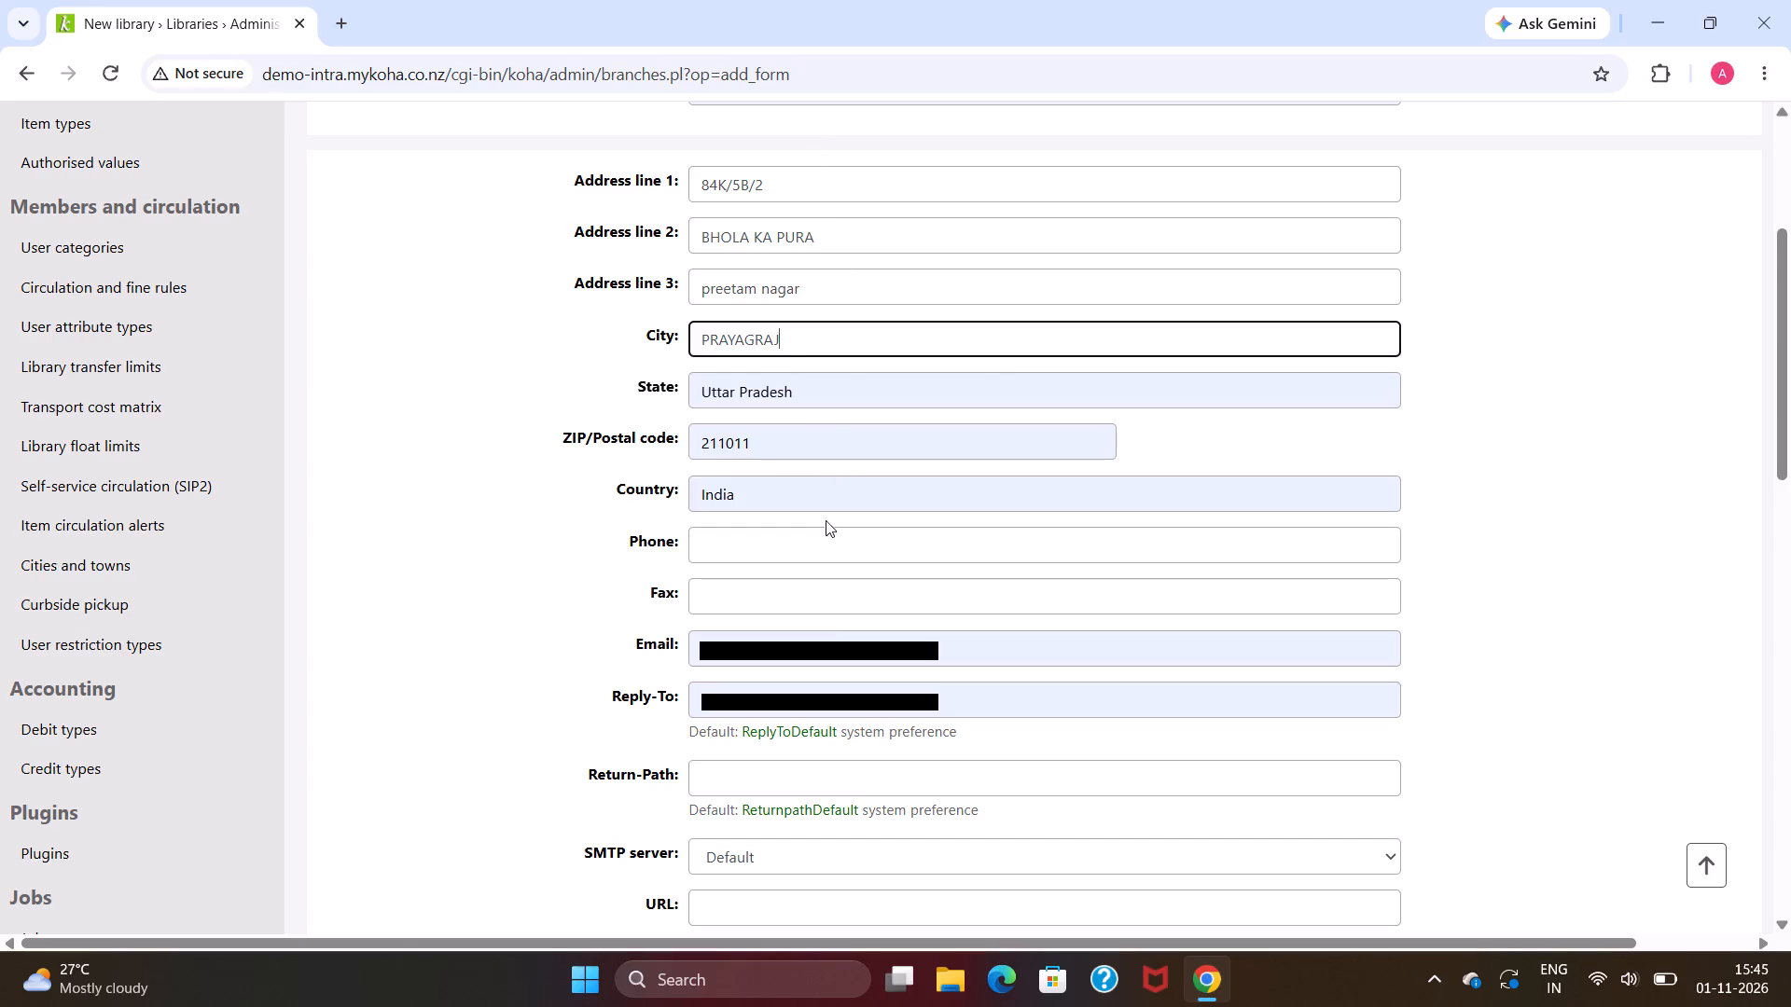
# Fill in the library's Phone field with the saved phone number.
pyautogui.click(832, 554)
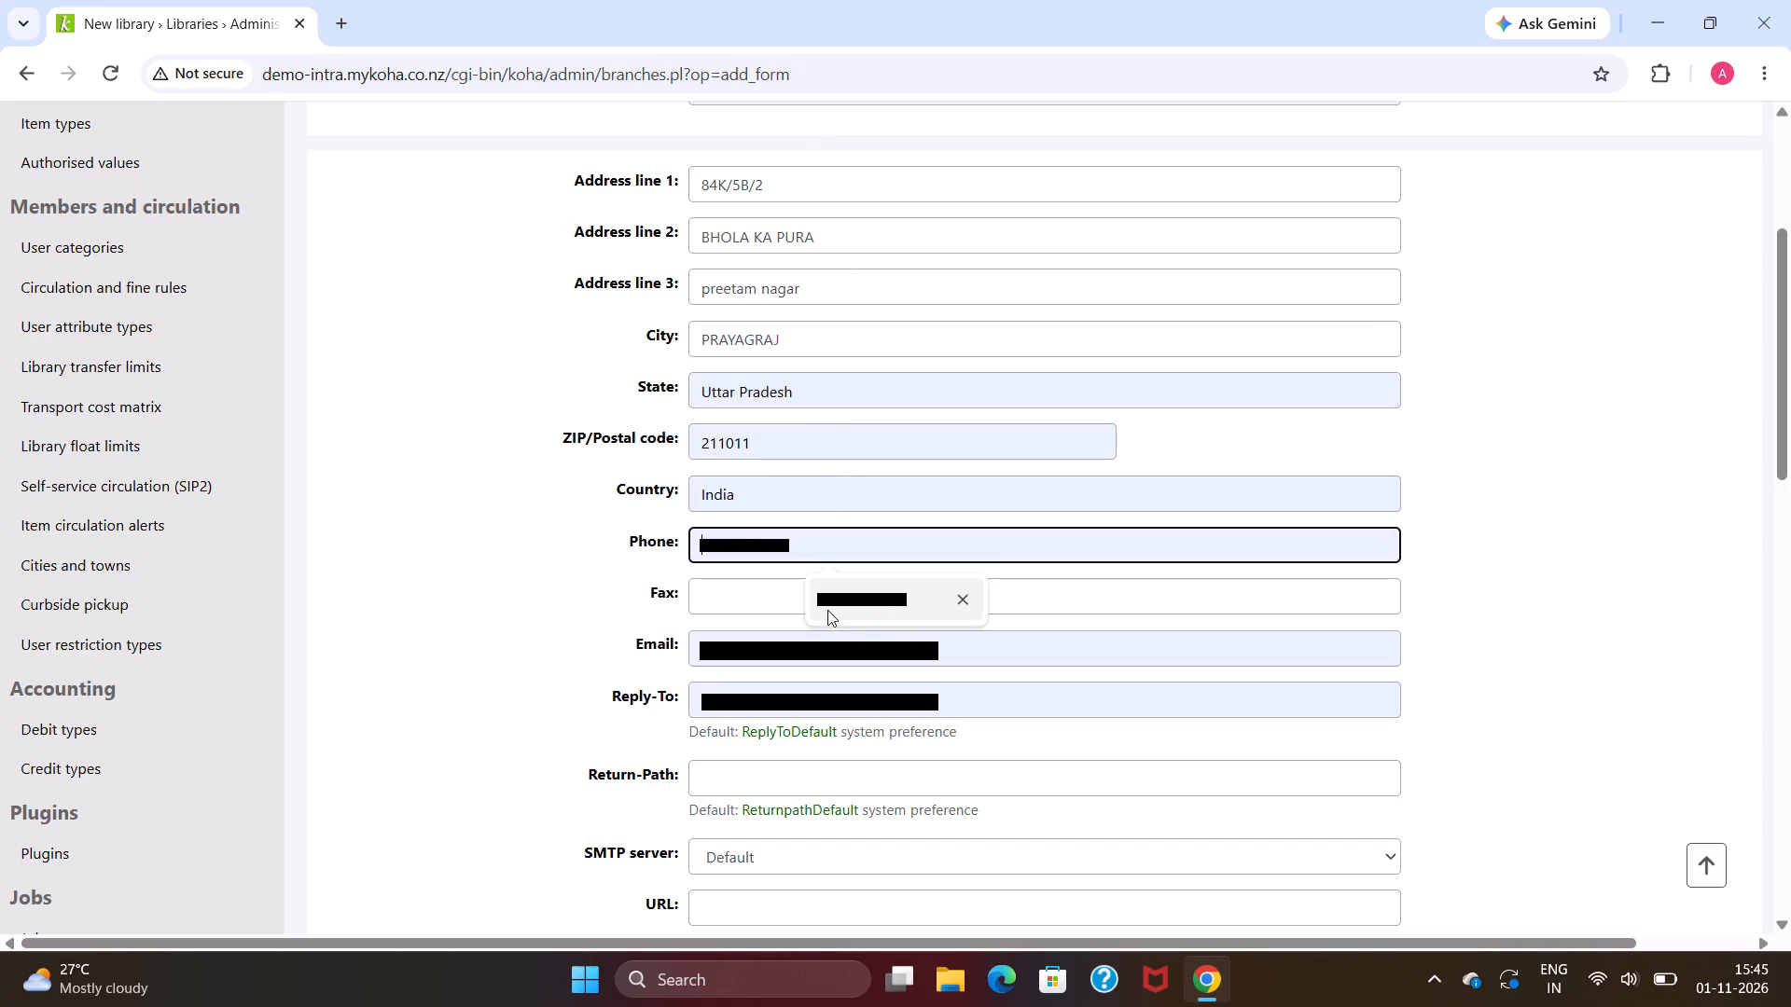
pyautogui.click(827, 610)
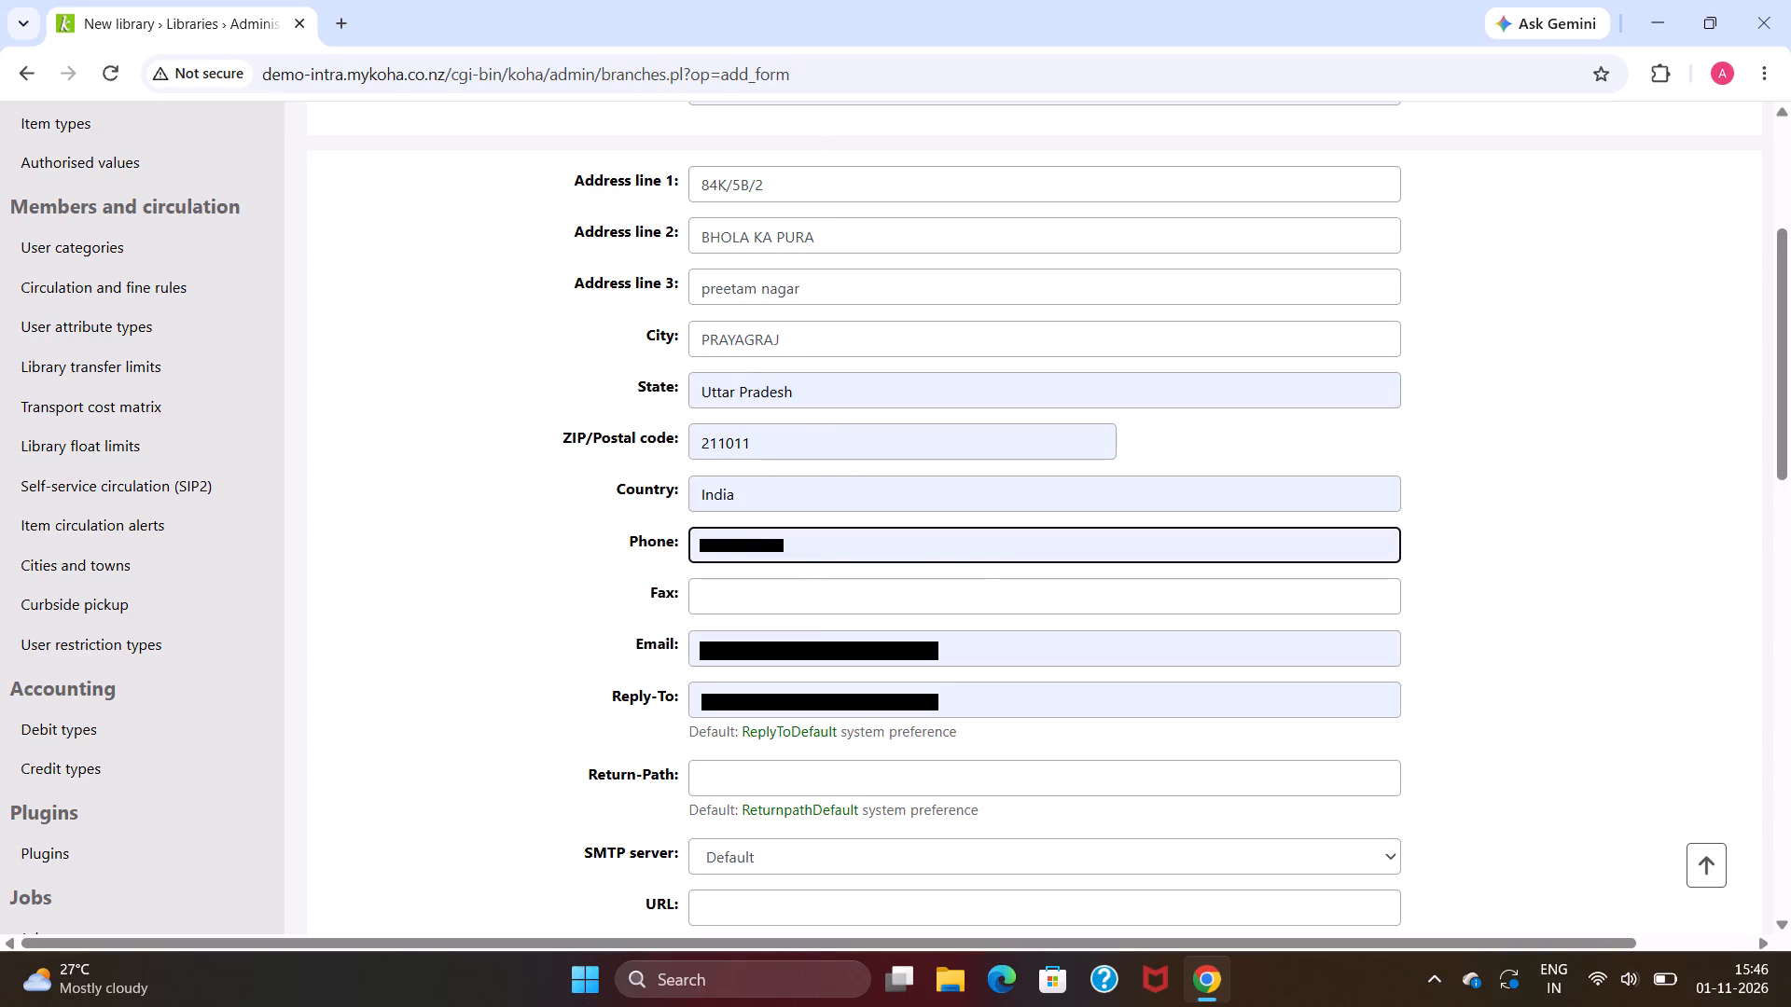
# Review the rest of the new library form, from Fax to the library hours, and the entries made so far.
pyautogui.click(804, 609)
pyautogui.scroll(-1, 804, 609)
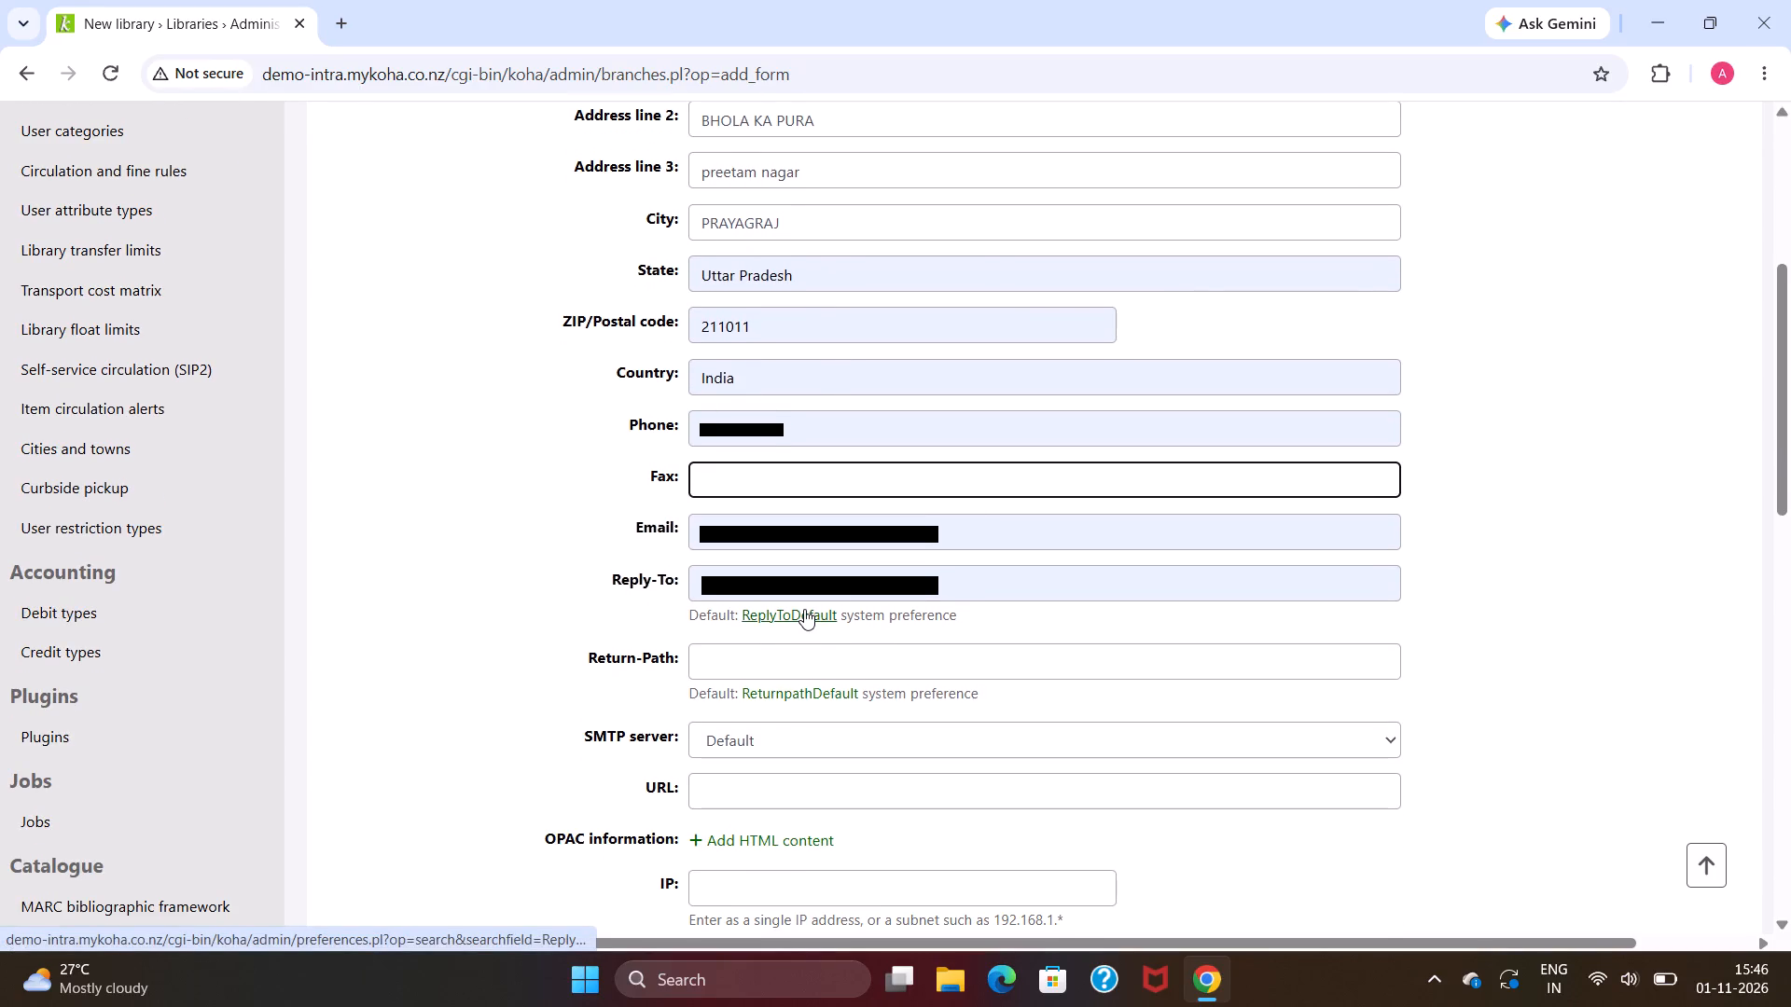
pyautogui.scroll(-5, 804, 609)
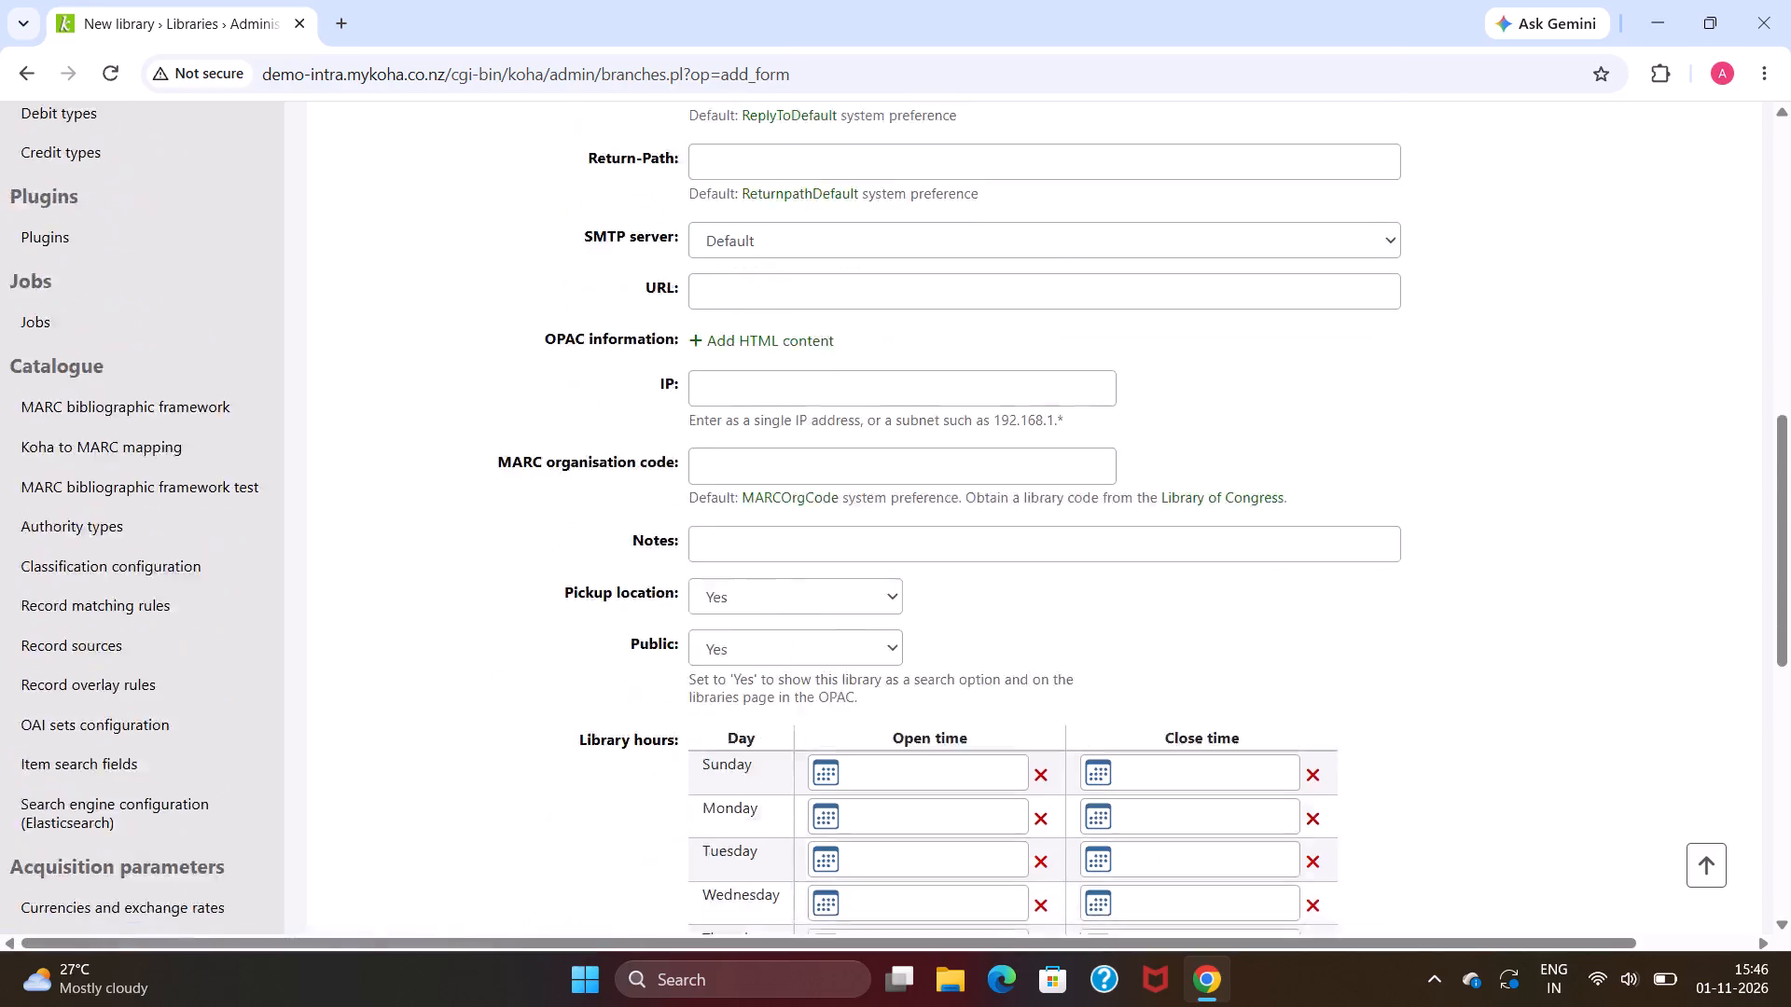
pyautogui.scroll(-2, 804, 609)
pyautogui.scroll(9, 804, 609)
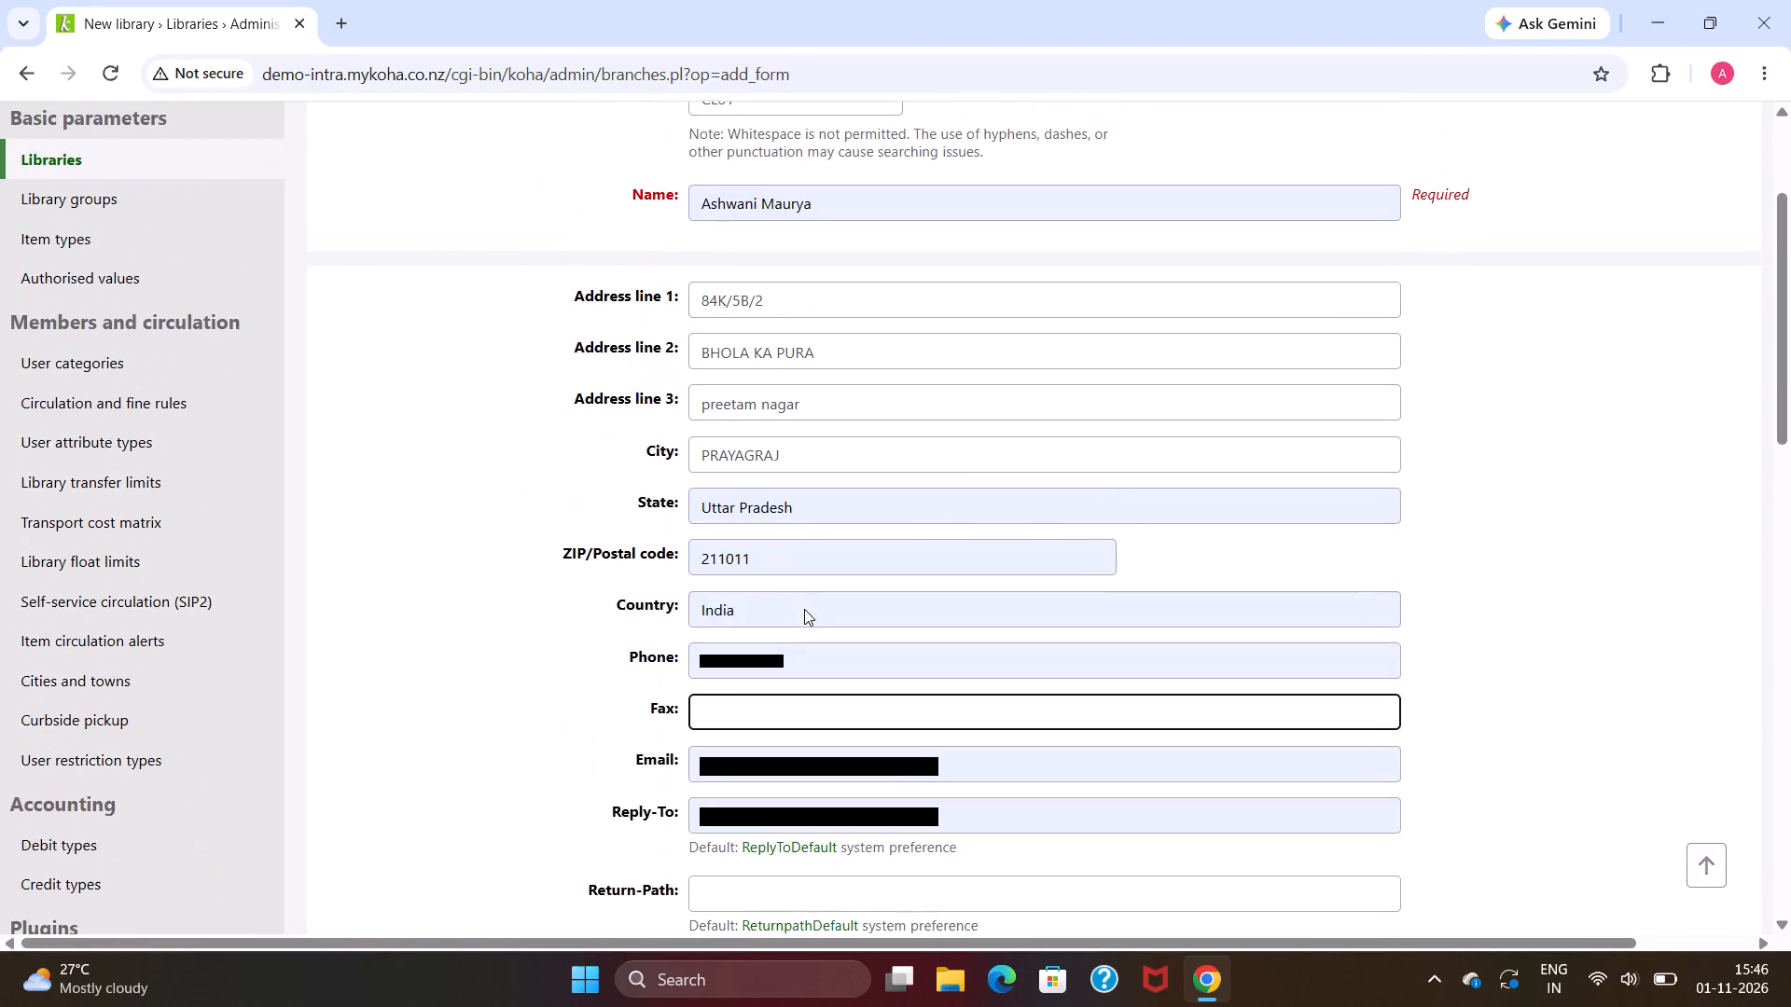
pyautogui.scroll(2, 804, 609)
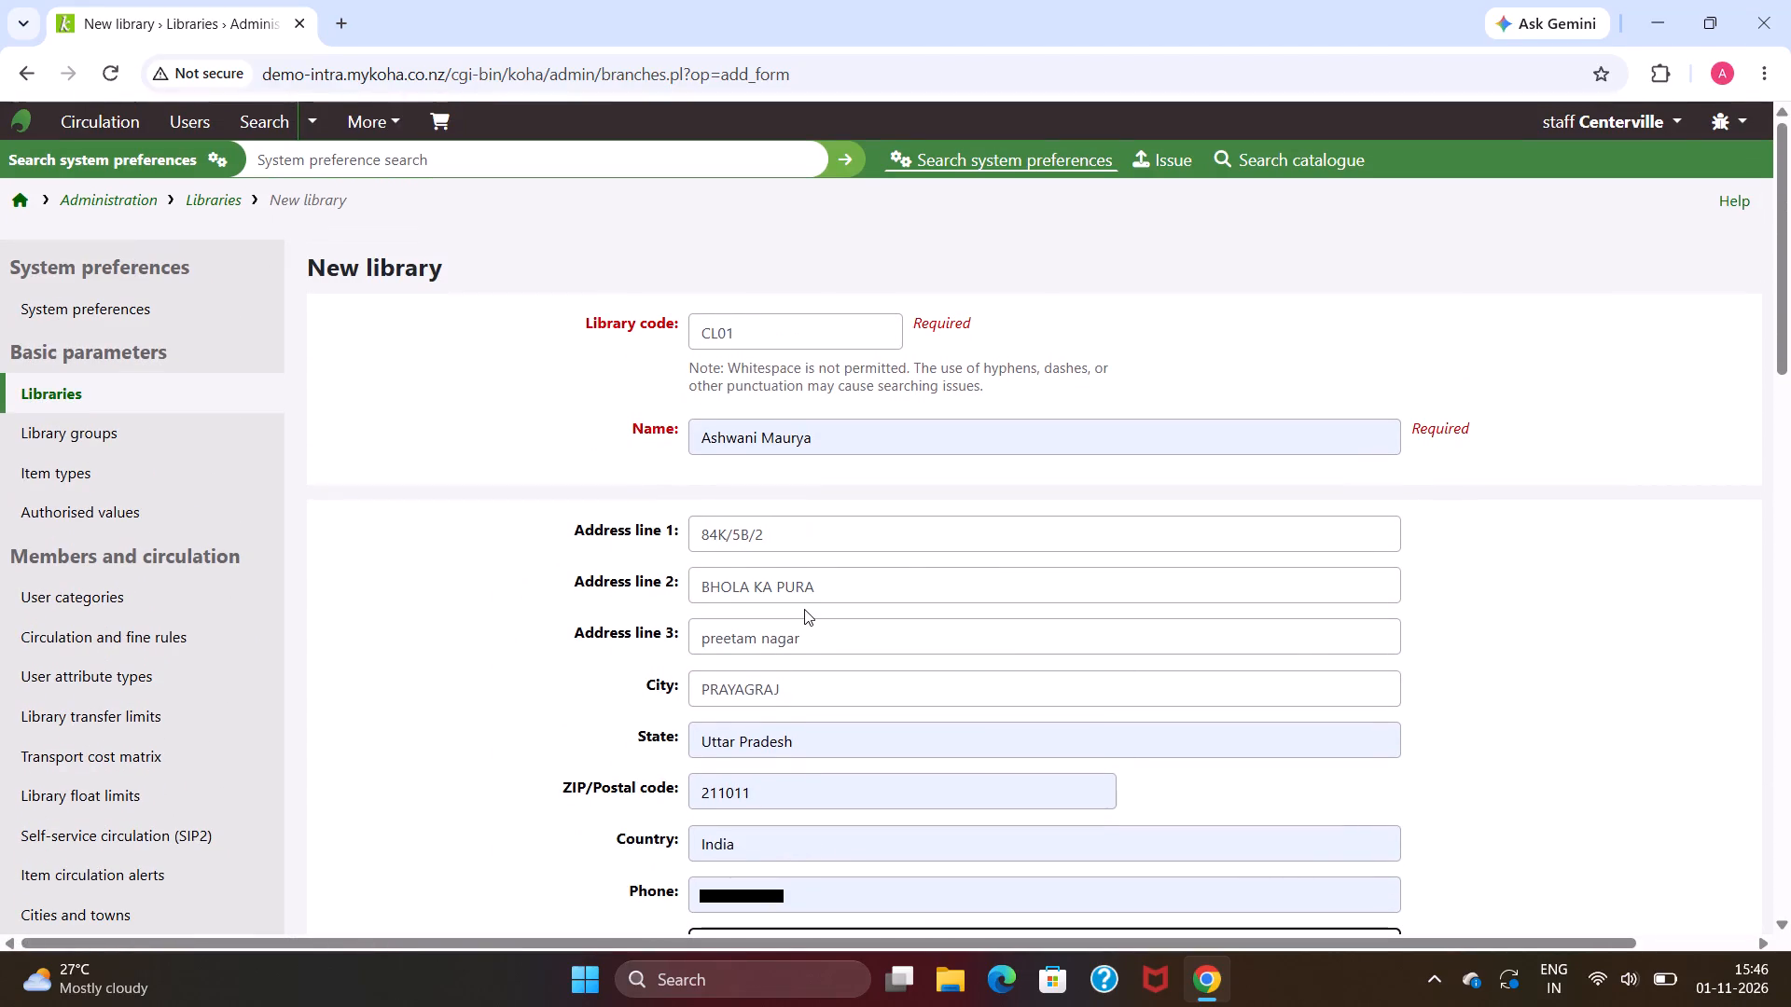
# Clear Address line 1 of the new library.
pyautogui.click(833, 544)
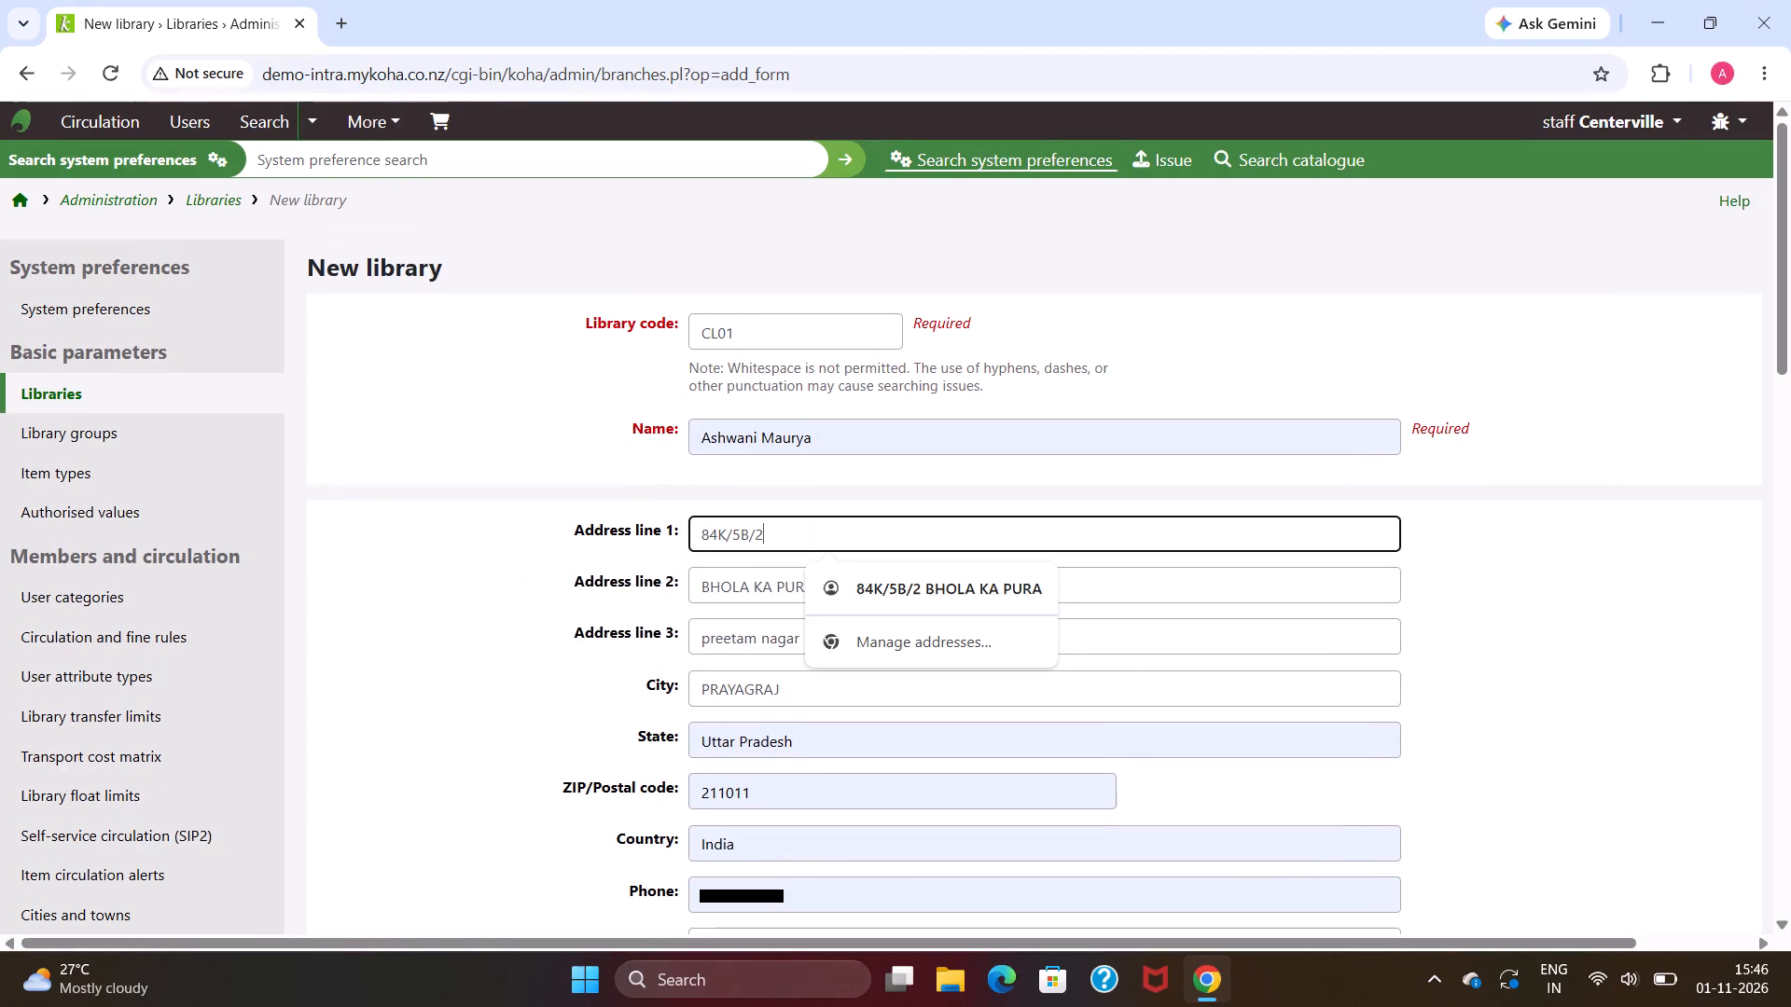
pyautogui.press('BackSpace')
pyautogui.press('BackSpace')
pyautogui.press('BackSpace')
pyautogui.press('BackSpace')
pyautogui.press('BackSpace')
pyautogui.press('BackSpace')
pyautogui.press('BackSpace')
pyautogui.press('BackSpace')
pyautogui.press('BackSpace')
pyautogui.press('BackSpace')
pyautogui.press('BackSpace')
pyautogui.press('BackSpace')
pyautogui.press('BackSpace')
pyautogui.press('BackSpace')
pyautogui.press('BackSpace')
pyautogui.press('BackSpace')
pyautogui.press('BackSpace')
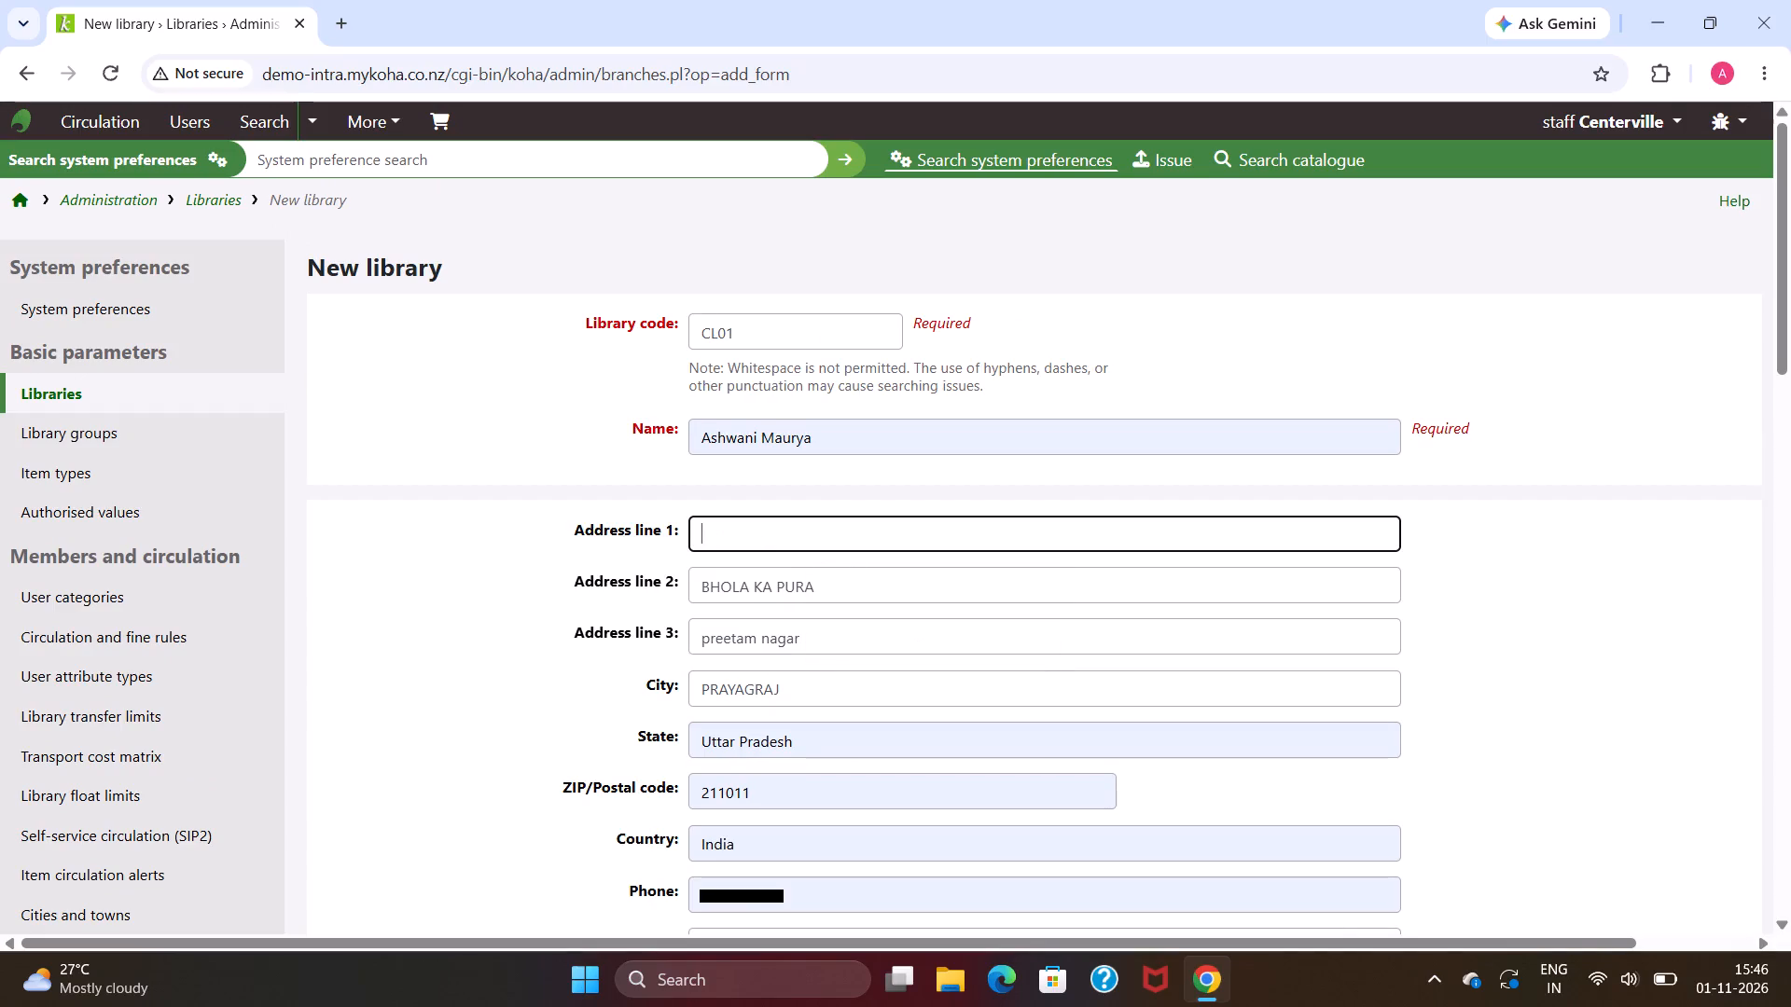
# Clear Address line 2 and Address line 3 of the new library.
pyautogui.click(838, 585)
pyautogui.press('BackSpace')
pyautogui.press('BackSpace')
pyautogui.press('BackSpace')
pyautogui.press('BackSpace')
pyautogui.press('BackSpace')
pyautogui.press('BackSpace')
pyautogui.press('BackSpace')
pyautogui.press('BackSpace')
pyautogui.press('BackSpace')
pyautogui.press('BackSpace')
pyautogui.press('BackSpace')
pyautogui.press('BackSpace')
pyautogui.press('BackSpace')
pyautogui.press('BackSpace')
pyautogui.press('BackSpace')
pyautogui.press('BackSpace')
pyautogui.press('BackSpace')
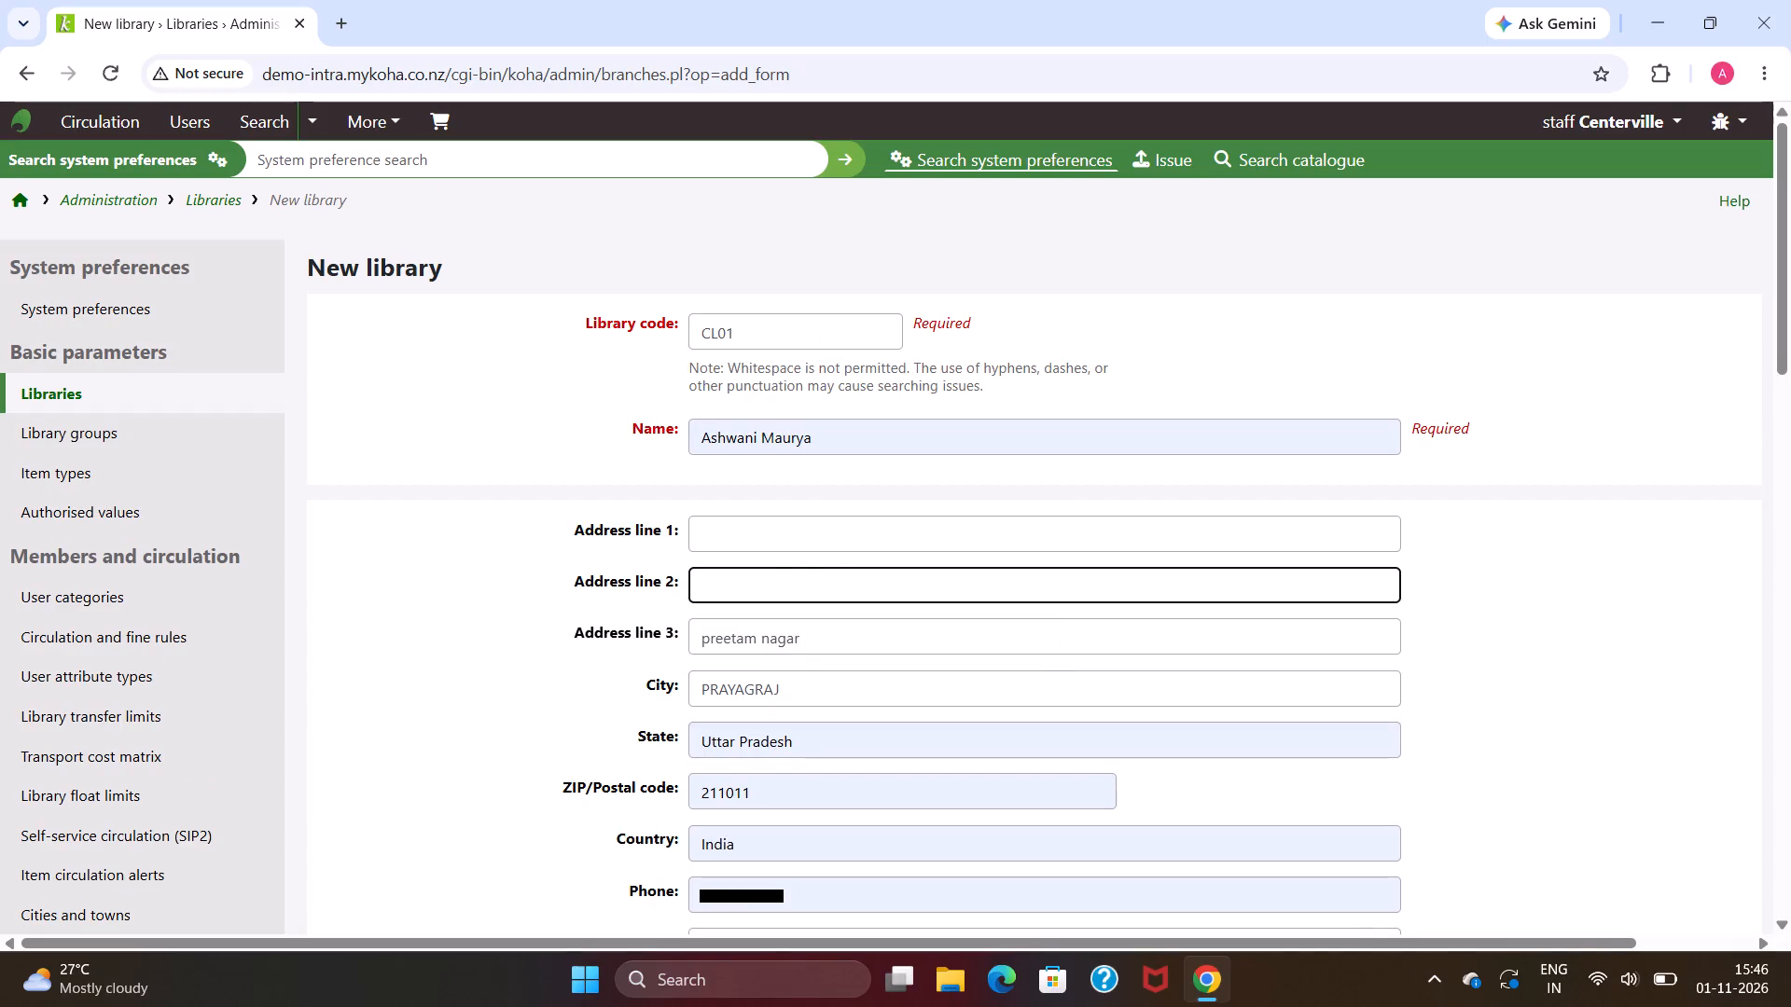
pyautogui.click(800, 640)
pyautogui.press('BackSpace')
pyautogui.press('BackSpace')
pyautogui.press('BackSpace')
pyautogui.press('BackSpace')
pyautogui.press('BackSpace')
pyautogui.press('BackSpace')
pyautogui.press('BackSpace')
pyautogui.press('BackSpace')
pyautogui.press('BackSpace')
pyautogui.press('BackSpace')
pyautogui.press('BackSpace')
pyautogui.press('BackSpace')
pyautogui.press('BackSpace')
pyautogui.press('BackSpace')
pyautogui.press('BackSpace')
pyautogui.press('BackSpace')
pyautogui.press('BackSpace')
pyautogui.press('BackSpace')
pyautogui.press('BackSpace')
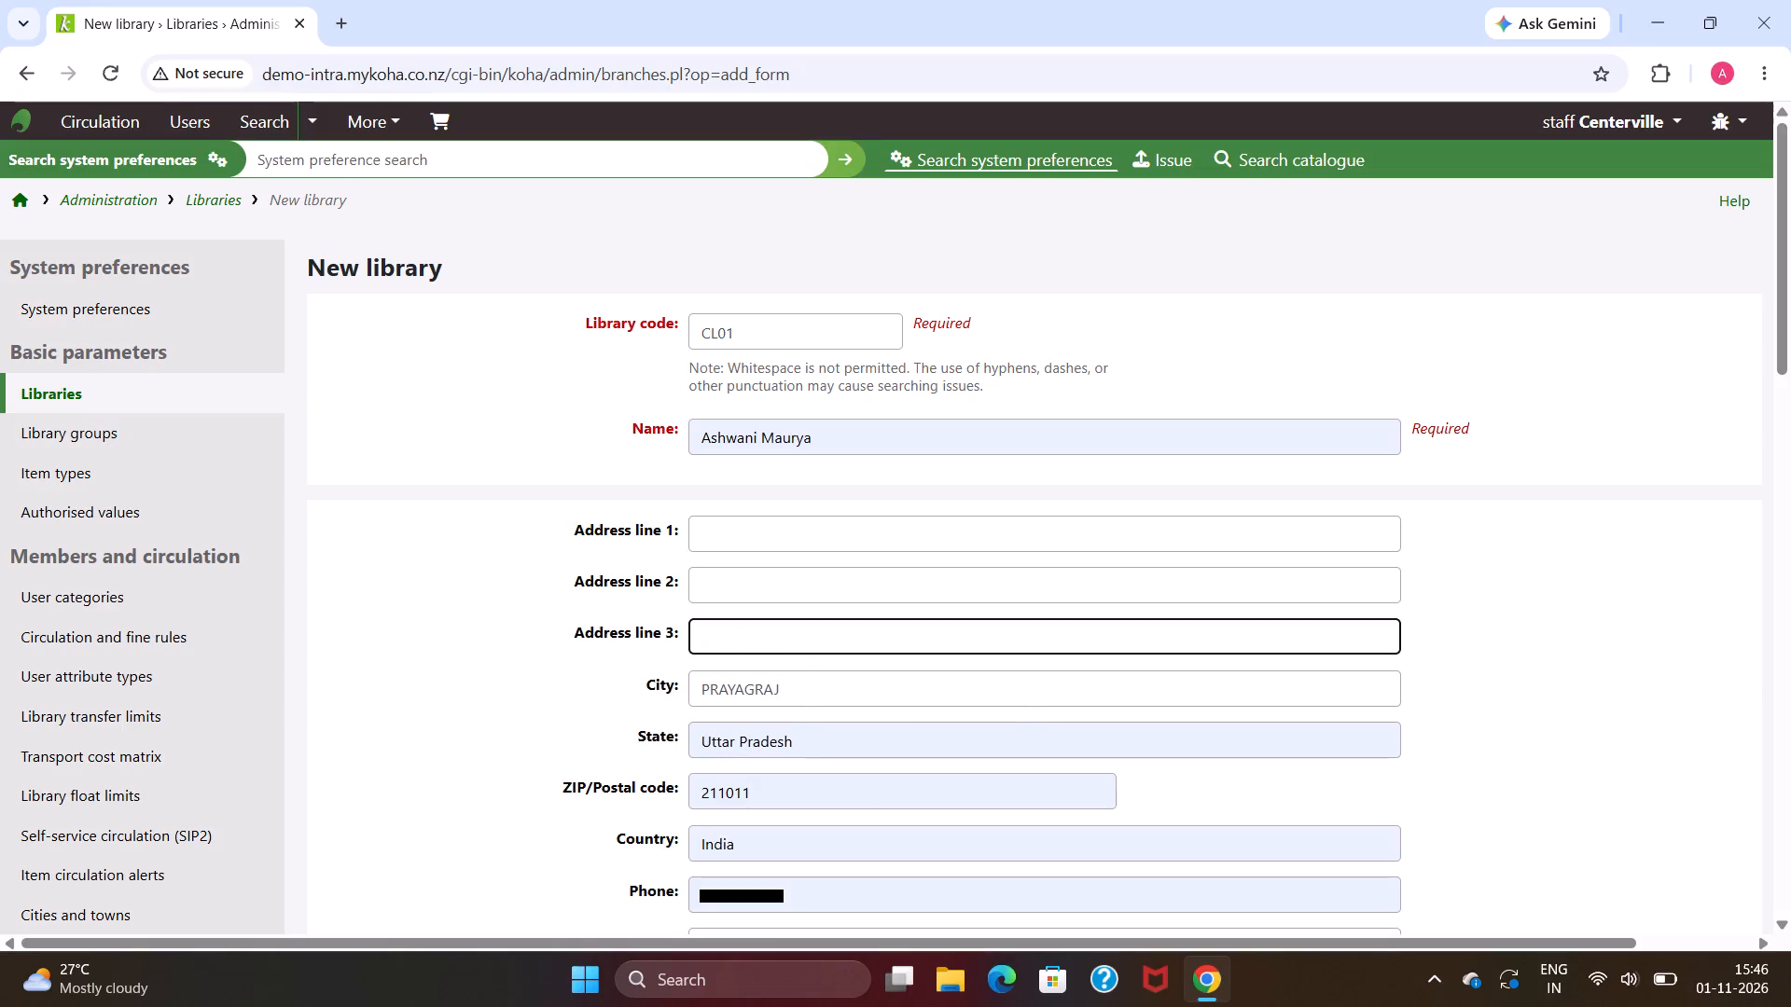
# Clear the City field and enter PRAYAGRAJ again.
pyautogui.click(803, 687)
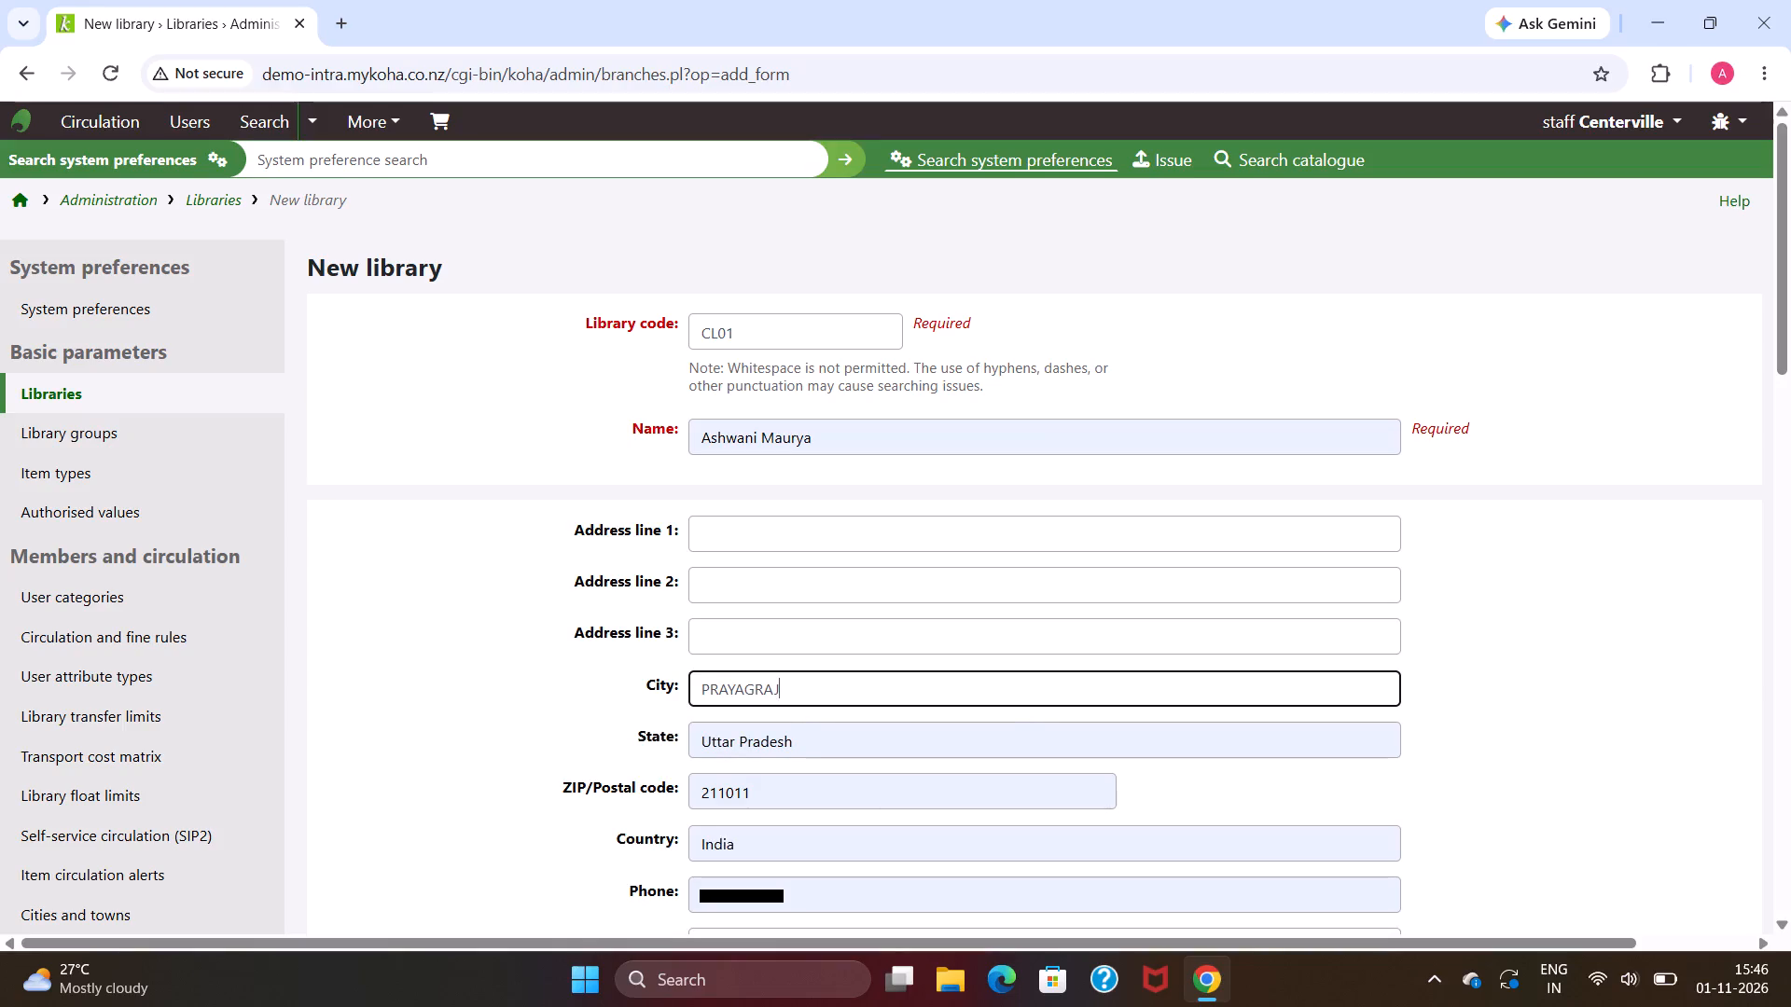
pyautogui.press('BackSpace')
pyautogui.press('BackSpace')
pyautogui.press('BackSpace')
pyautogui.press('BackSpace')
pyautogui.press('BackSpace')
pyautogui.press('BackSpace')
pyautogui.press('BackSpace')
pyautogui.press('BackSpace')
pyautogui.press('BackSpace')
pyautogui.press('BackSpace')
pyautogui.press('BackSpace')
pyautogui.press('BackSpace')
pyautogui.press('p')
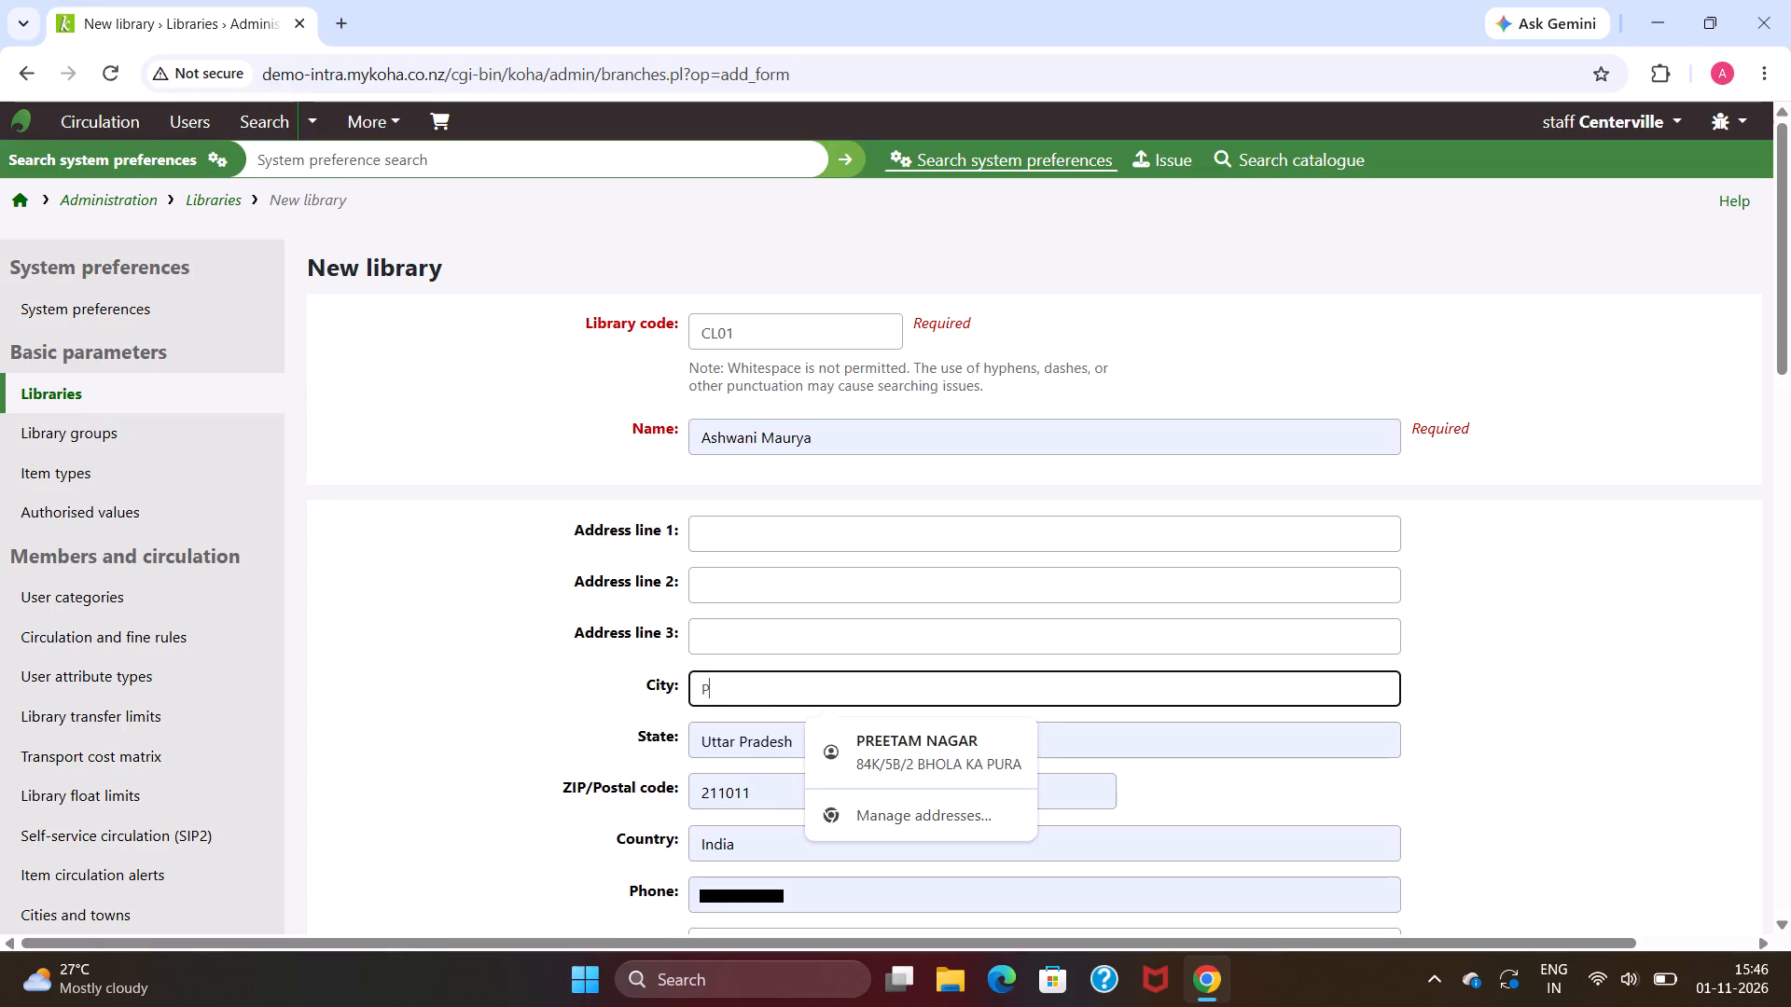
pyautogui.write('RA')
pyautogui.write('YA')
pyautogui.write('GRA')
pyautogui.press('j')
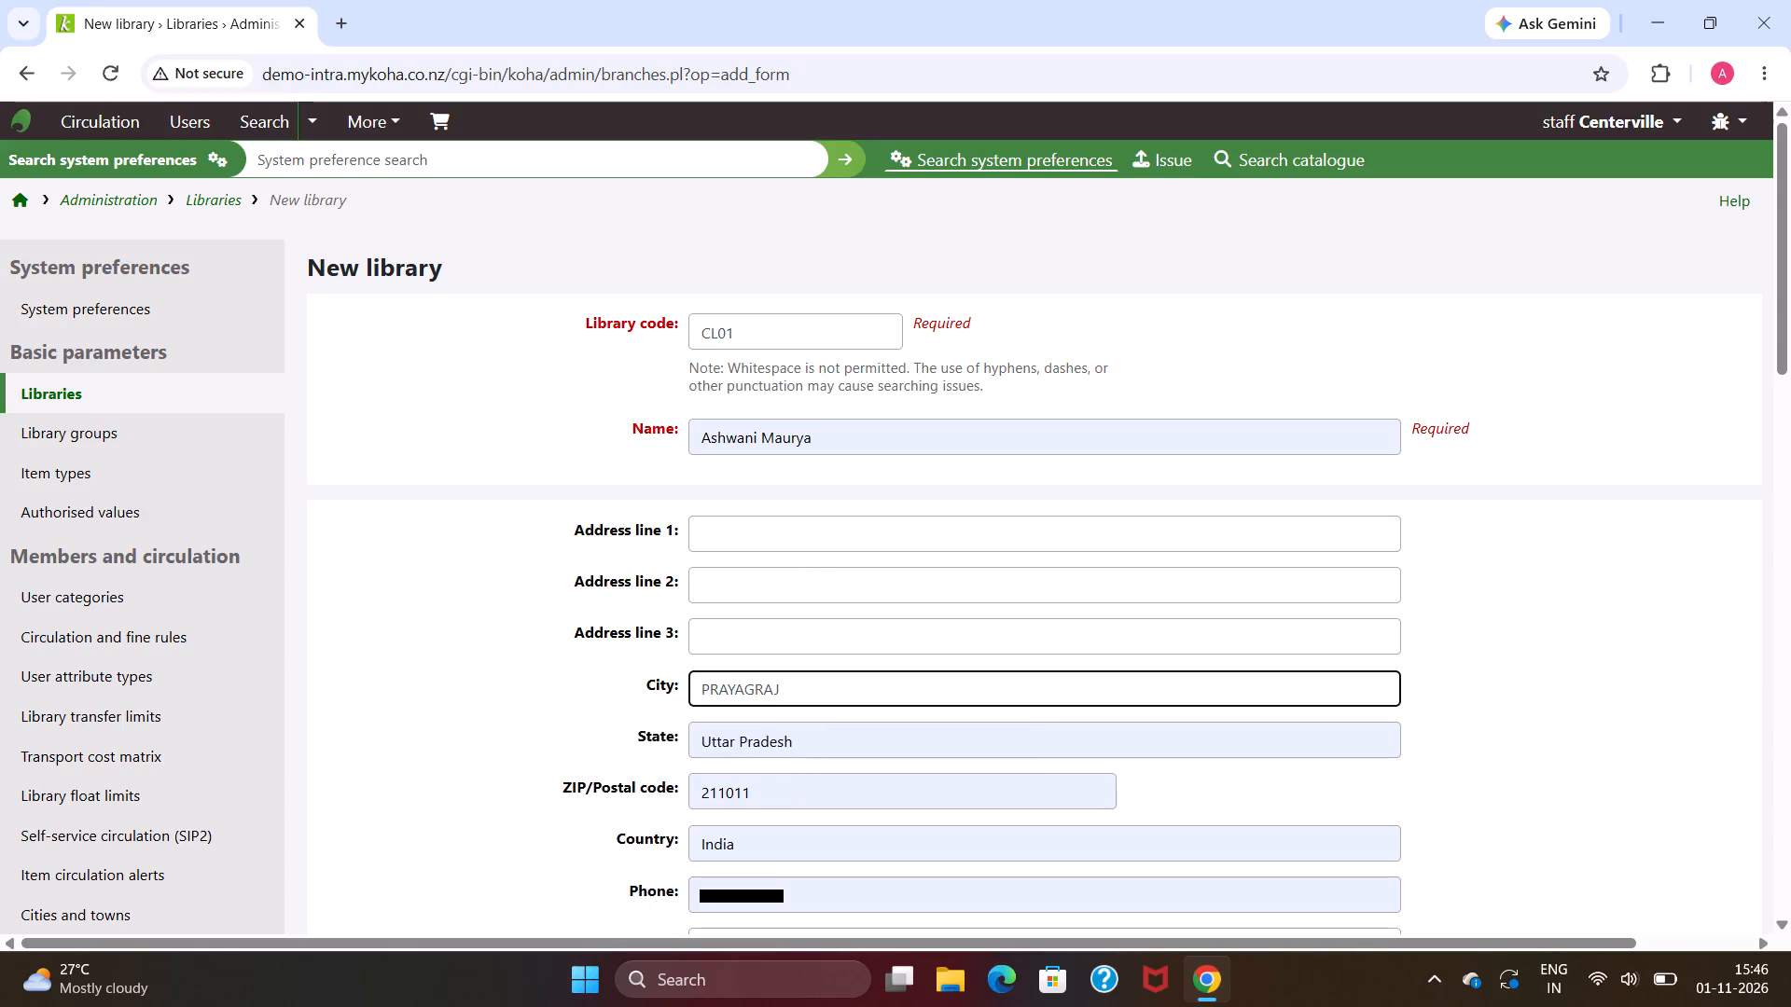
# Open the empty Address line 1 for entry.
pyautogui.click(752, 534)
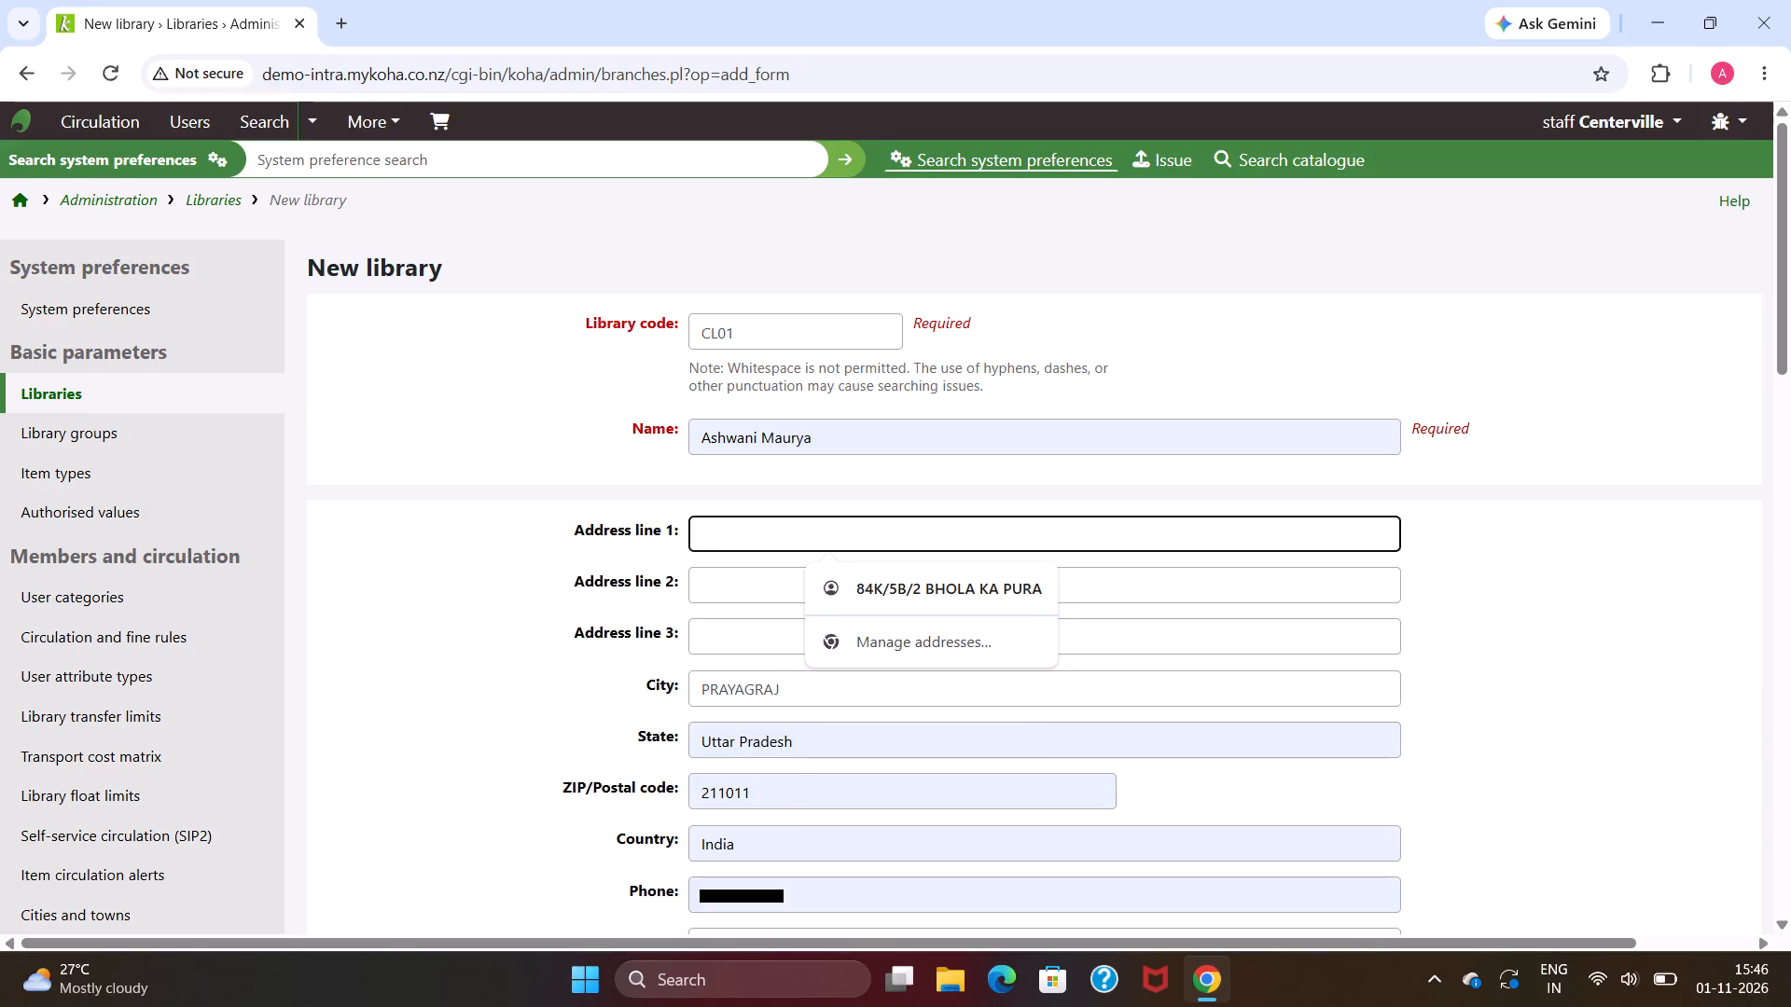
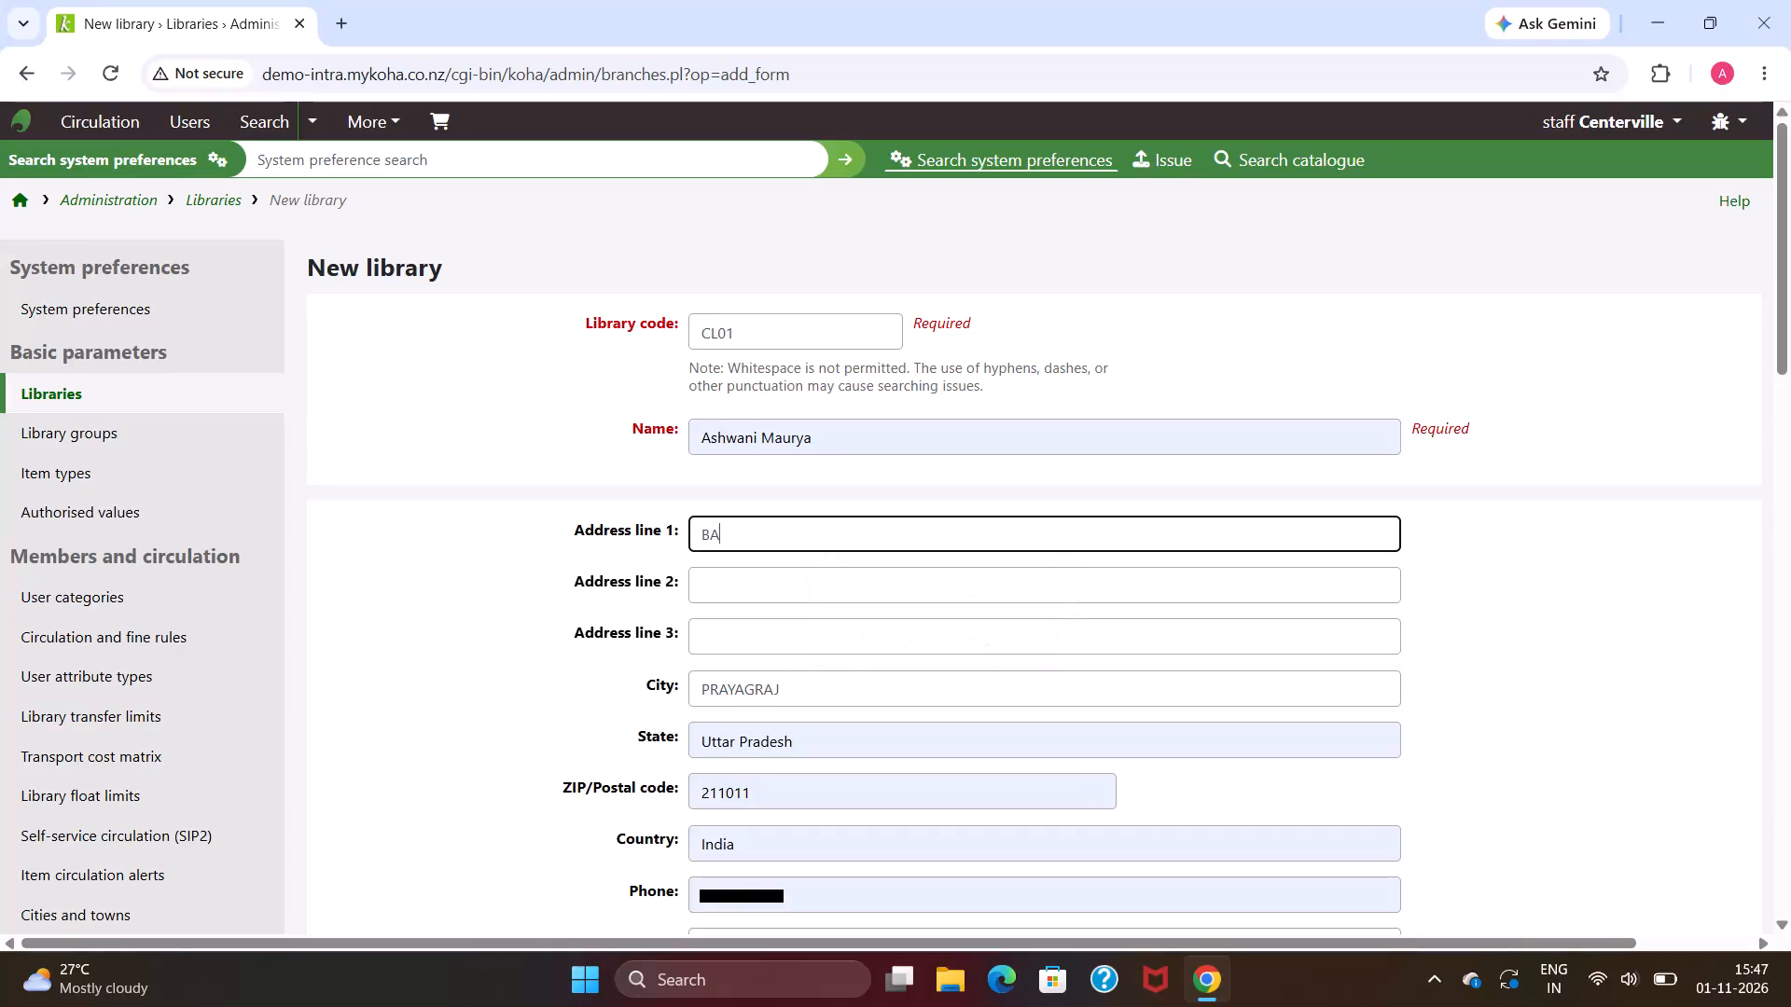
# Finish entering the road name in Address line 1 of the new library.
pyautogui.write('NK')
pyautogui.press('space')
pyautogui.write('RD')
# Enter ALLHABAD UNIVERSITY in Address line 2 of the new library.
pyautogui.click(768, 581)
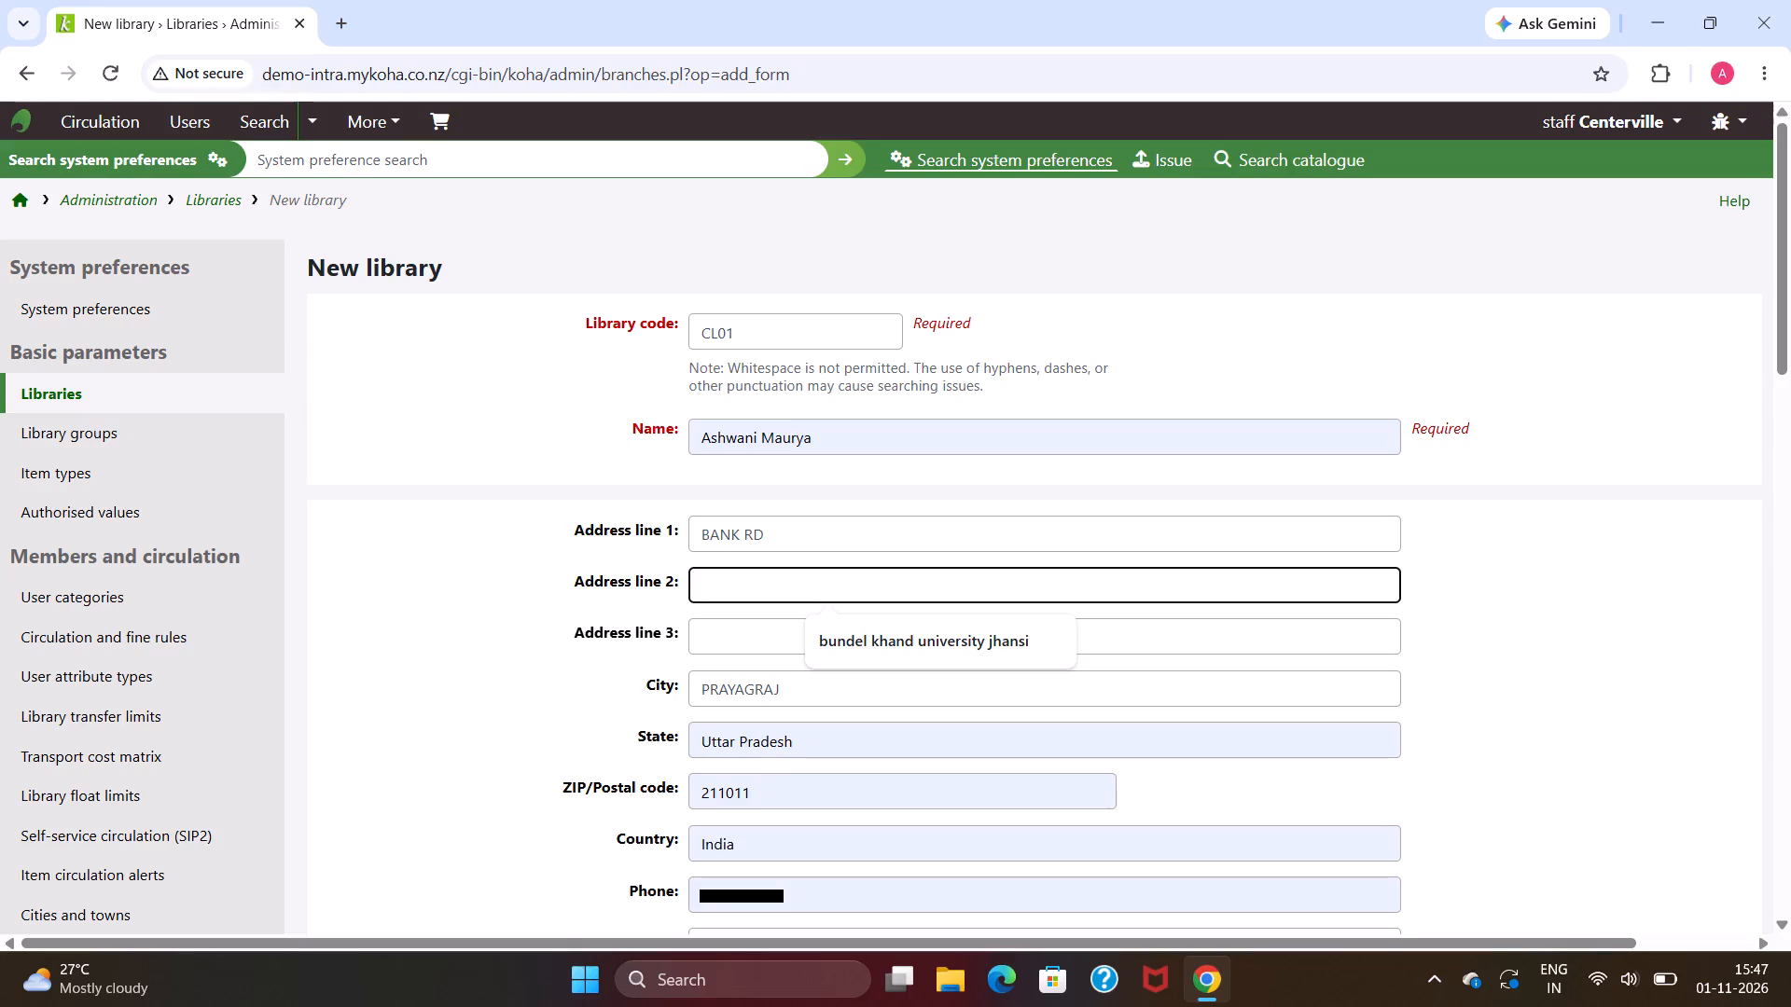
pyautogui.press('a')
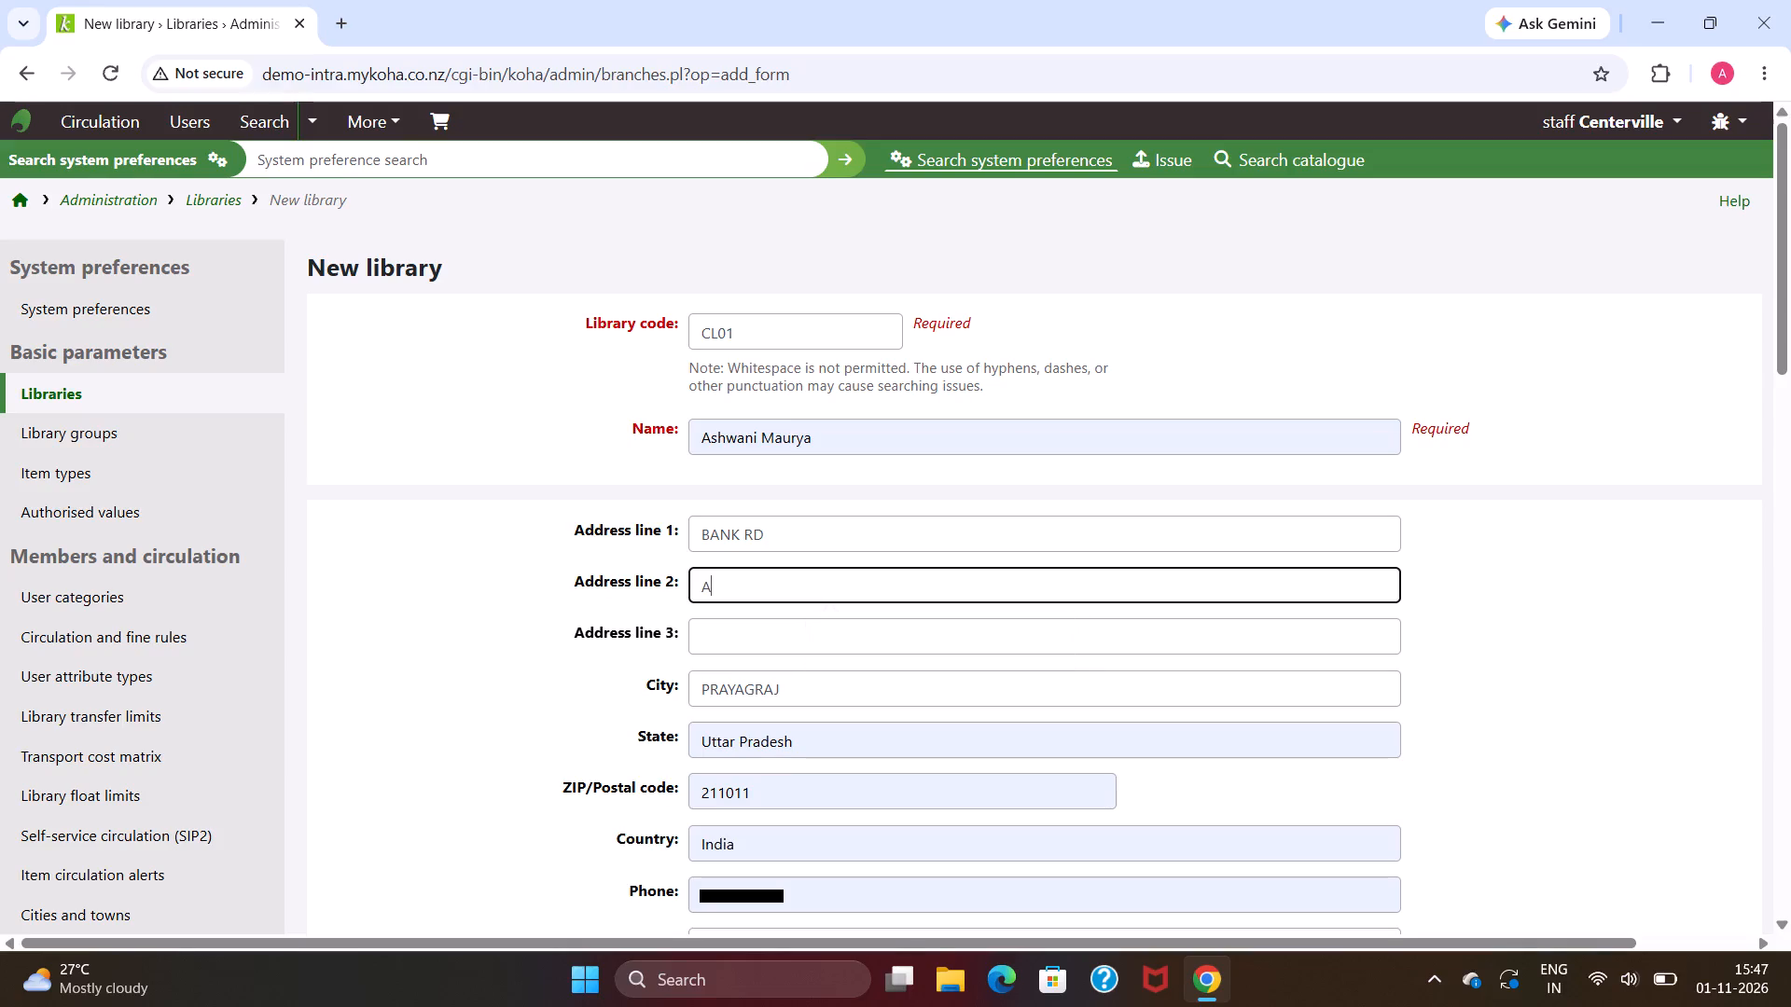
pyautogui.write('LL')
pyautogui.write('HA')
pyautogui.write('BAD UNIVESI')
pyautogui.write('TY')
pyautogui.press('BackSpace')
pyautogui.press('BackSpace')
pyautogui.press('BackSpace')
pyautogui.press('BackSpace')
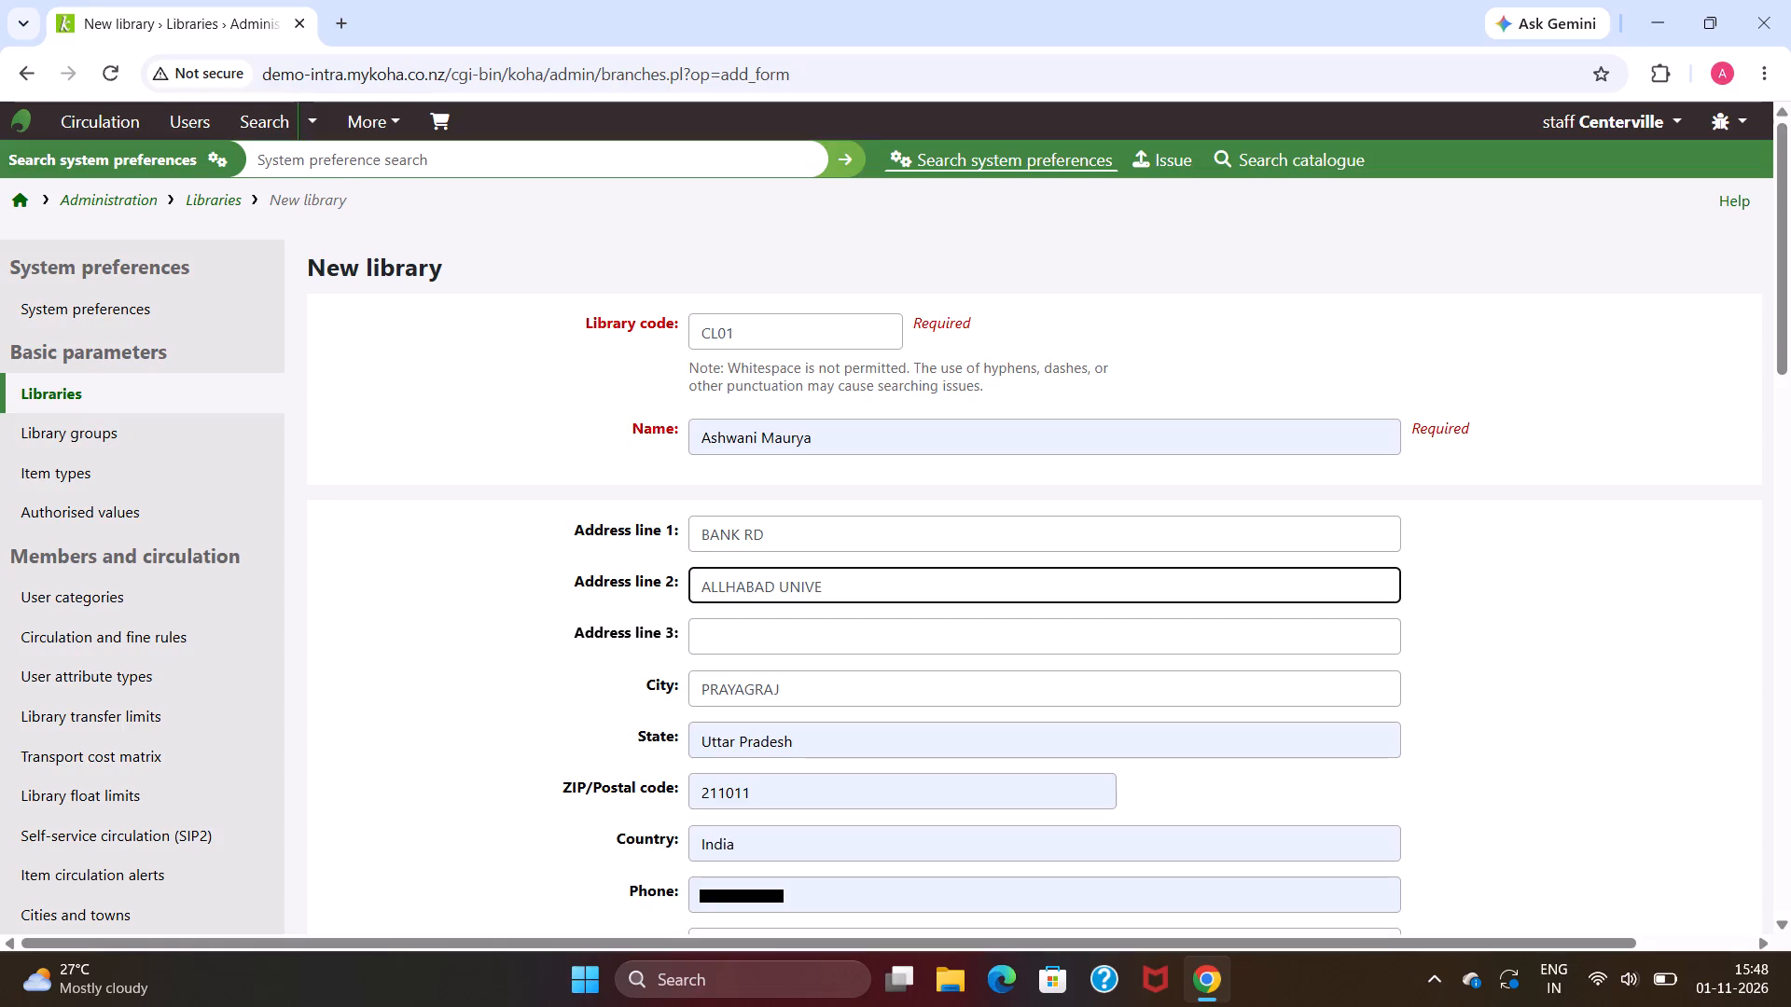
pyautogui.write('RSITY')
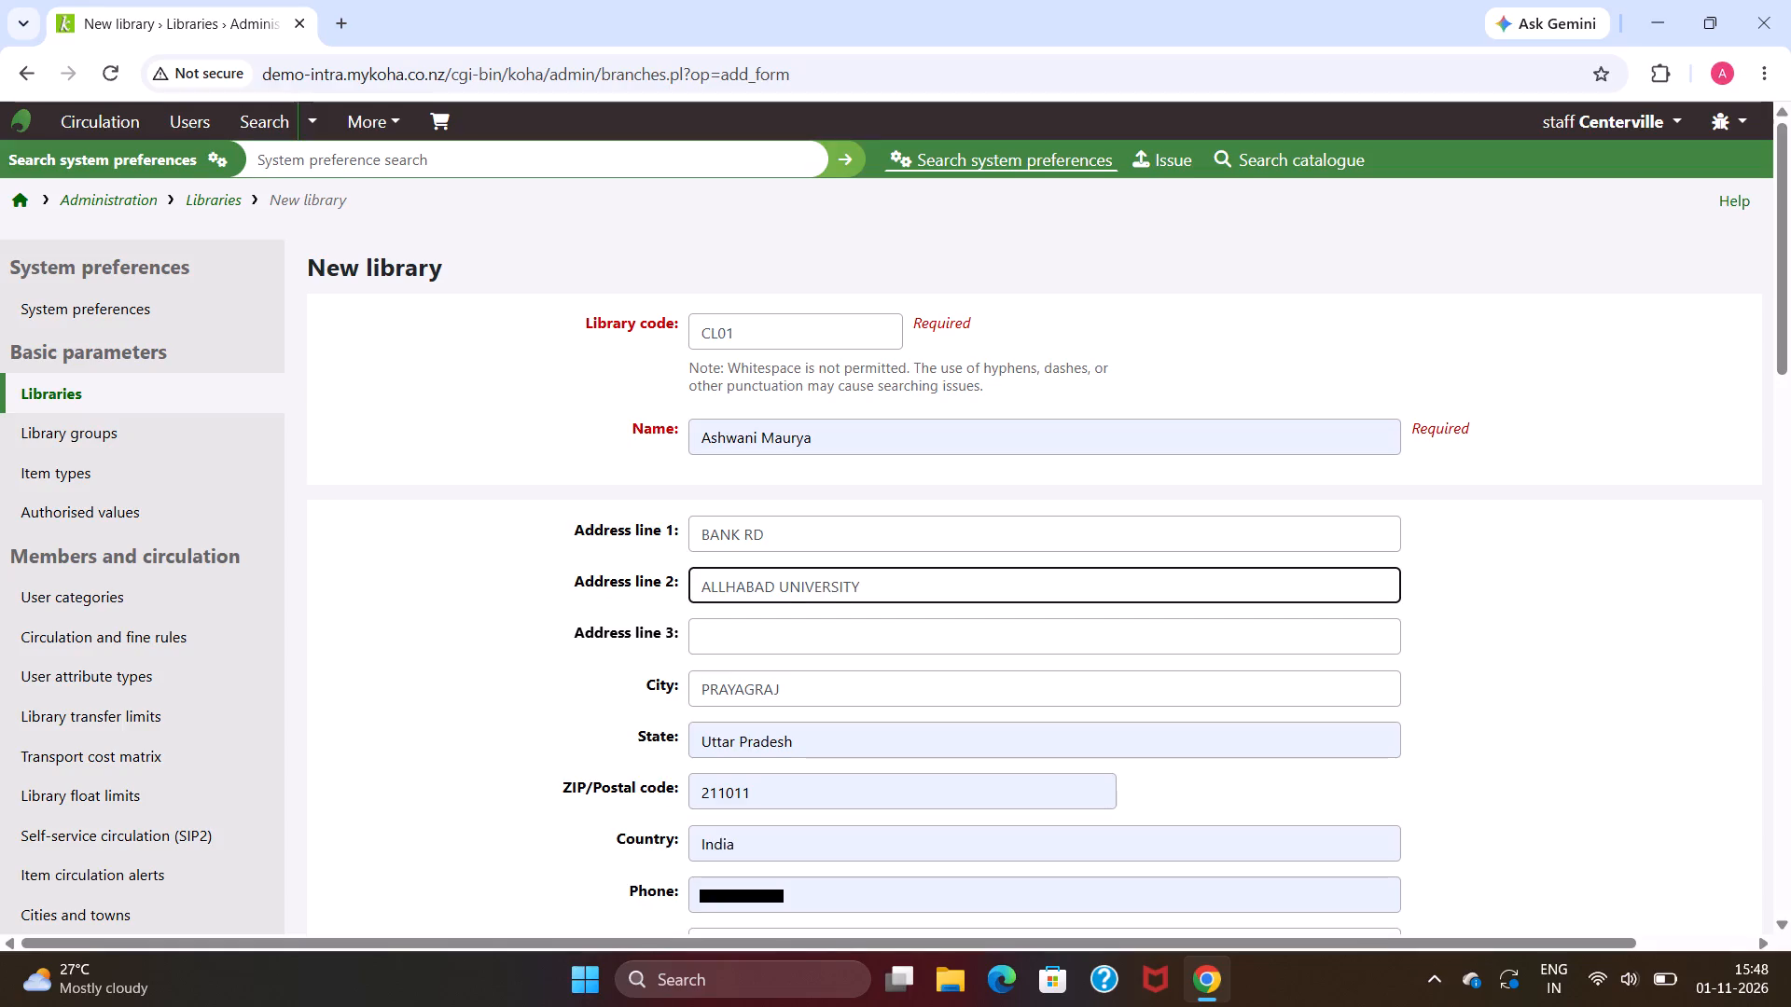
# Enter the locality name in Address line 3 of the new library.
pyautogui.click(793, 629)
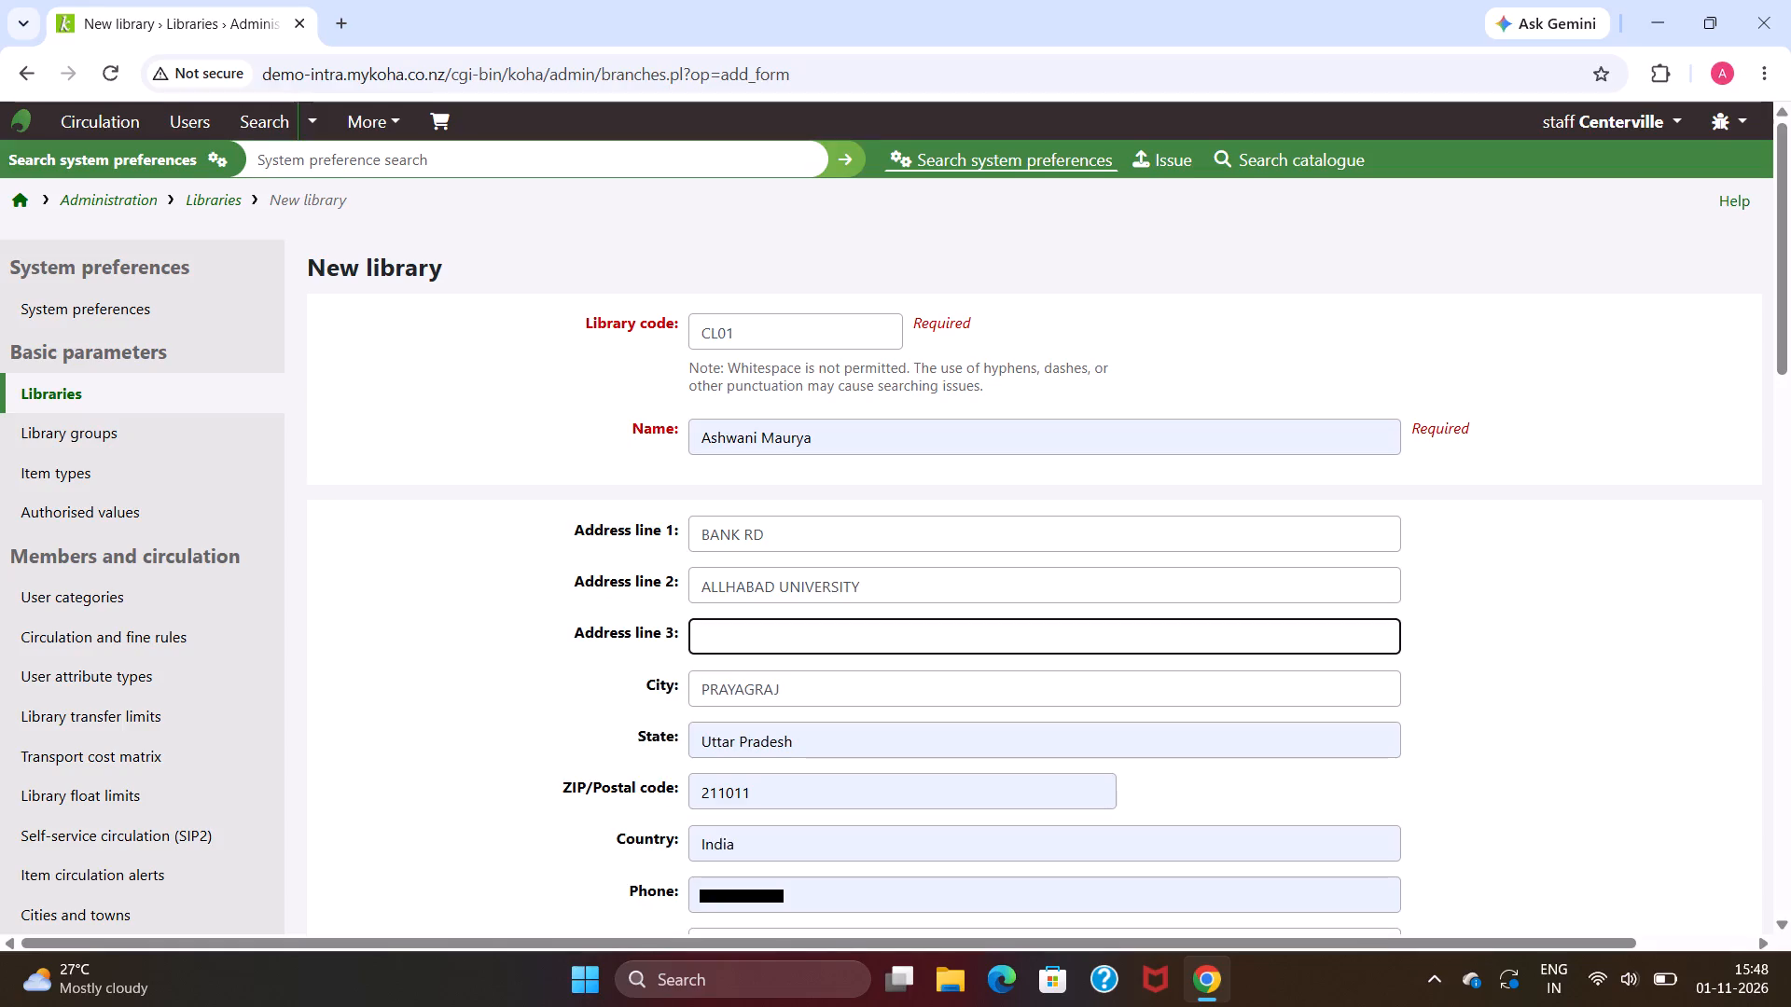
pyautogui.press('o')
pyautogui.press('l')
pyautogui.press('d')
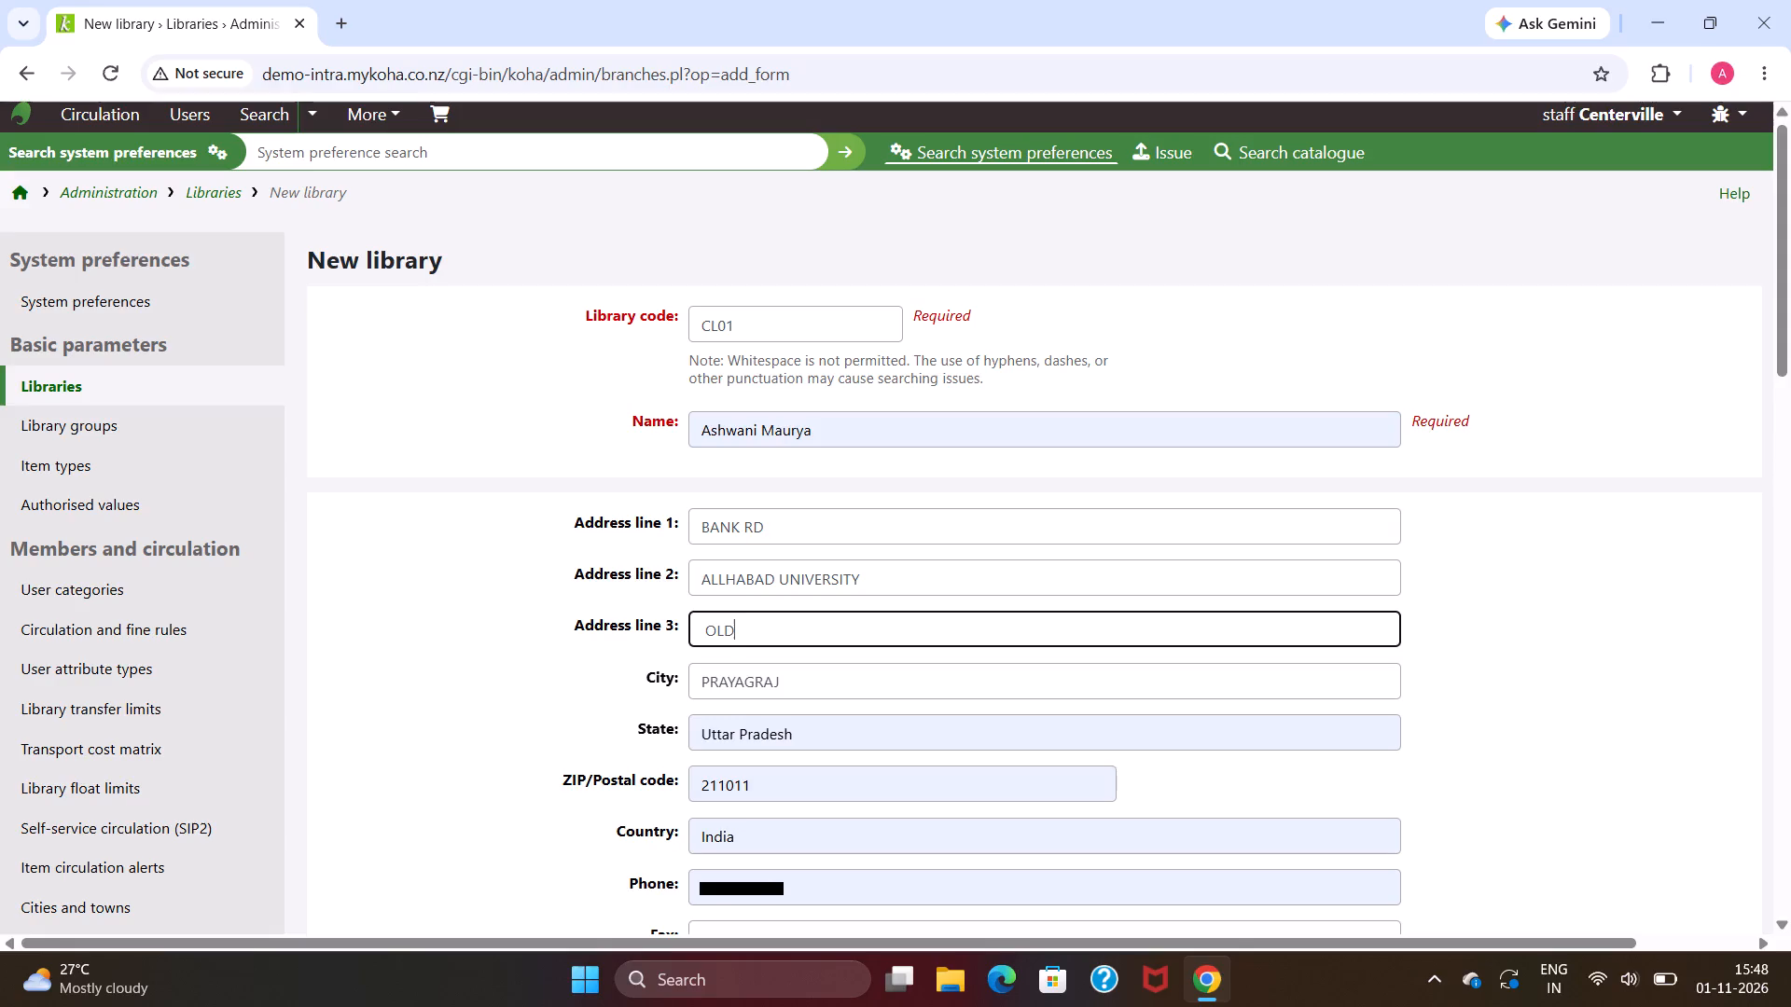
pyautogui.press('space')
pyautogui.write('KATAR')
pyautogui.press('a')
# Replace the last digits of the ZIP/Postal code with those of the library's own postal code.
pyautogui.click(771, 782)
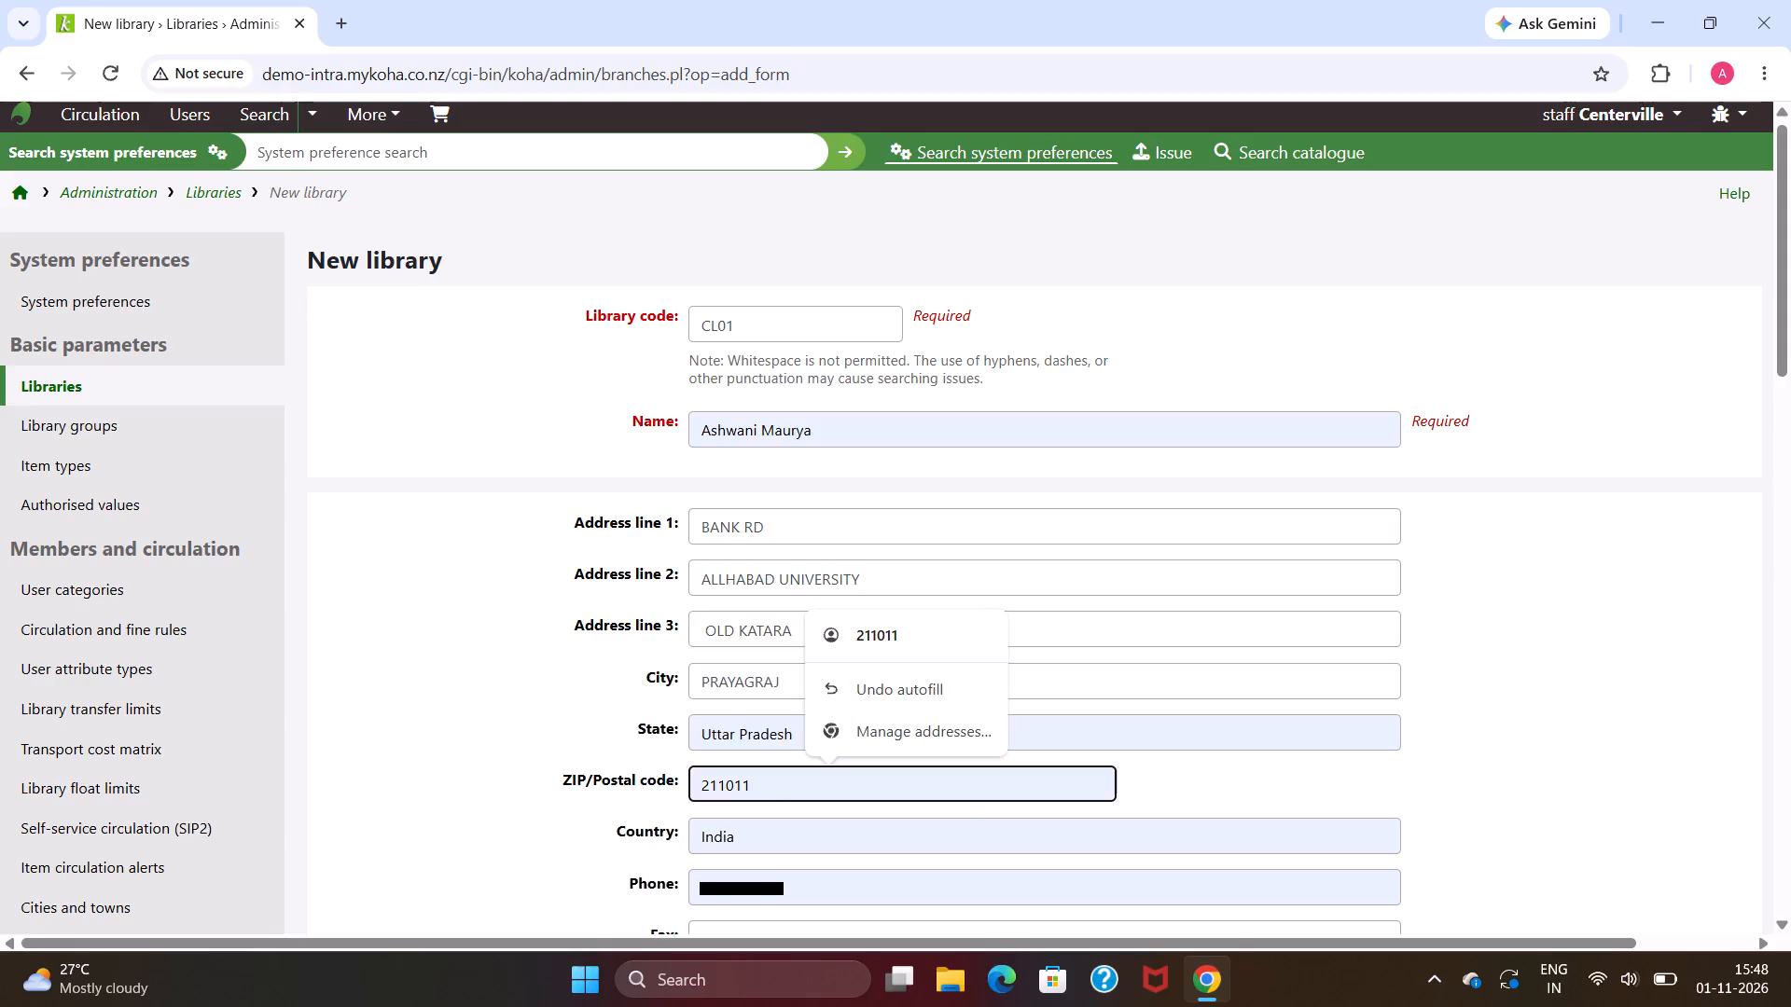
pyautogui.press('BackSpace')
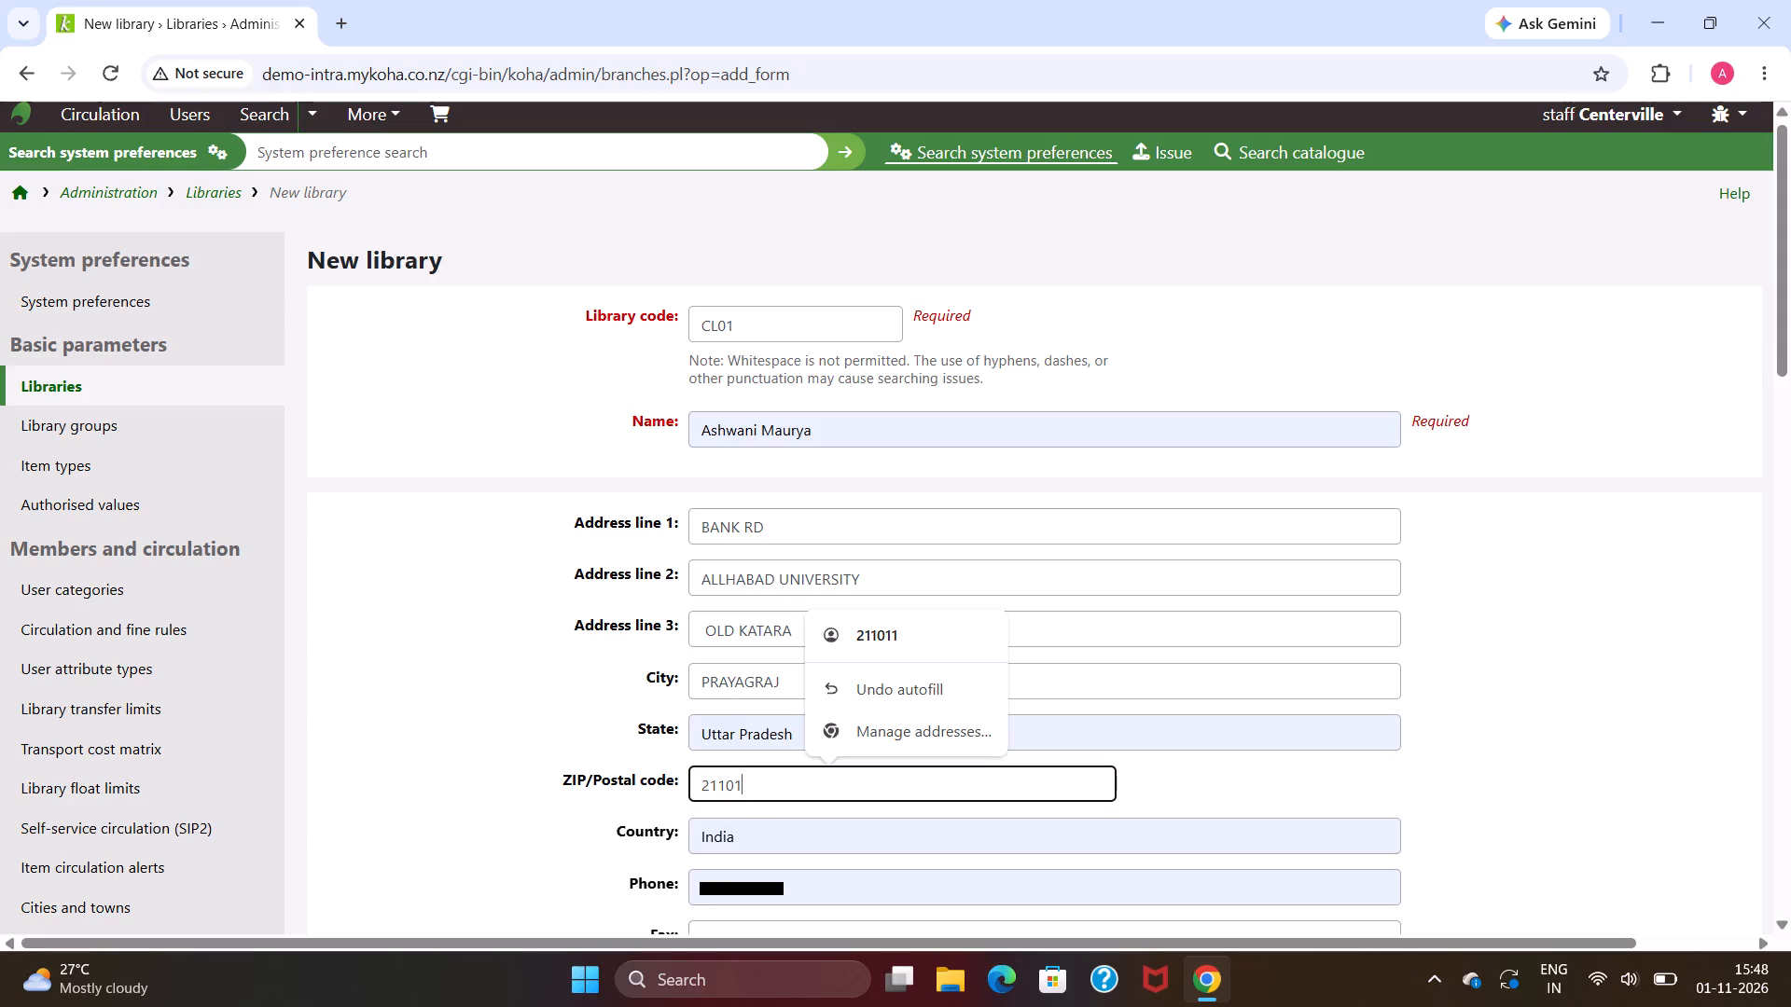
pyautogui.press('2')
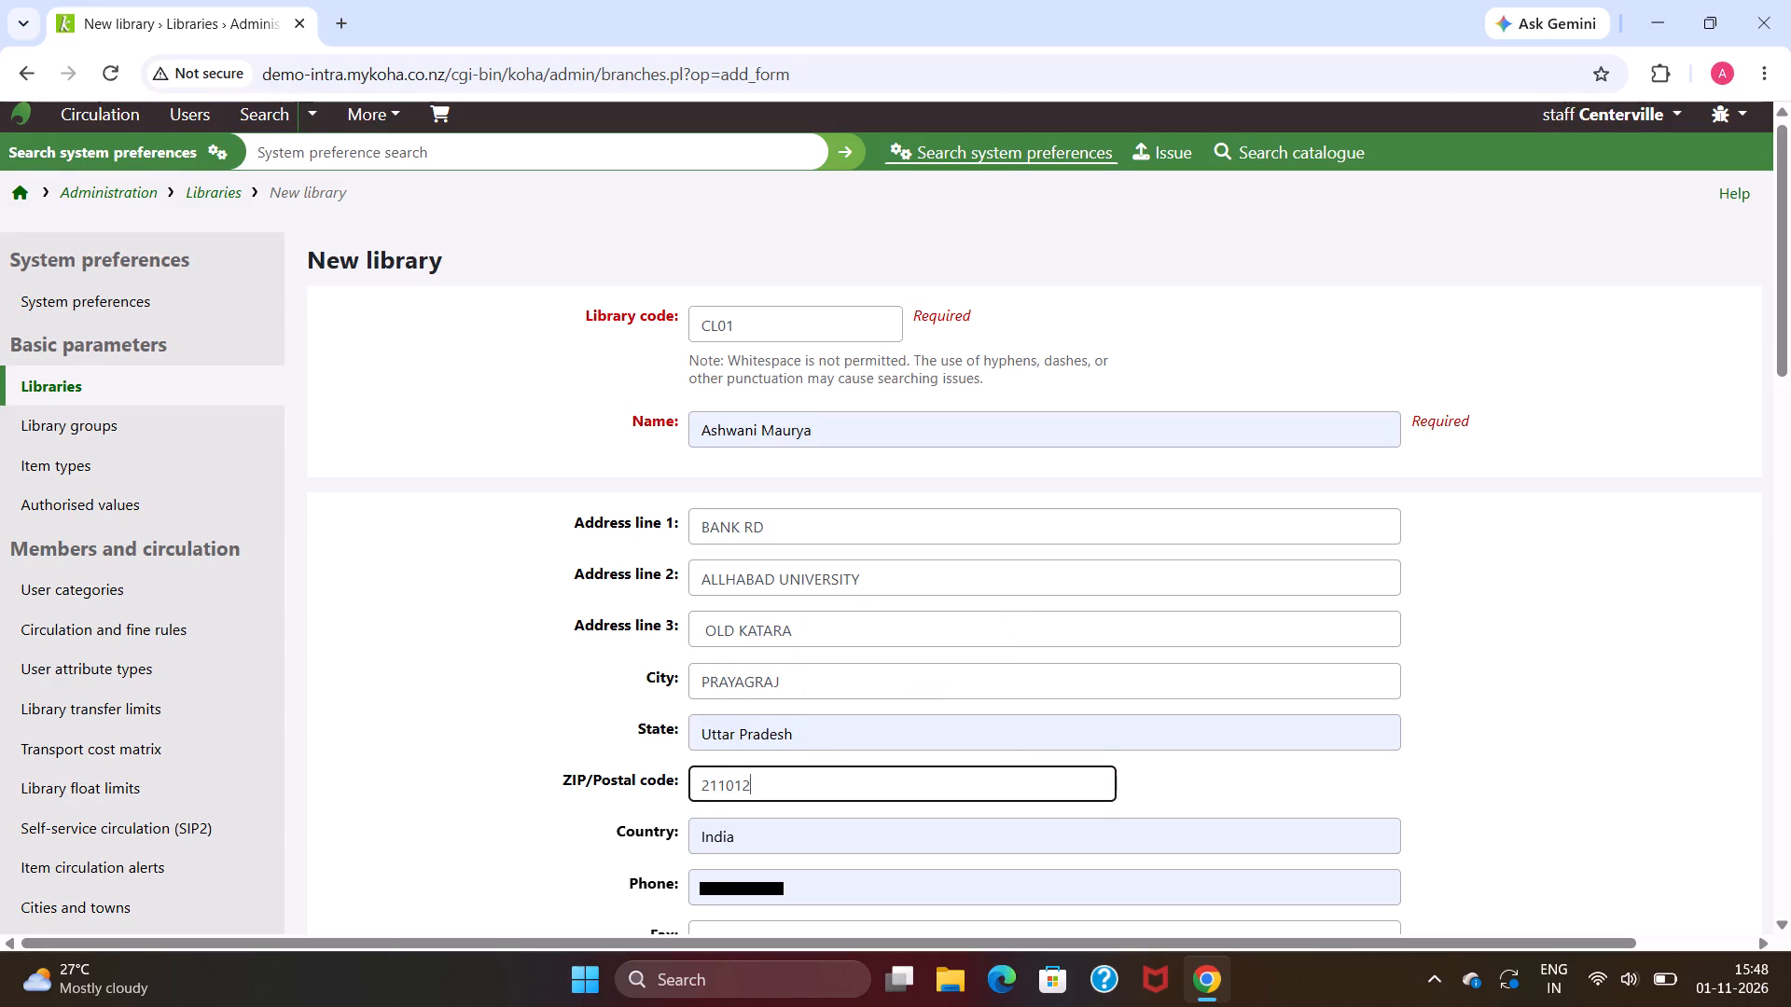
pyautogui.scroll(1, 743, 775)
pyautogui.press('BackSpace')
pyautogui.press('BackSpace')
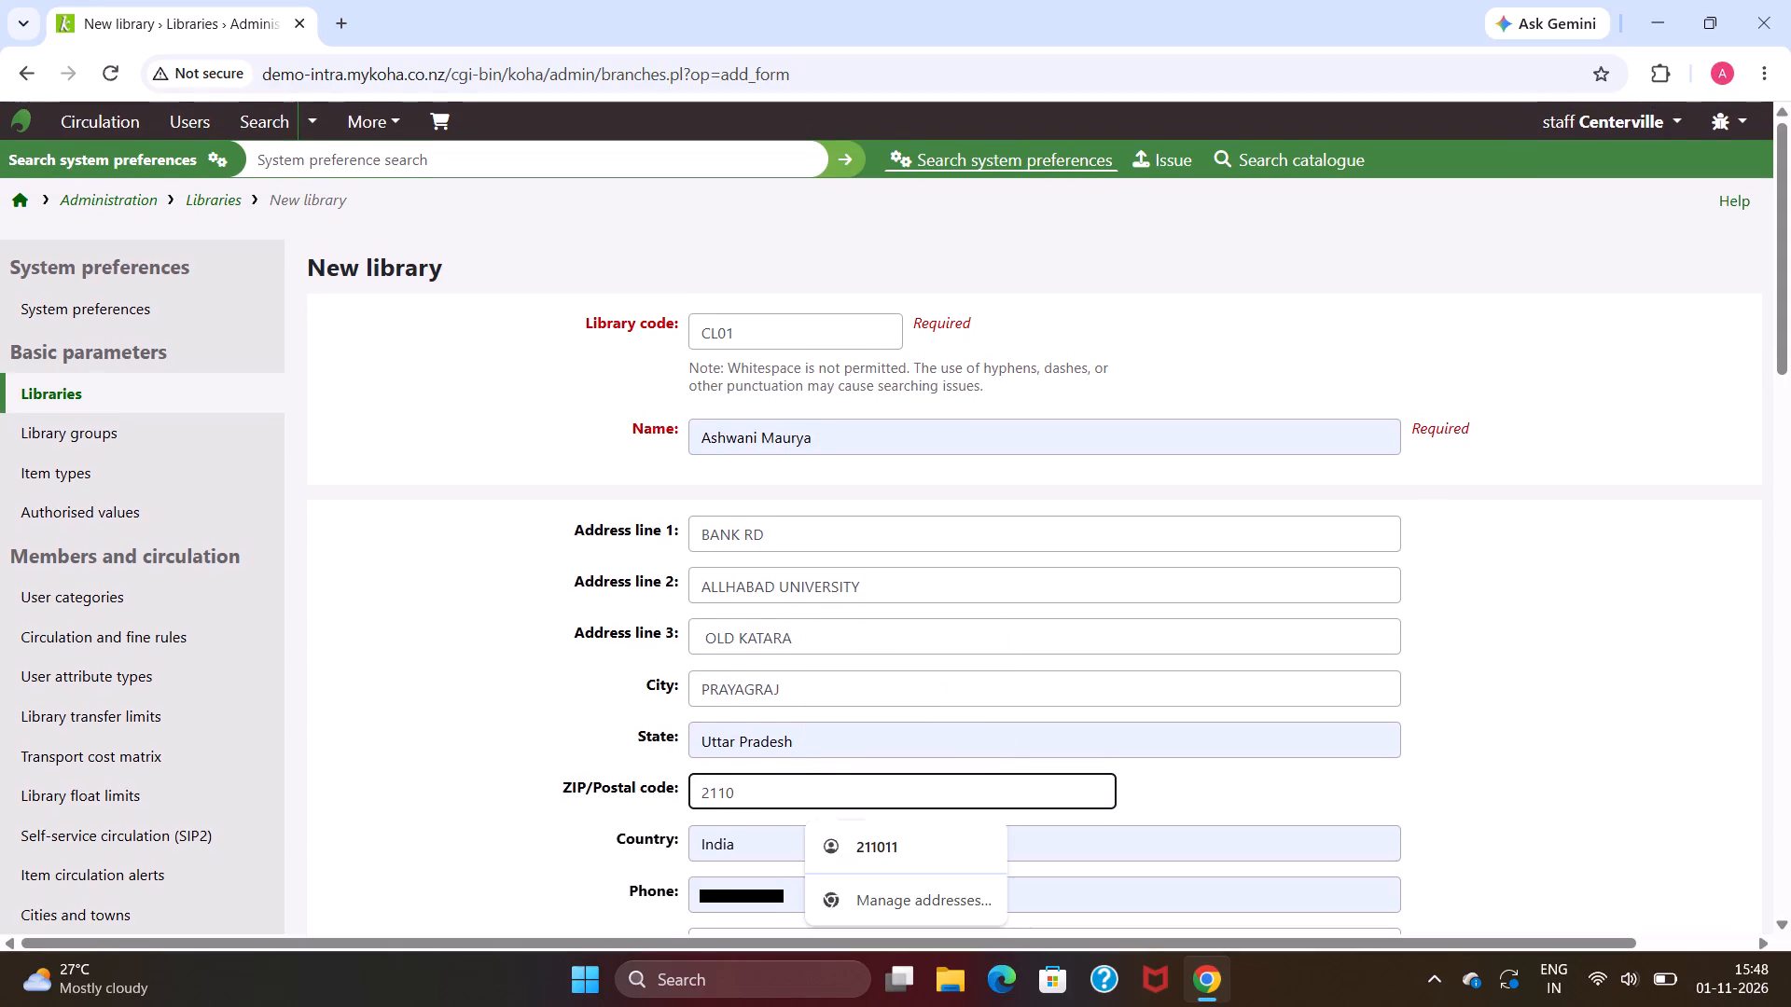
pyautogui.press('0')
pyautogui.press('2')
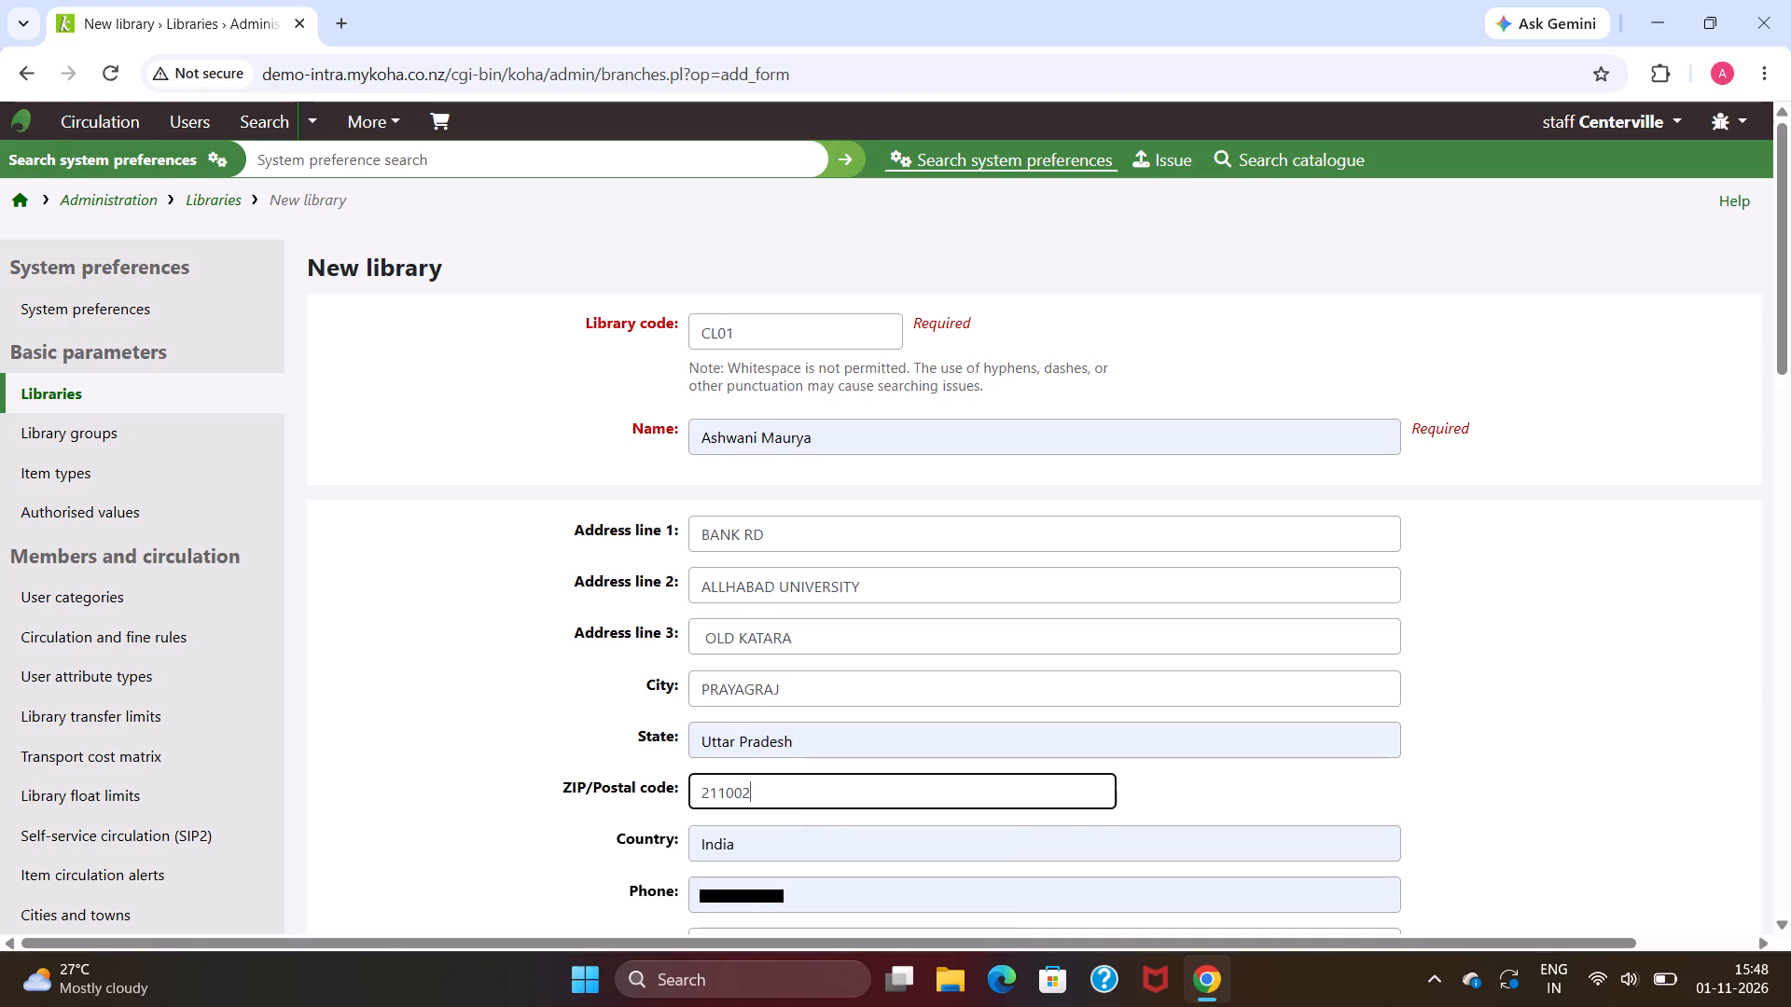
# Set Sunday's open time to 08:00 in the new library's hours.
pyautogui.scroll(-2, 789, 827)
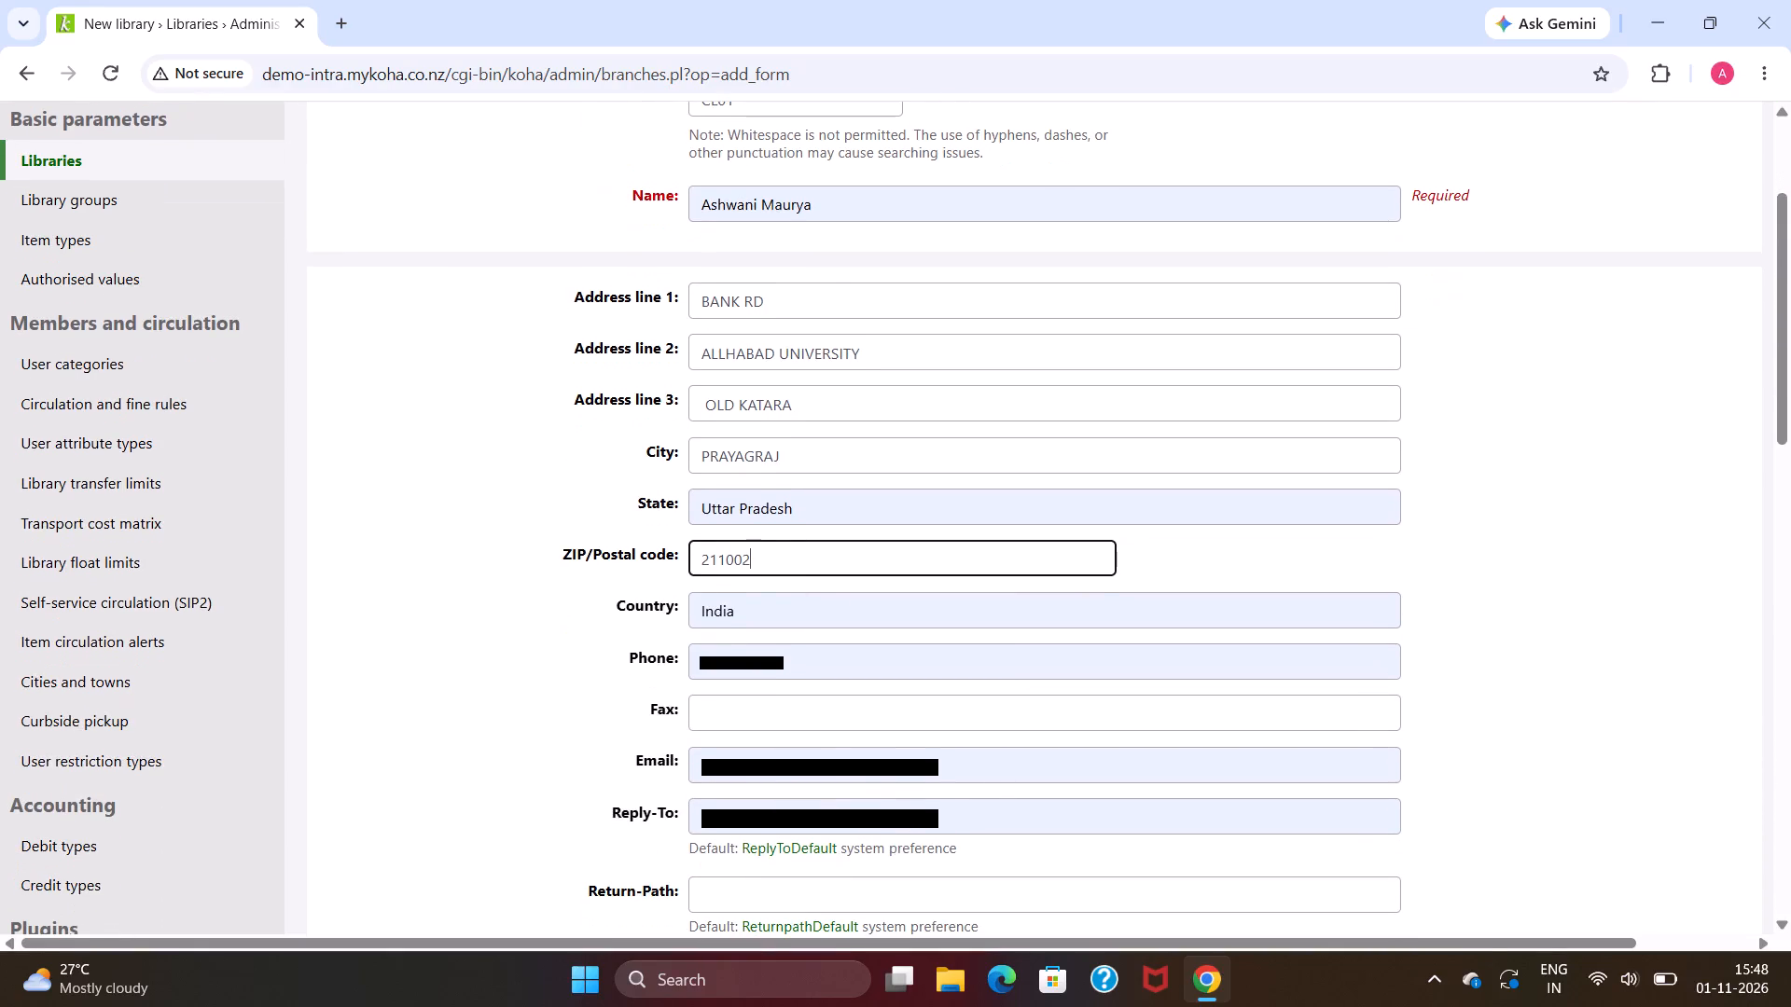
pyautogui.scroll(-2, 801, 716)
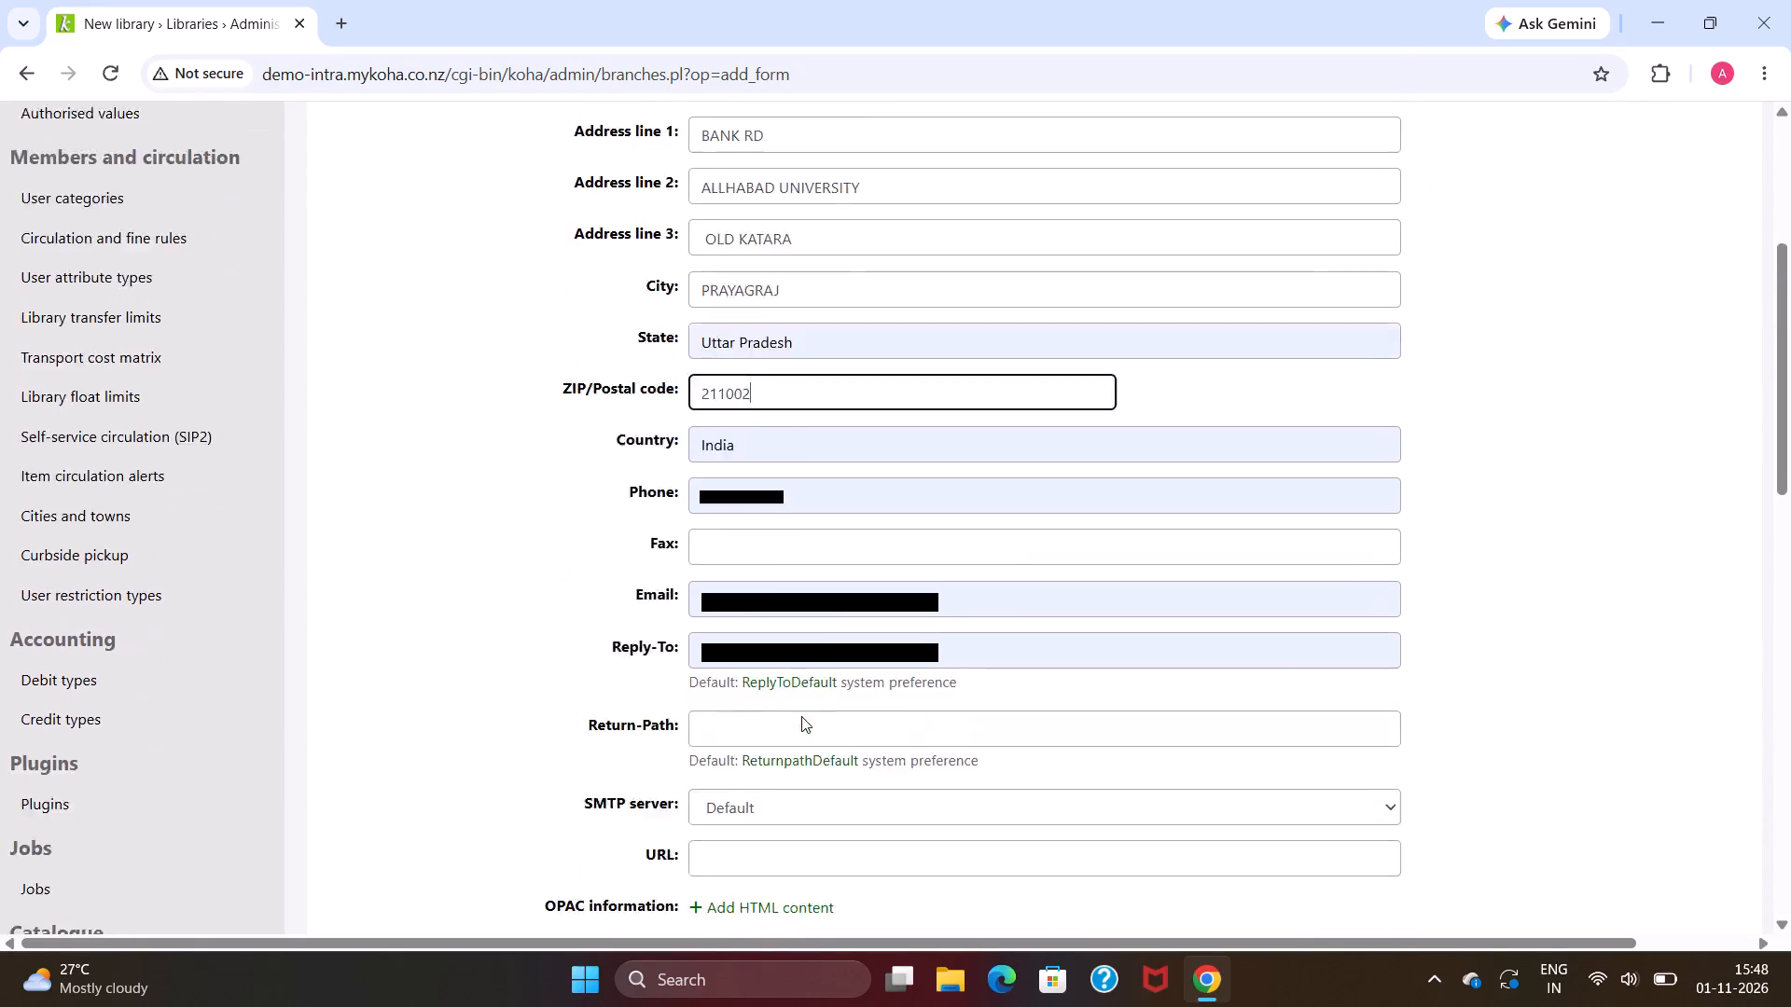
pyautogui.scroll(-6, 801, 716)
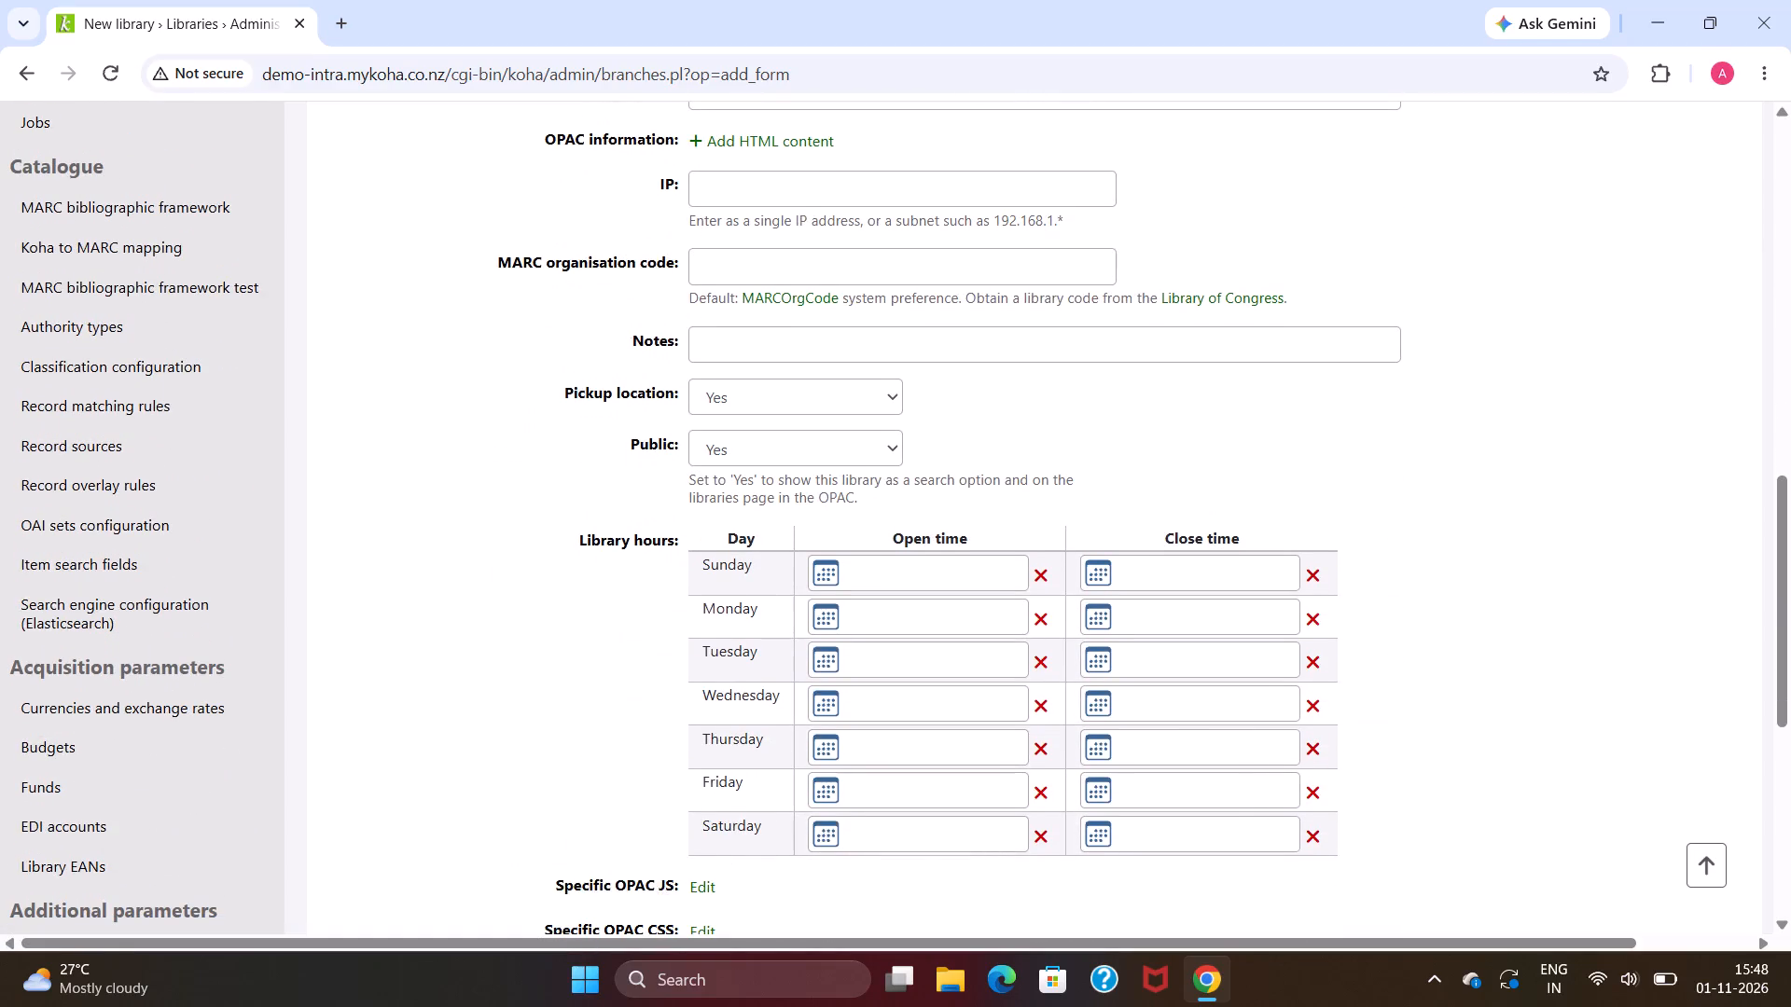
pyautogui.click(984, 575)
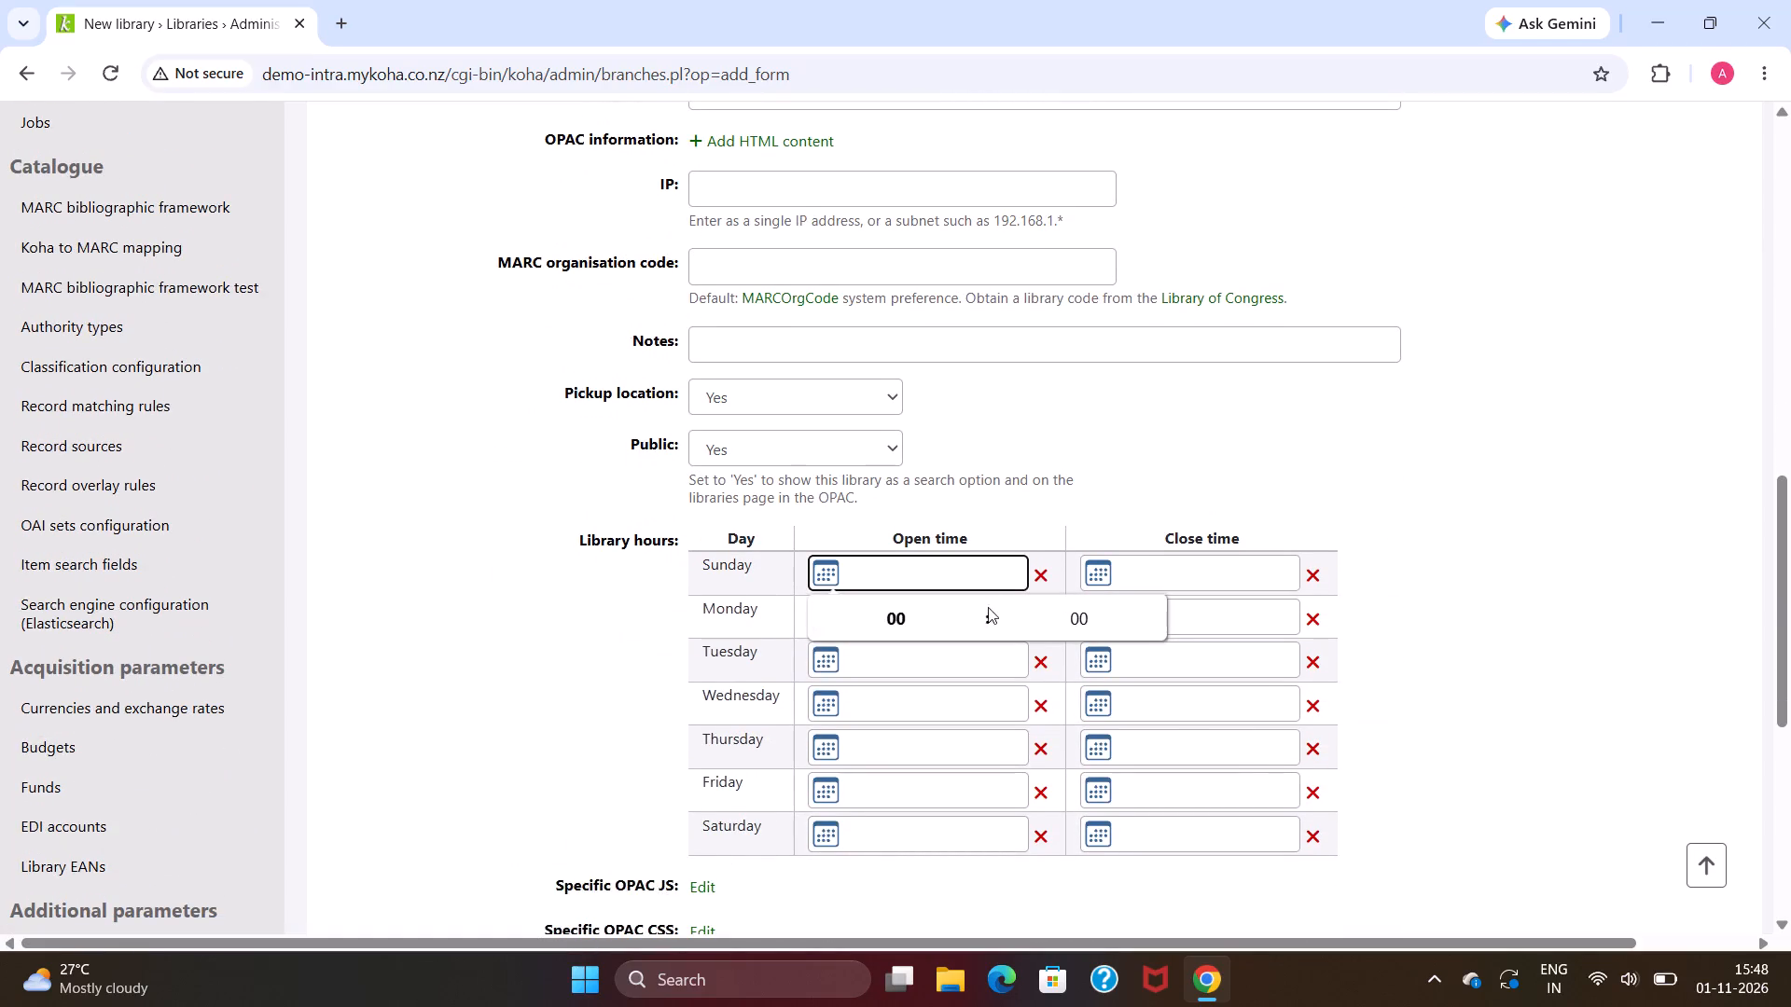
pyautogui.click(982, 617)
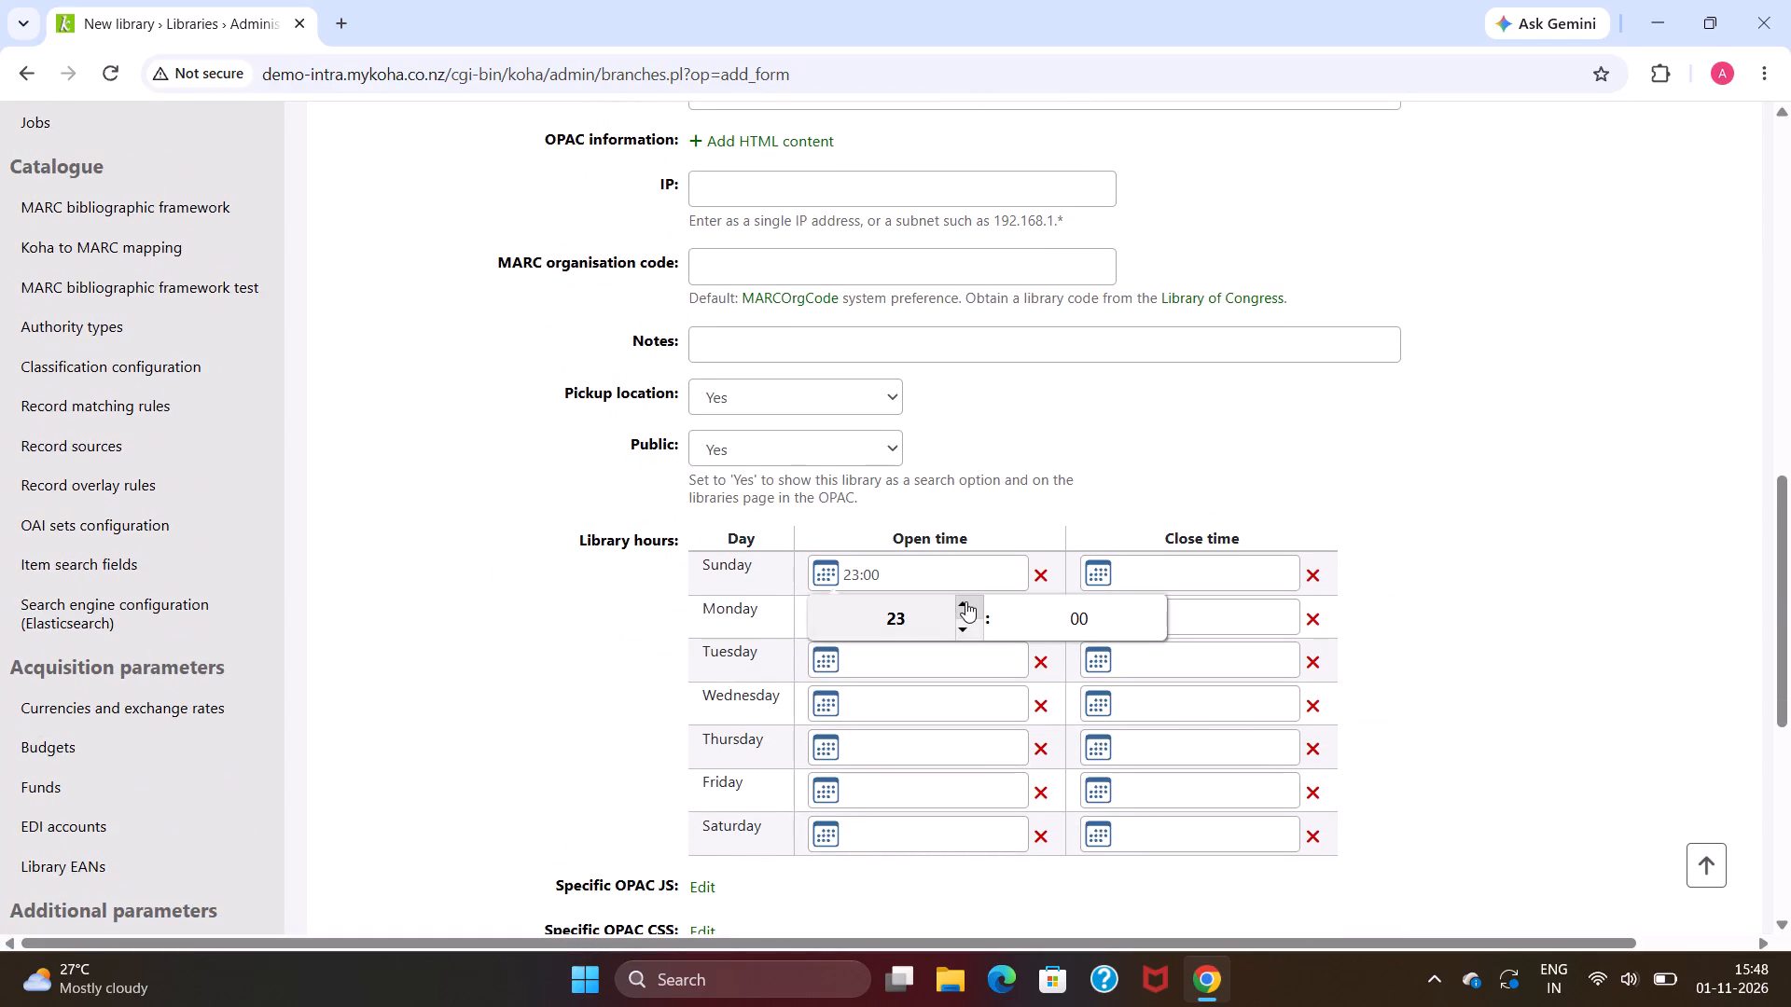
pyautogui.click(965, 601)
pyautogui.doubleClick(965, 601)
pyautogui.click(965, 601)
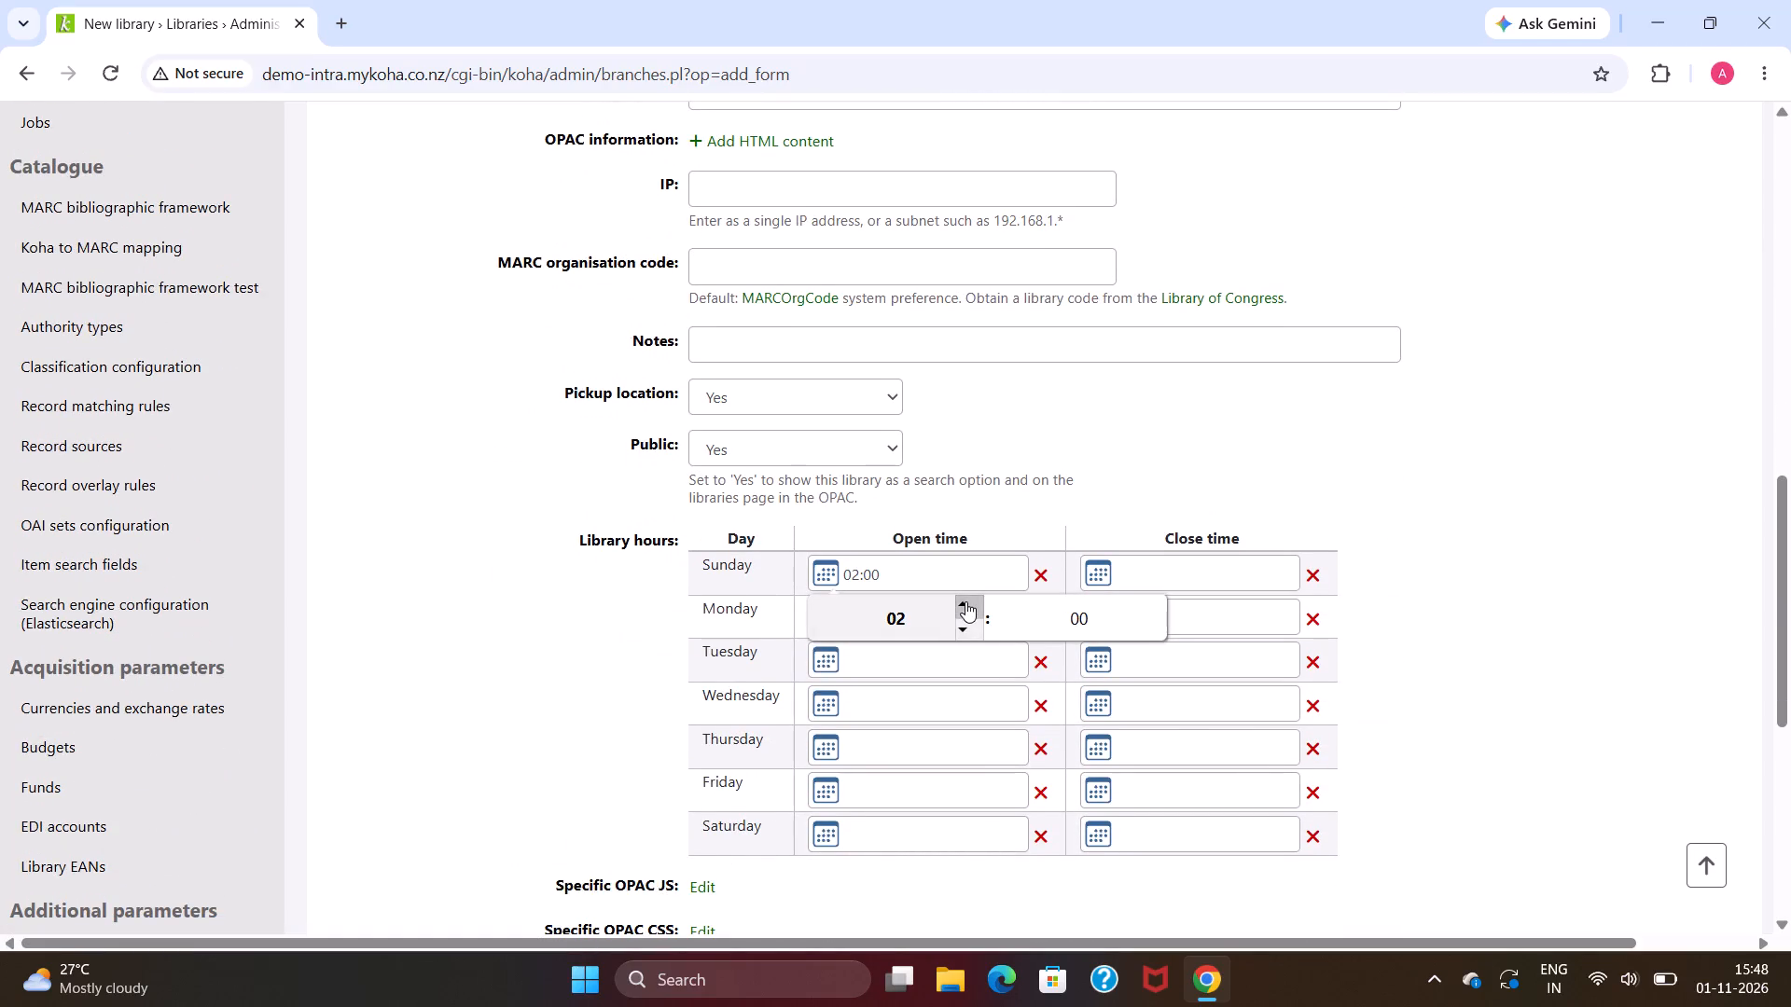
pyautogui.tripleClick(965, 601)
pyautogui.doubleClick(965, 601)
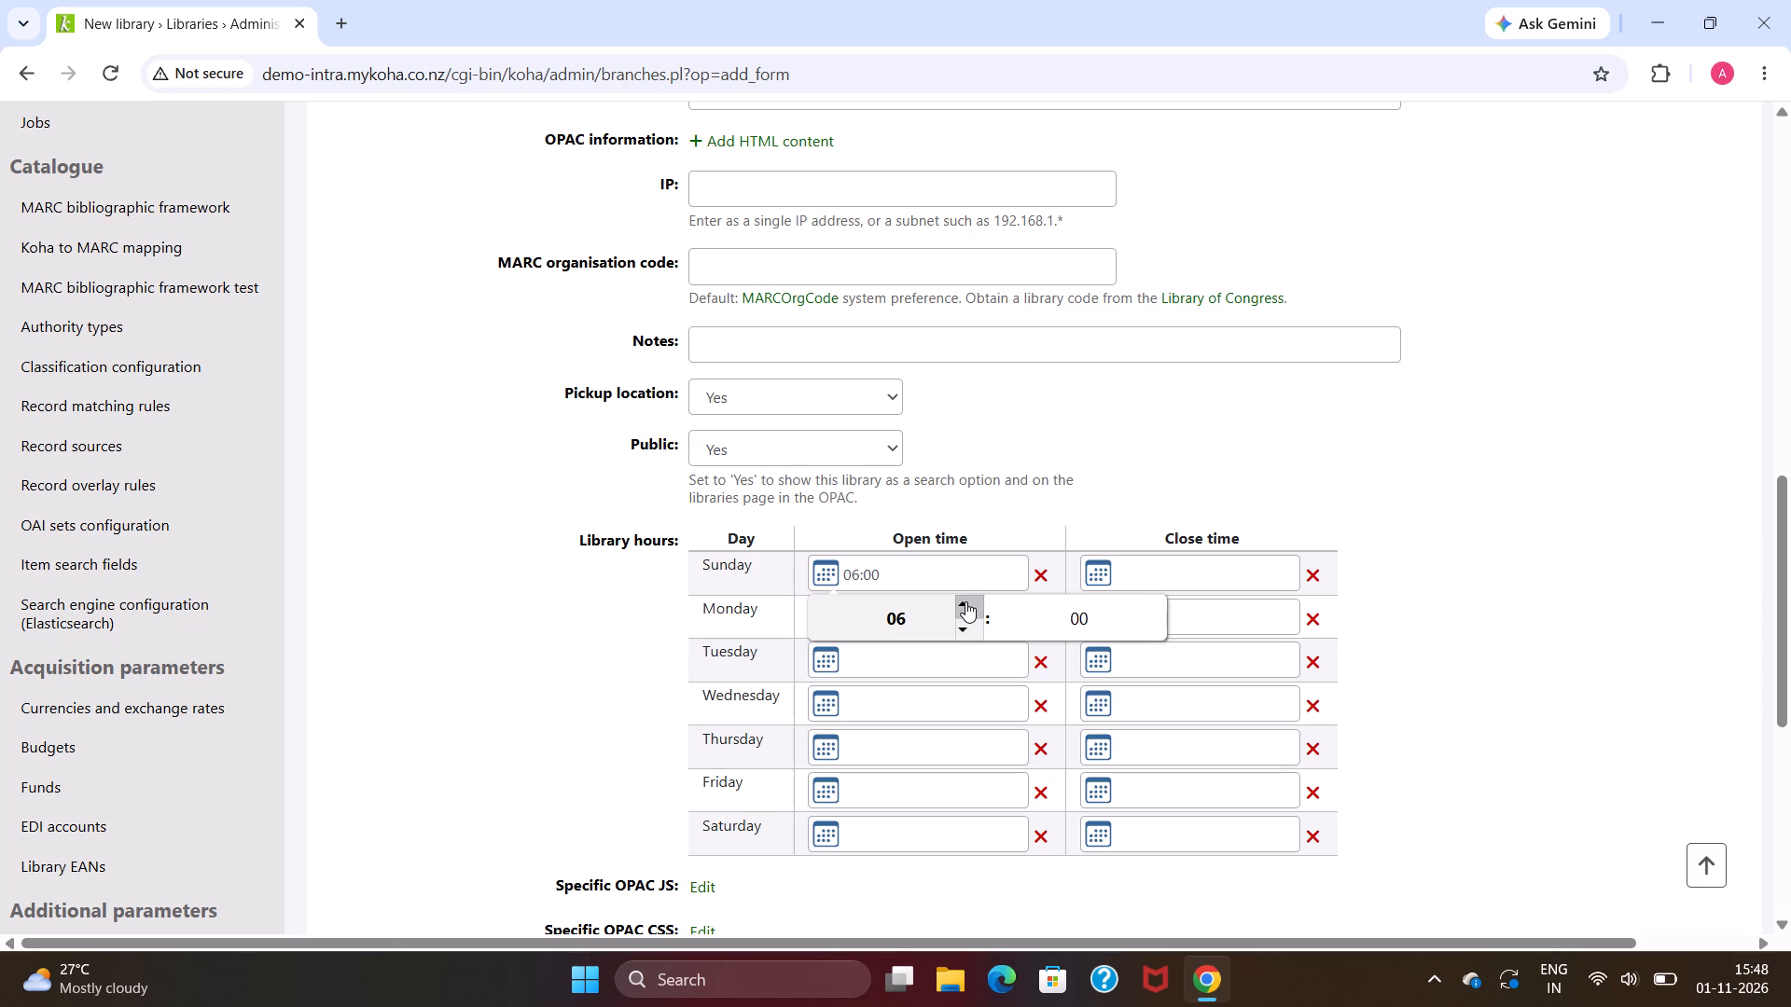
# Set Sunday's close time to 22:00 in the new library's hours.
pyautogui.click(1138, 586)
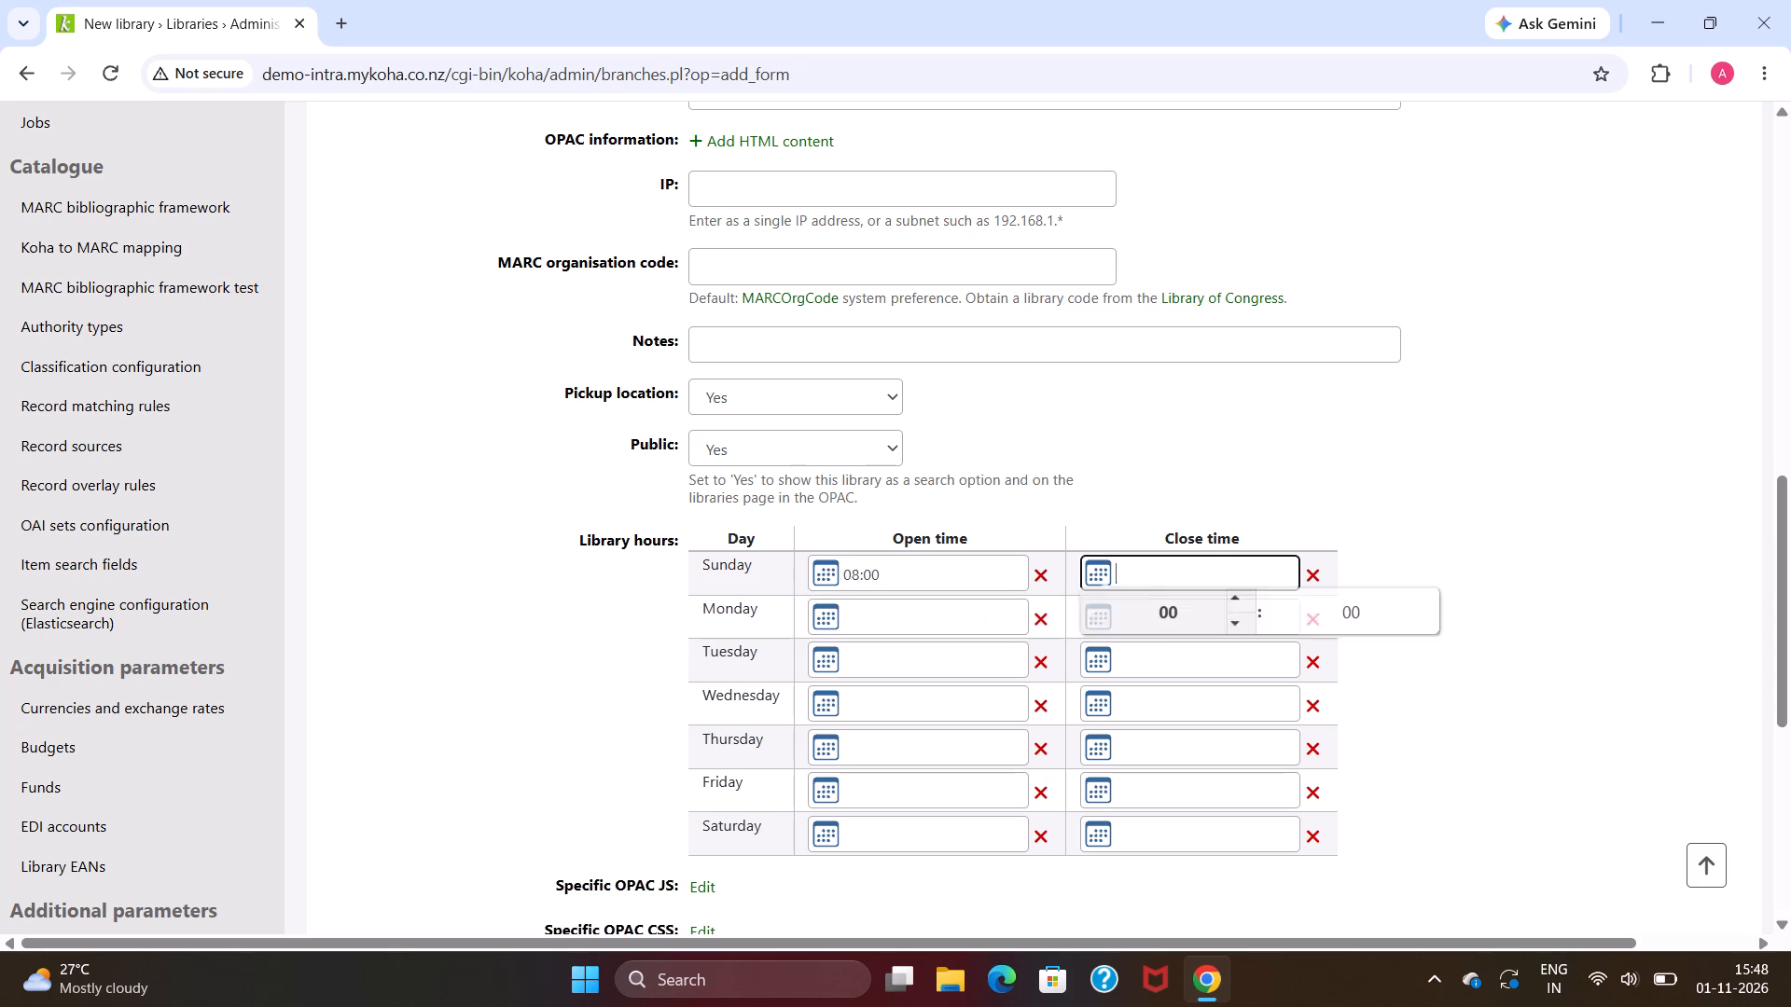
pyautogui.doubleClick(1230, 628)
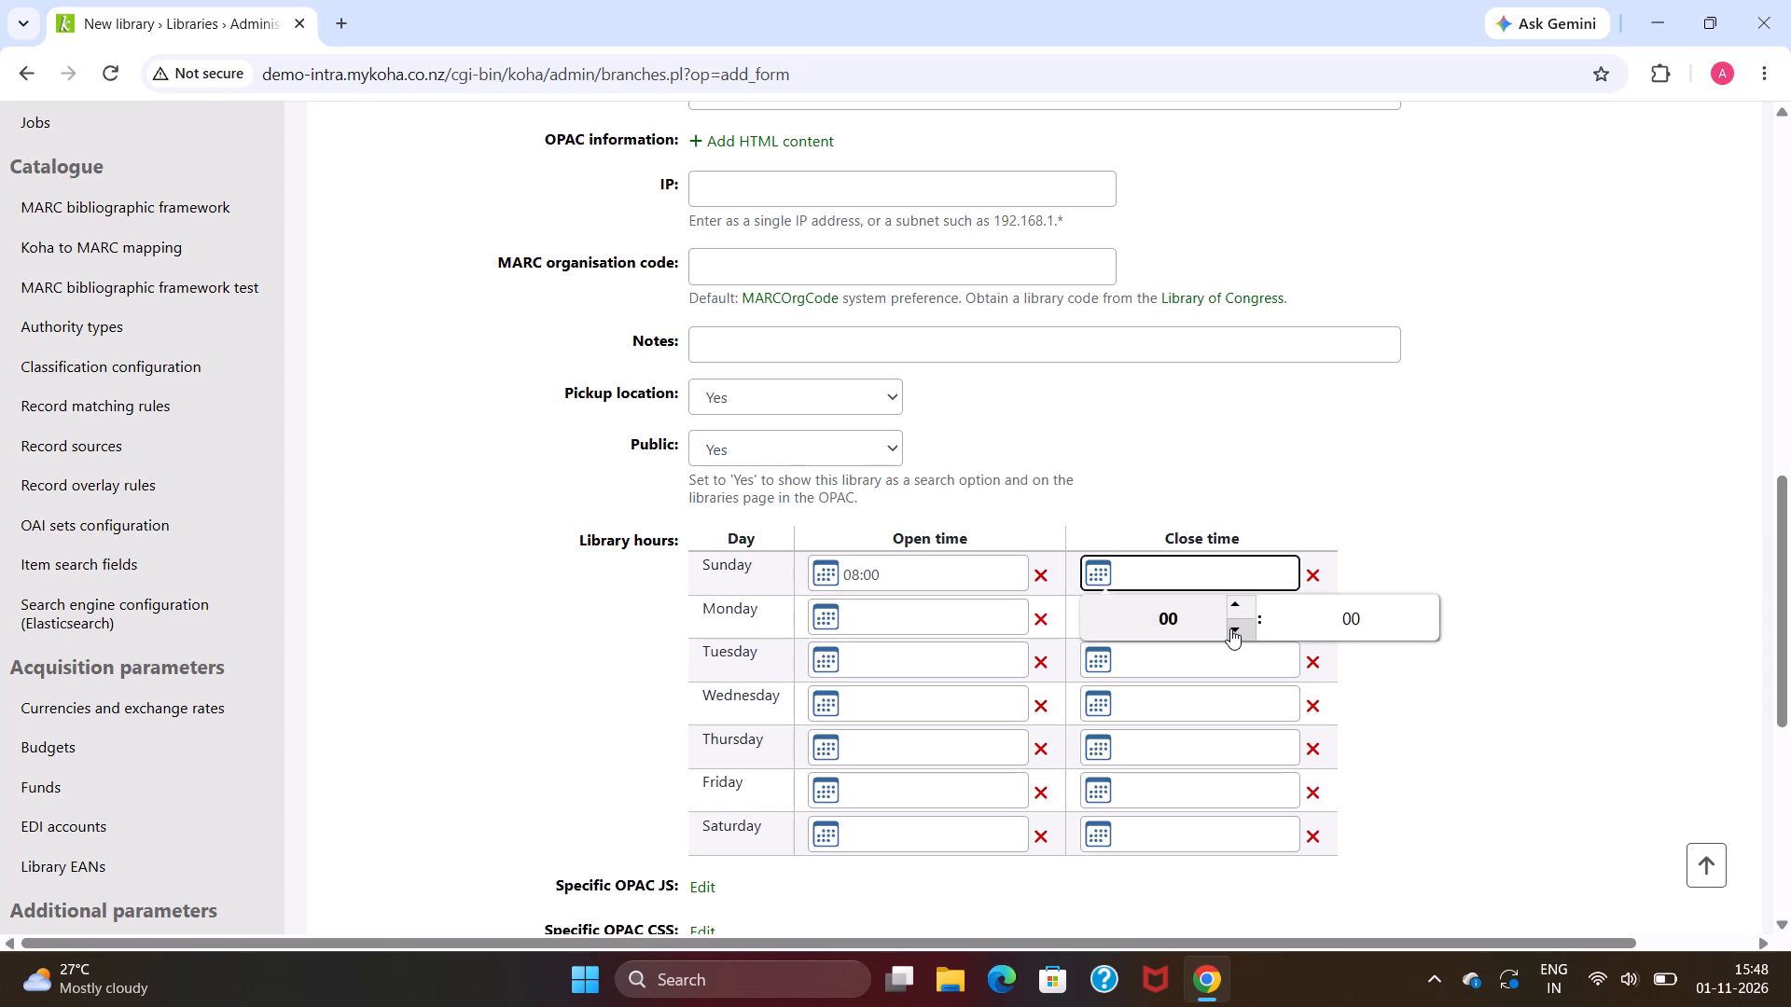
pyautogui.click(1223, 622)
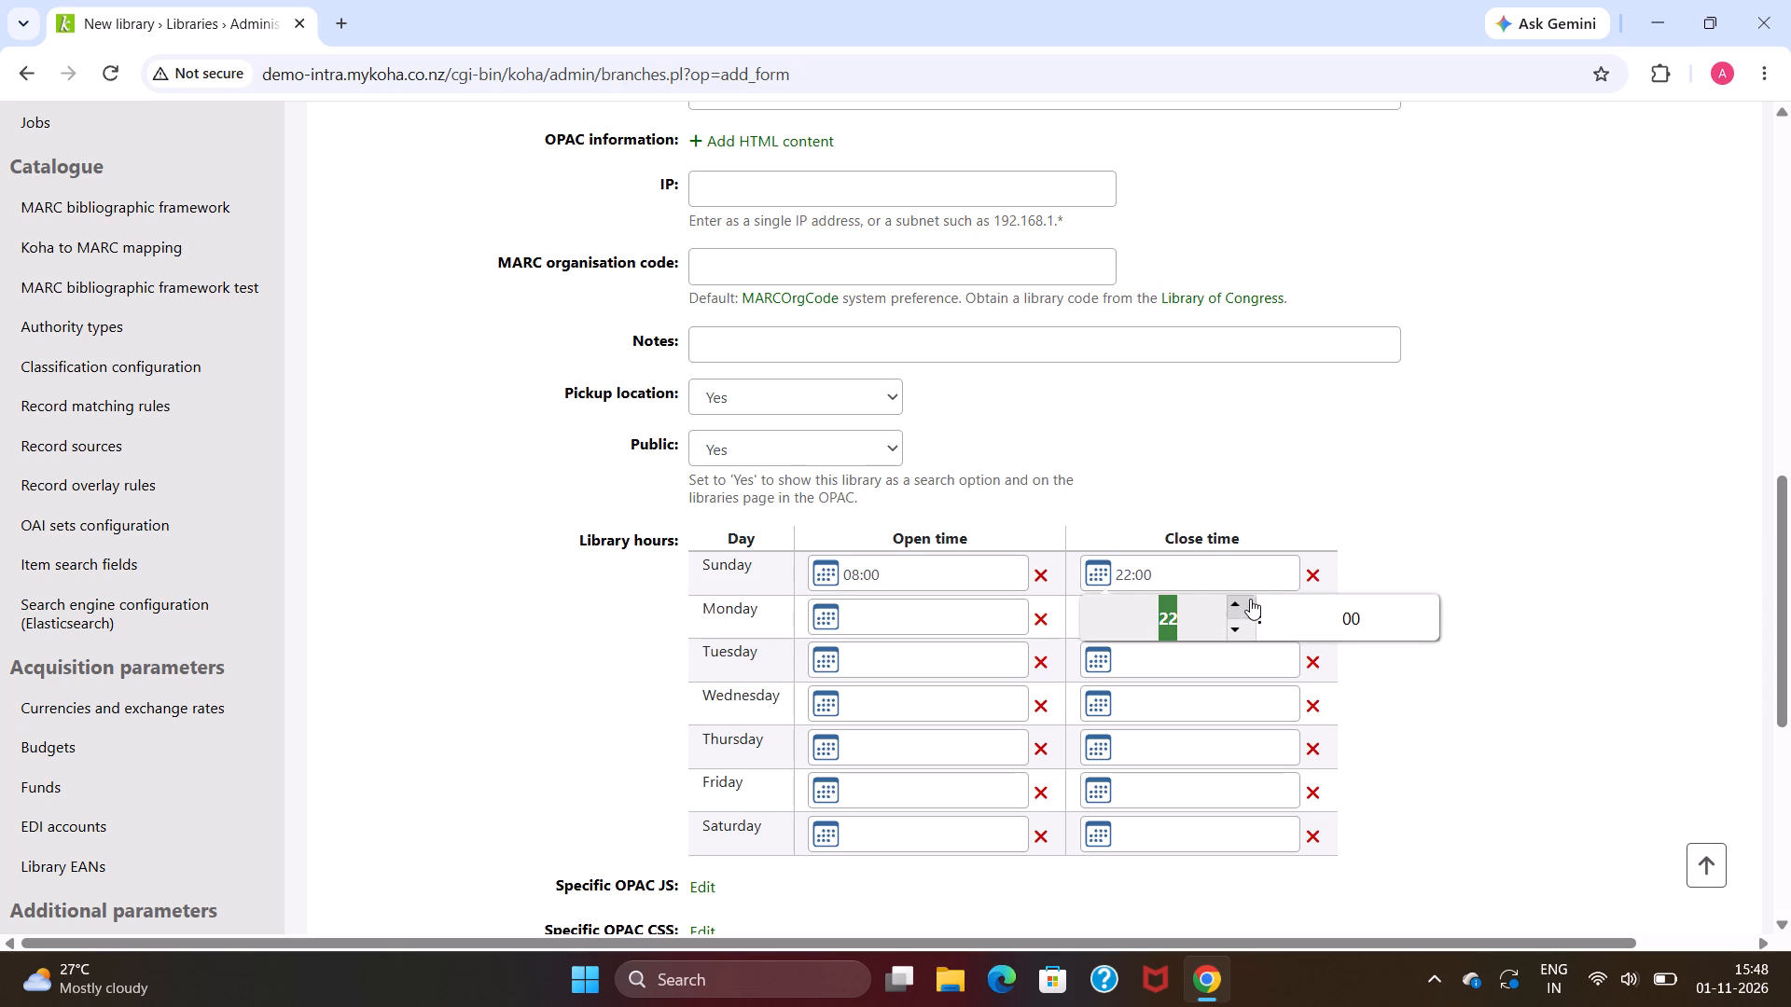
# Set Monday's open time to 08:00 in the new library's hours.
pyautogui.click(998, 626)
pyautogui.click(982, 660)
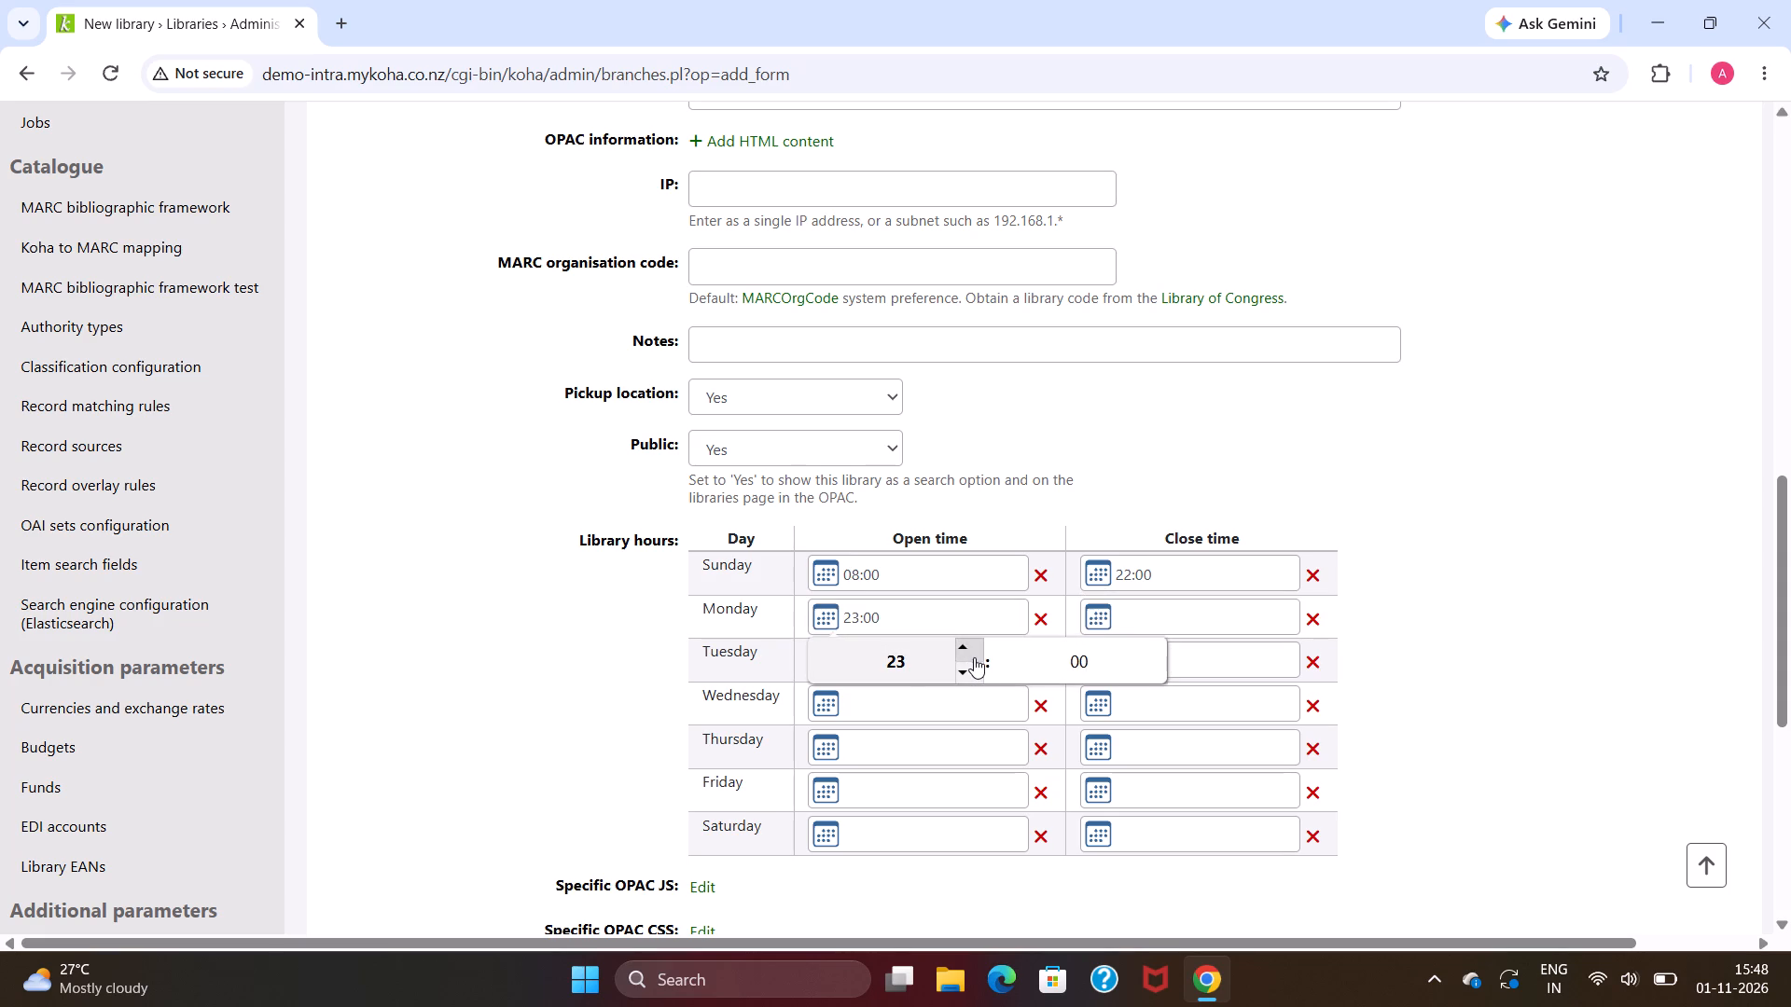
pyautogui.click(974, 657)
pyautogui.click(974, 657)
pyautogui.tripleClick(974, 657)
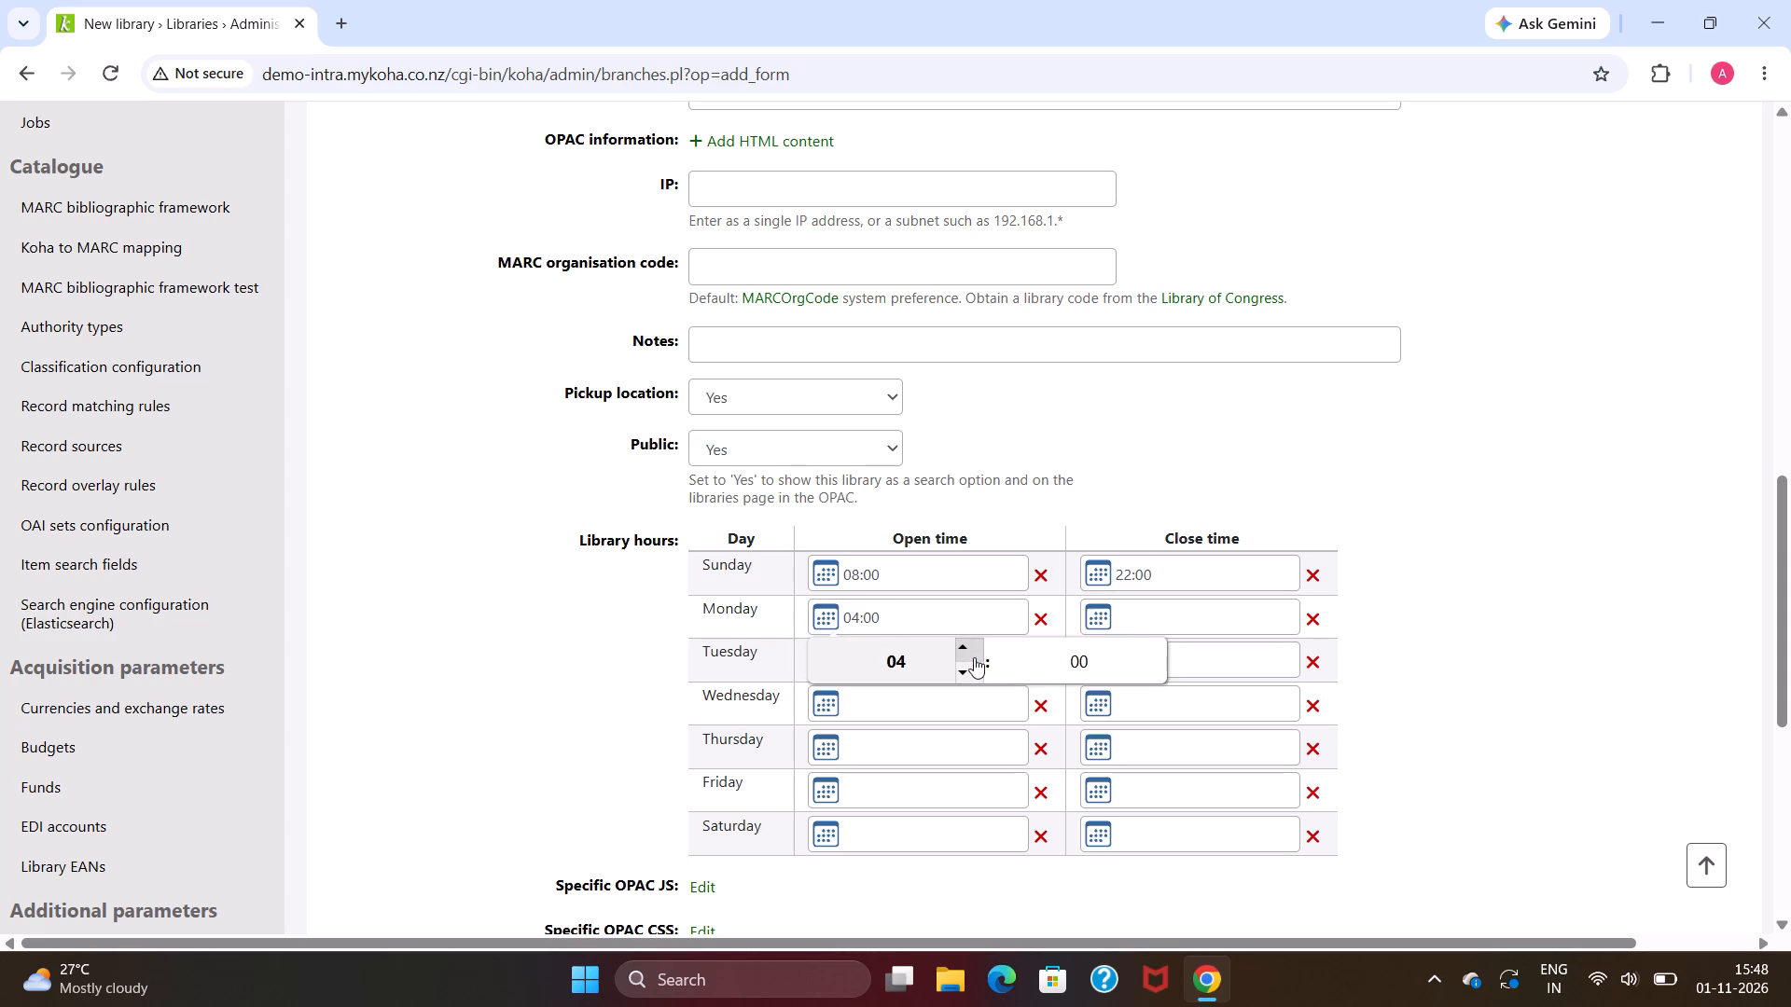
pyautogui.doubleClick(974, 657)
pyautogui.doubleClick(974, 657)
# Set Monday's close time to 20:00 in the new library's hours.
pyautogui.click(1143, 623)
pyautogui.click(1164, 659)
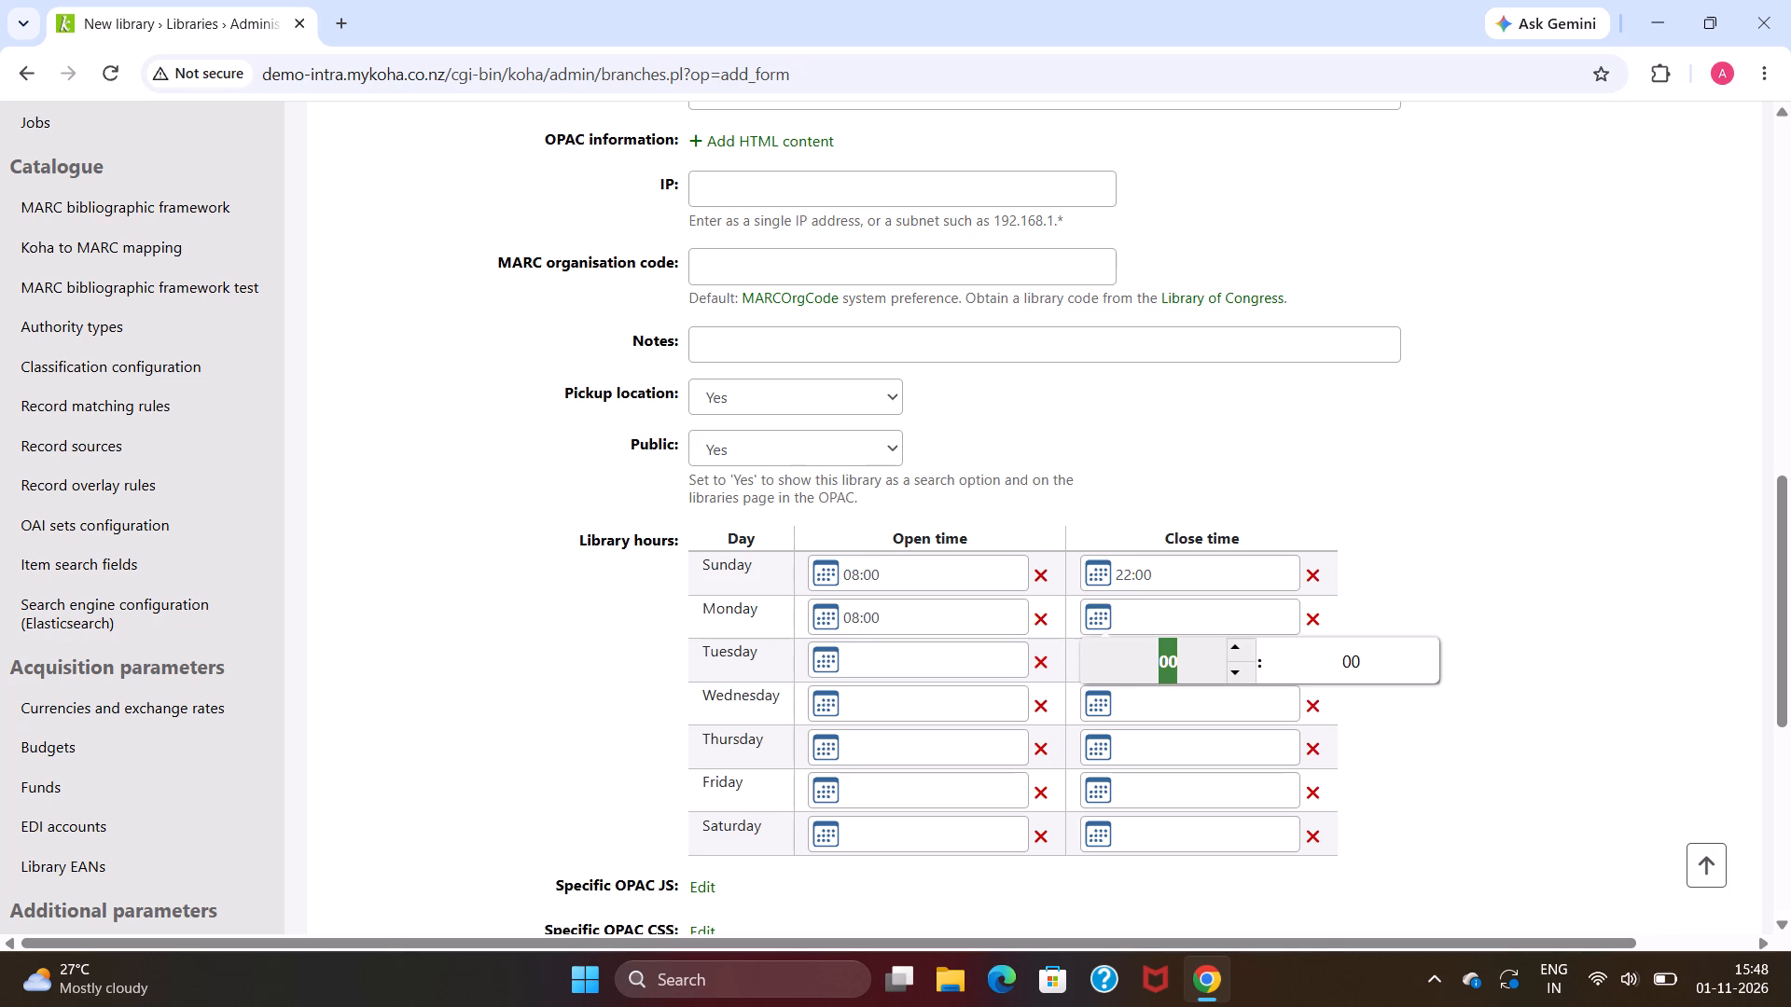
pyautogui.click(1233, 653)
pyautogui.tripleClick(1233, 653)
pyautogui.tripleClick(1233, 653)
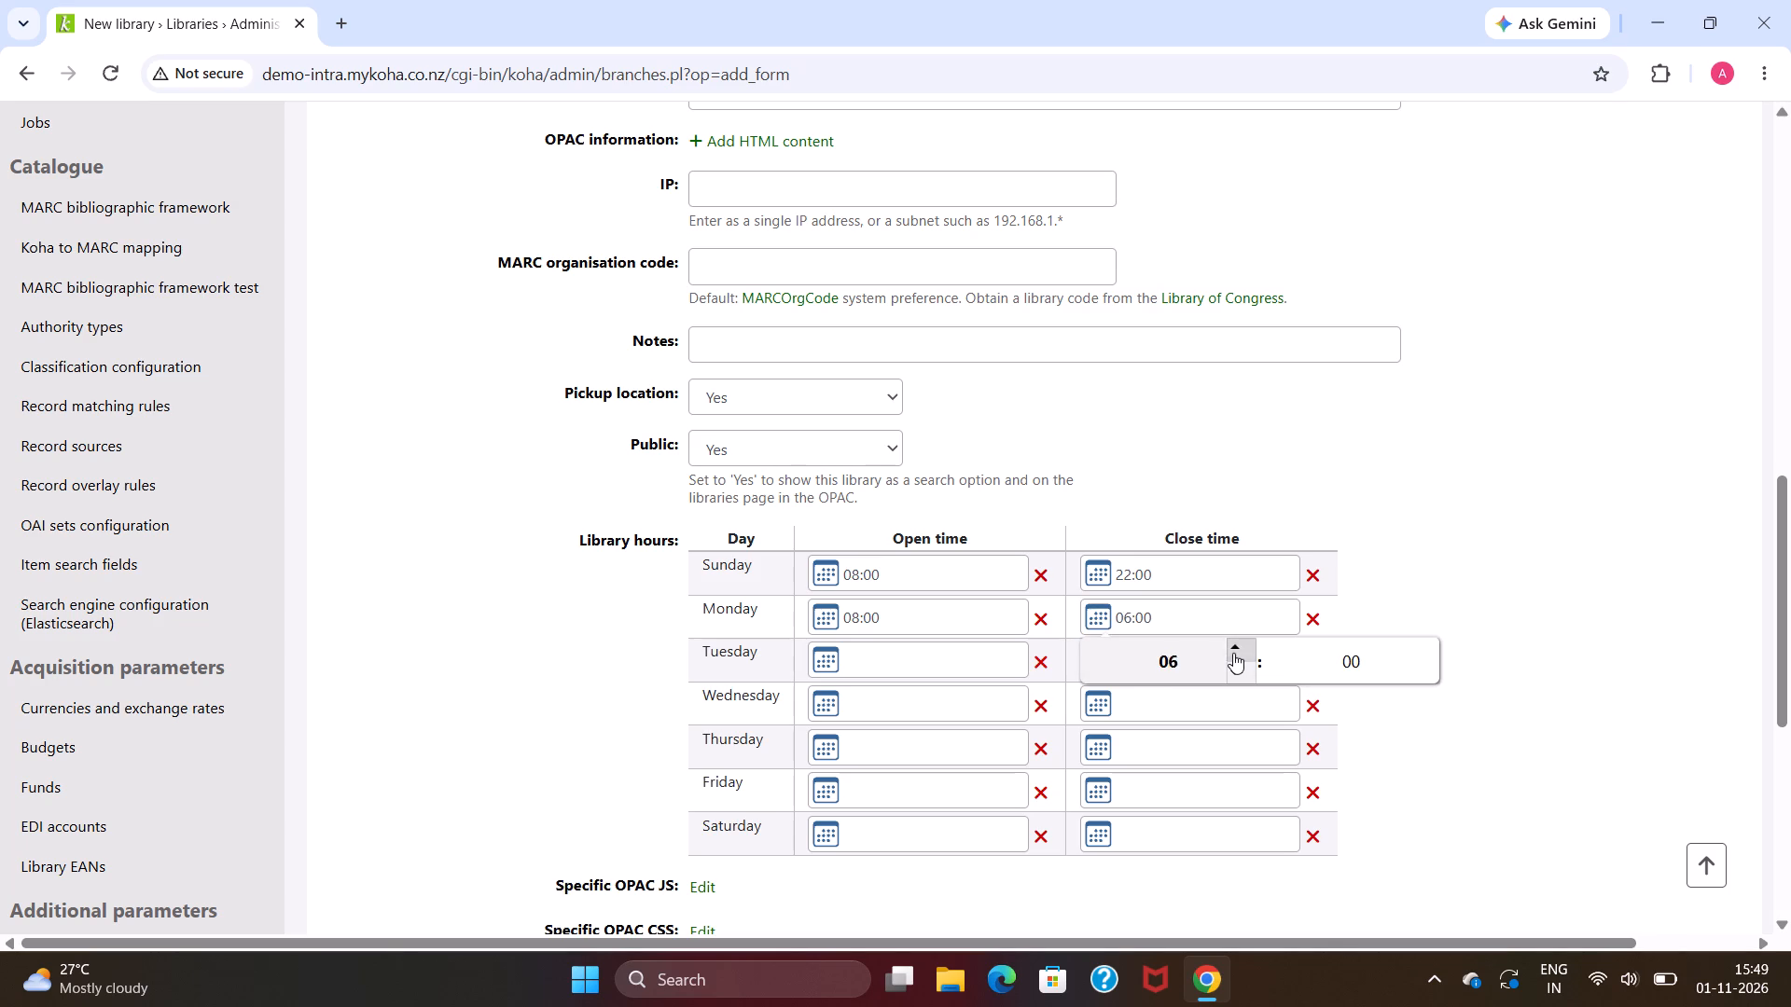
pyautogui.click(1233, 653)
pyautogui.click(1233, 653)
pyautogui.click(1233, 653)
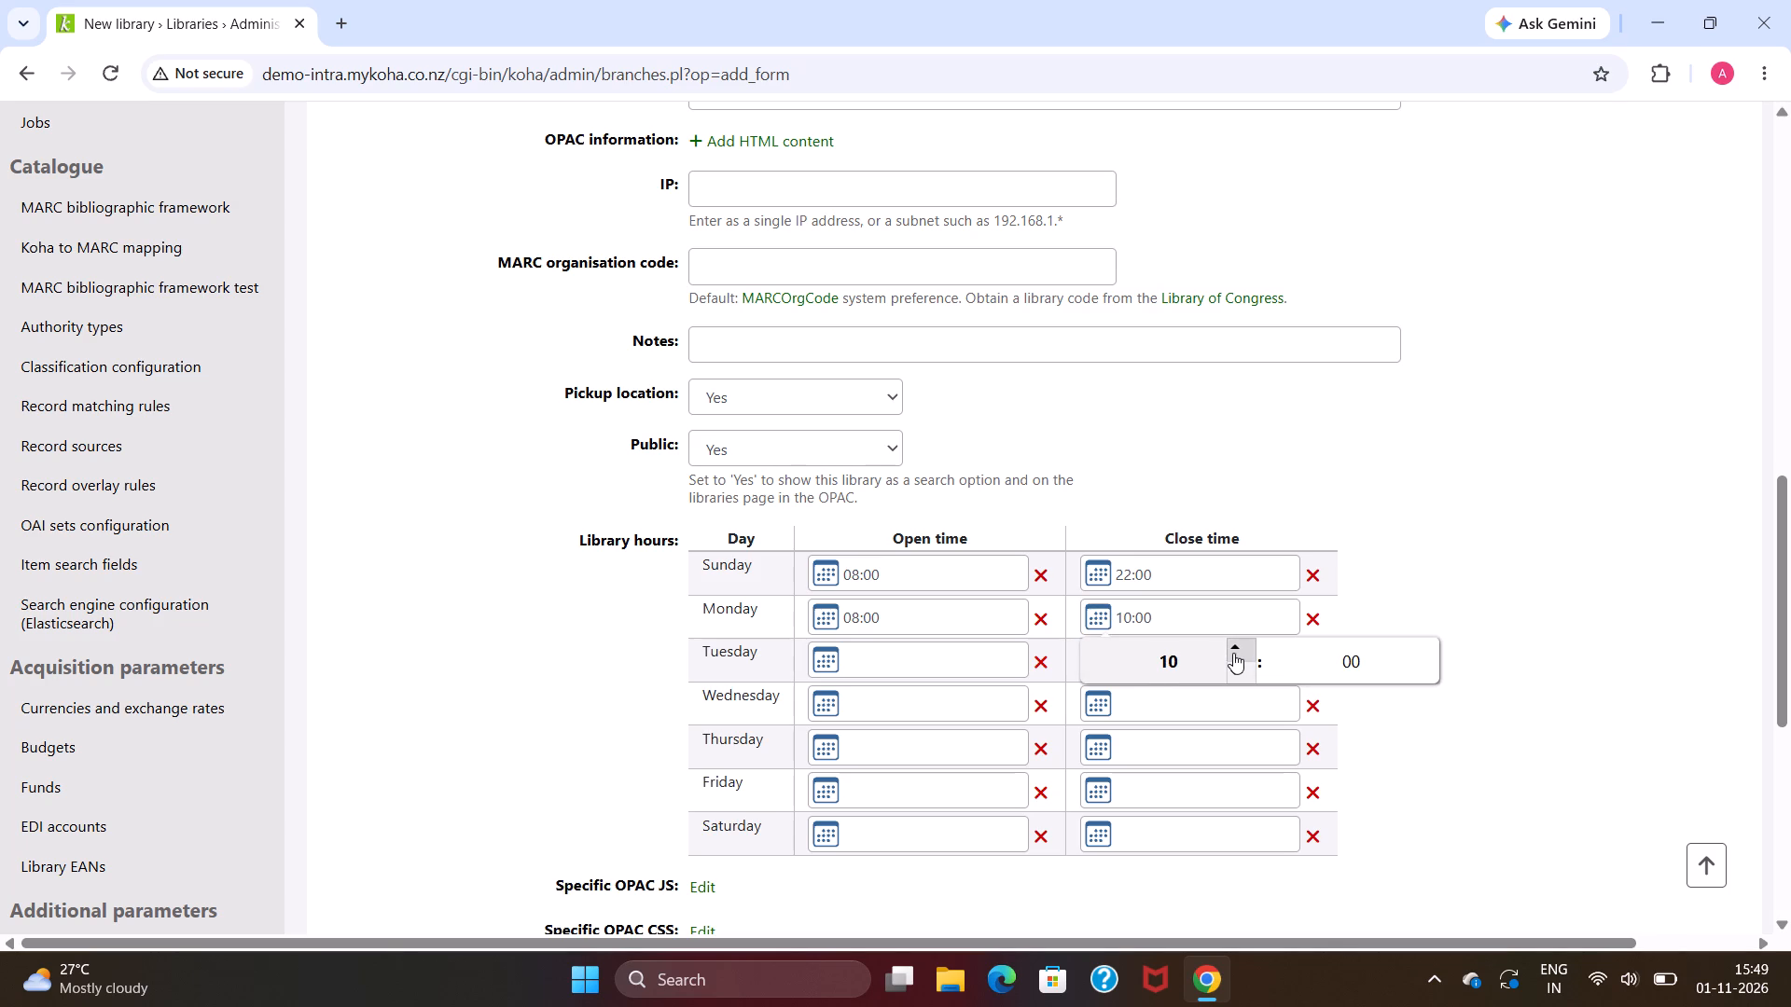
pyautogui.click(1231, 667)
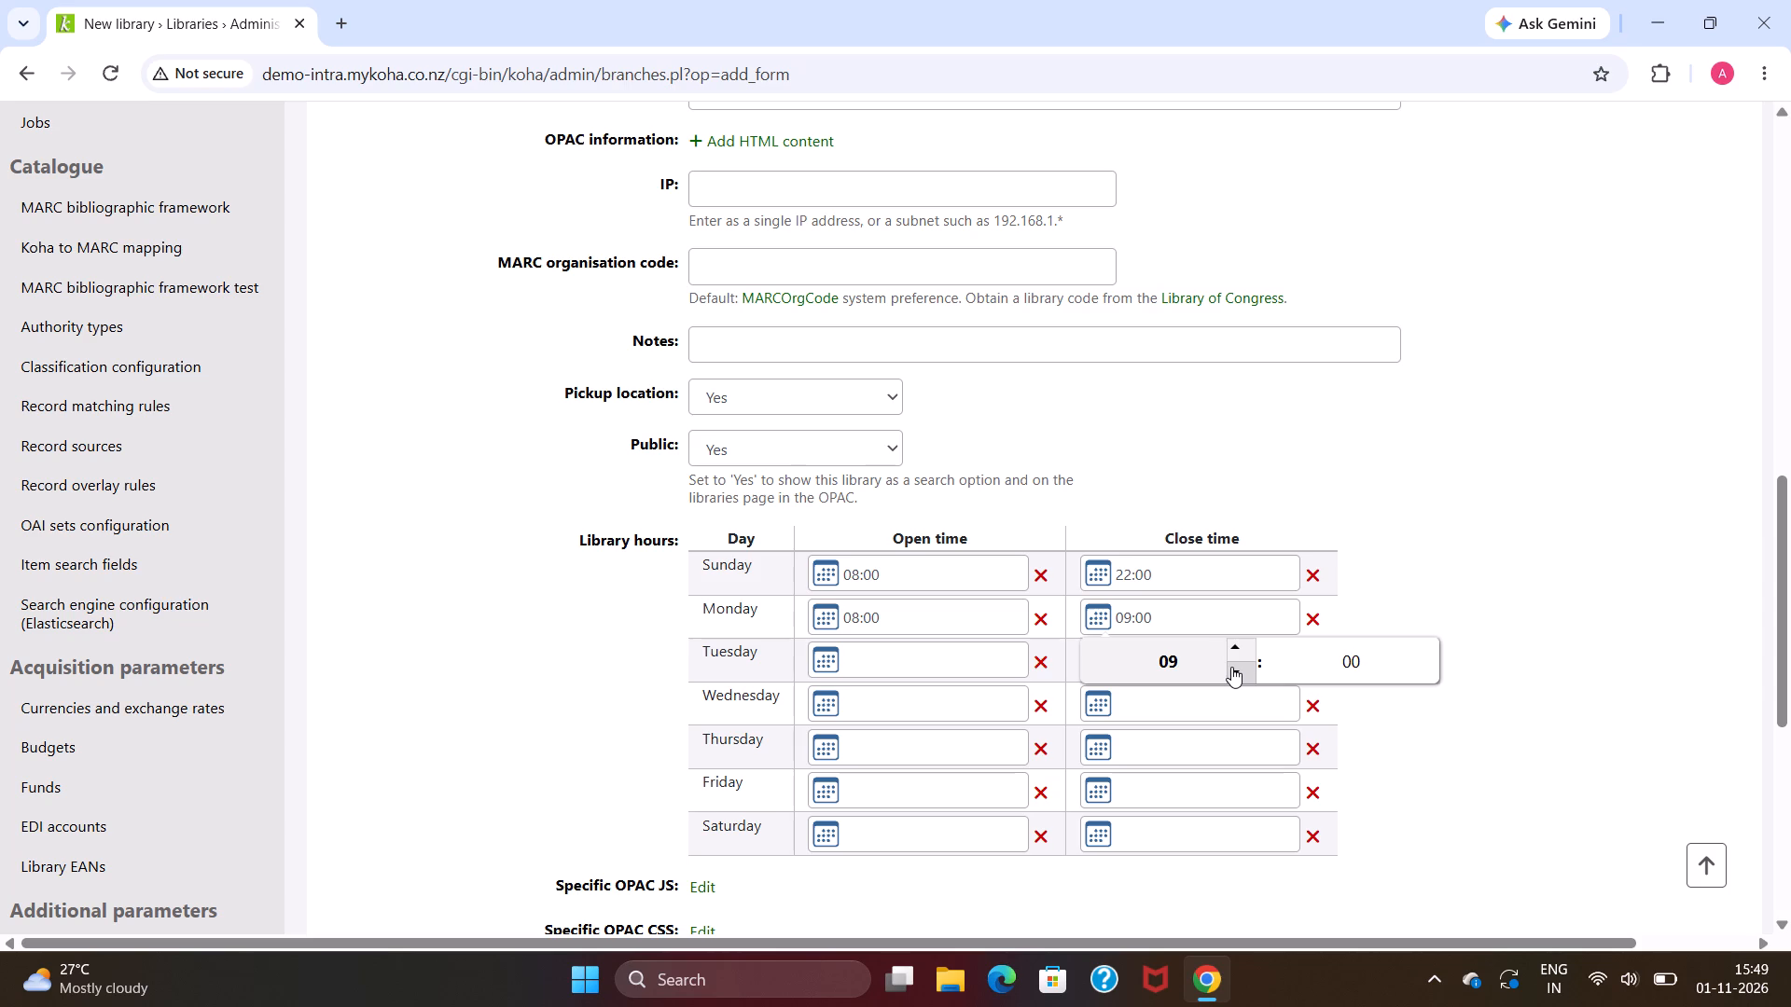
pyautogui.doubleClick(1231, 667)
pyautogui.tripleClick(1231, 667)
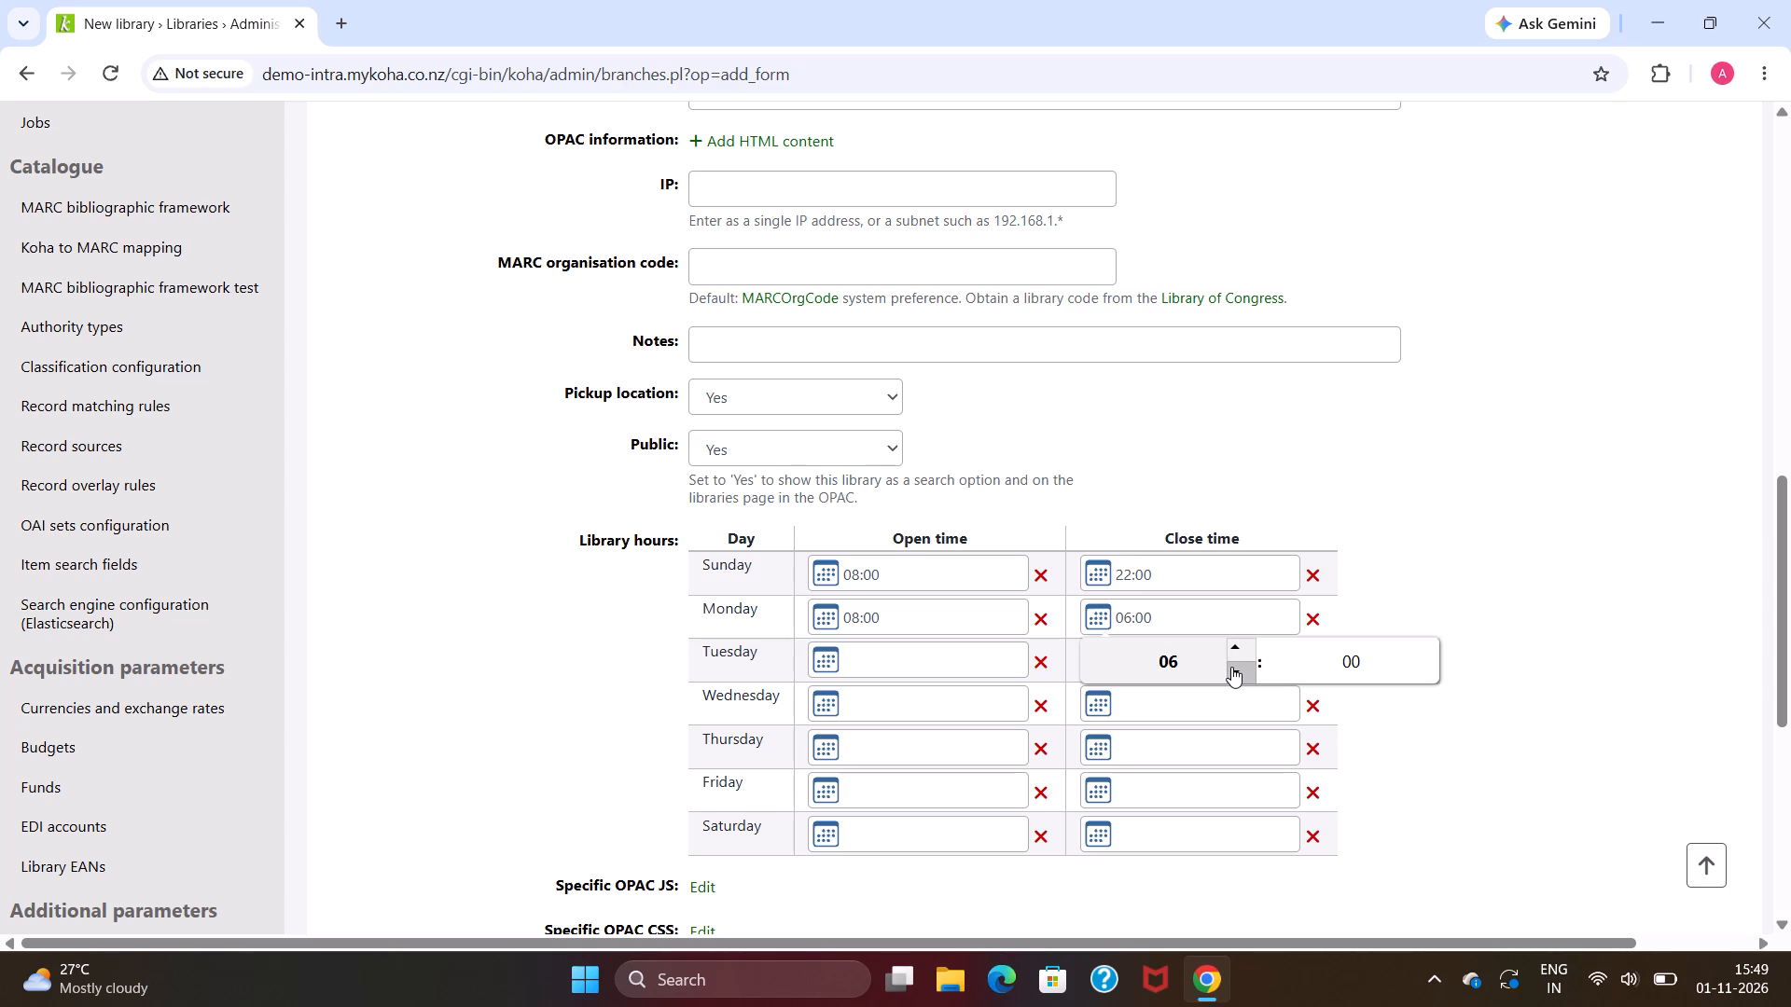
pyautogui.tripleClick(1231, 667)
pyautogui.tripleClick(1231, 667)
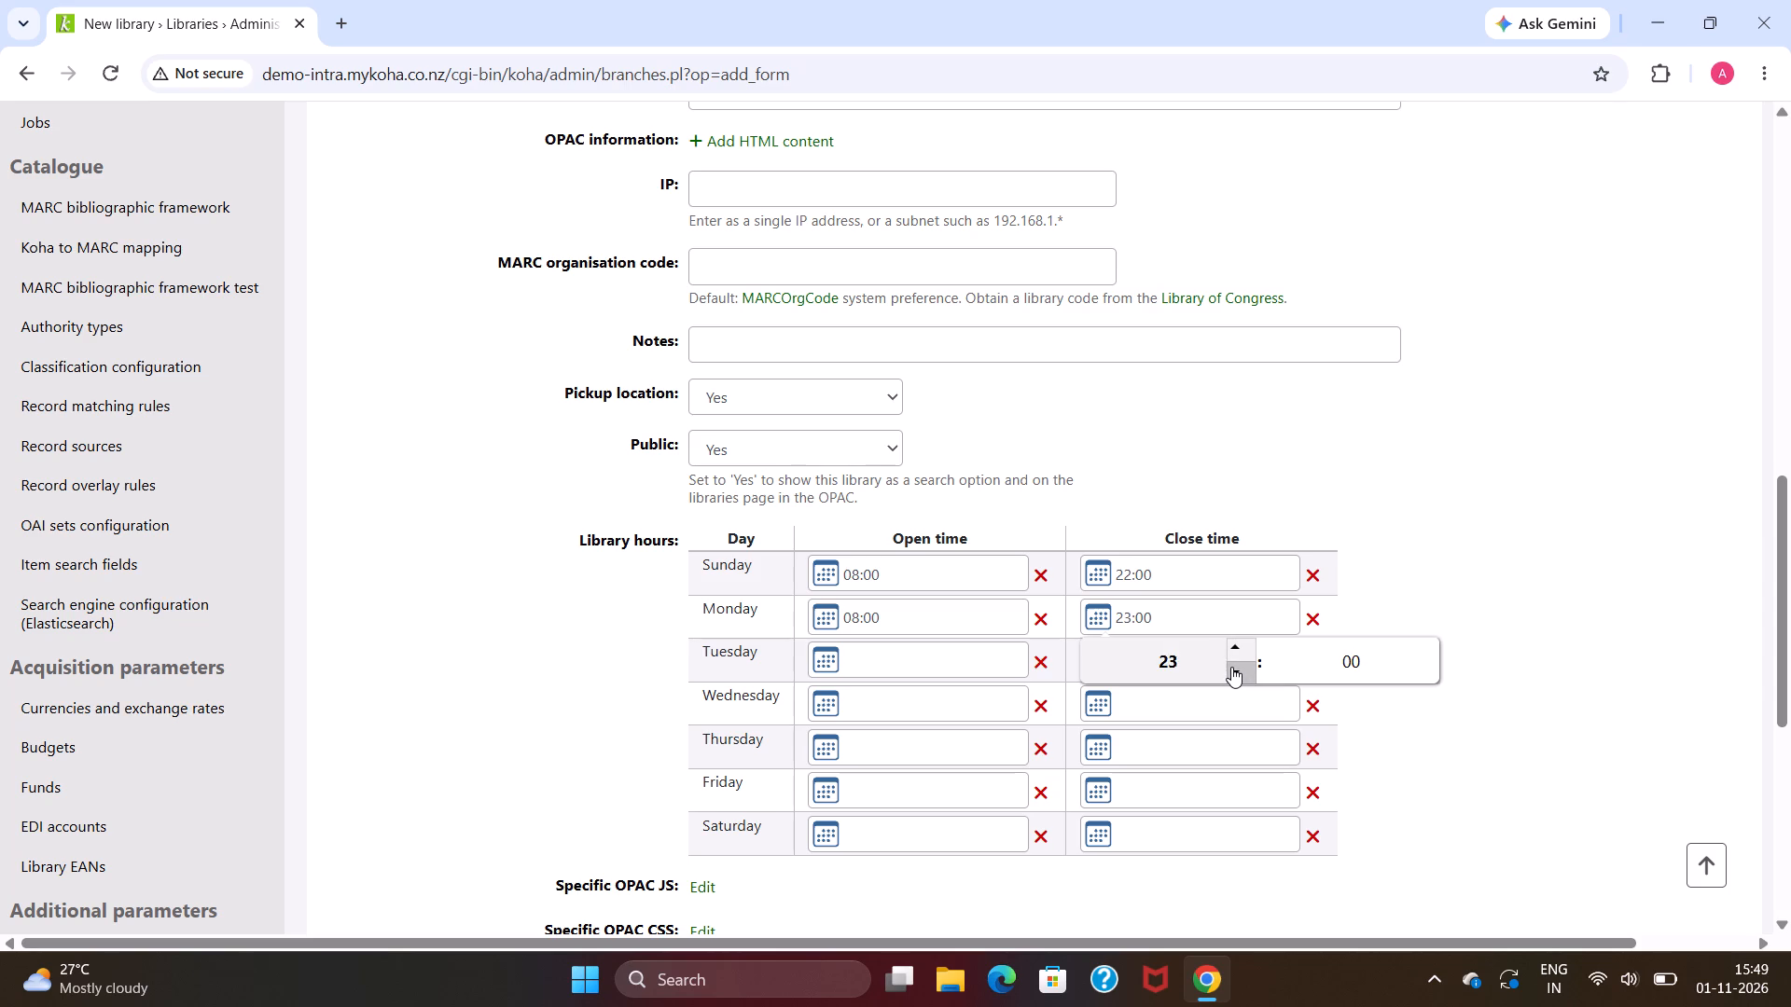
pyautogui.doubleClick(1231, 667)
# Submit the completed form to add the new library CL01.
pyautogui.scroll(-3, 1041, 818)
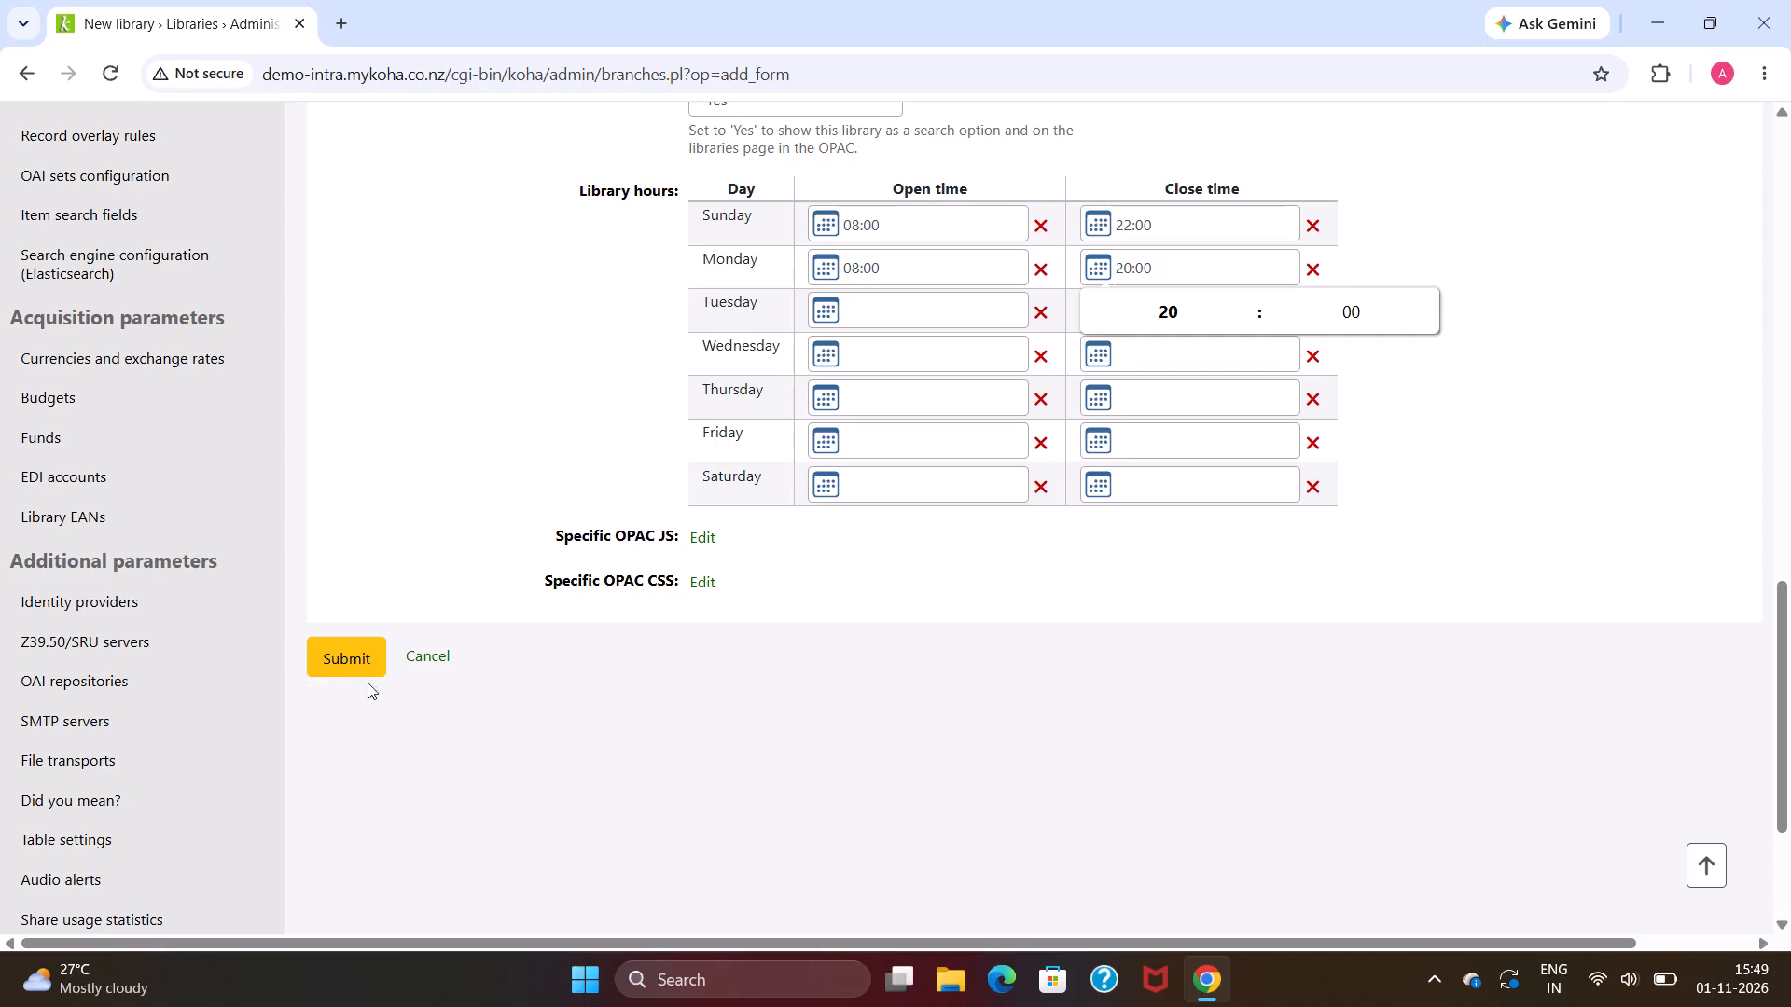
pyautogui.click(370, 661)
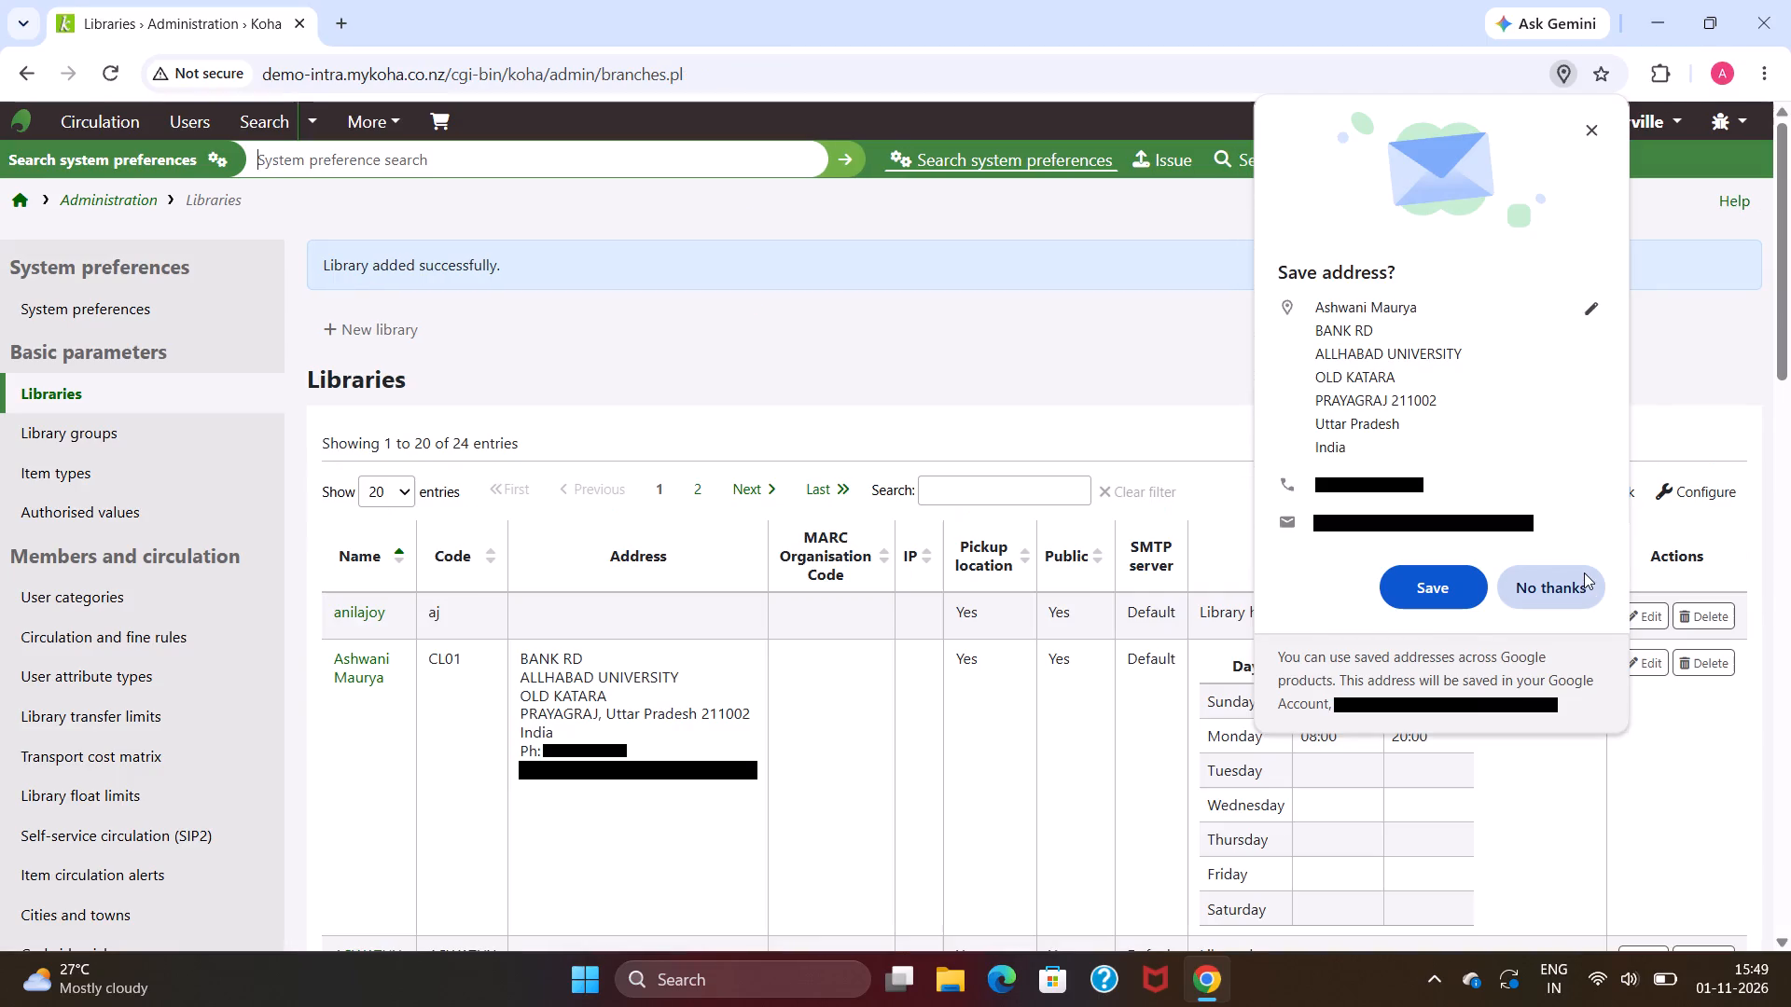
# Decline the browser's offer to save the library's address.
pyautogui.click(1575, 568)
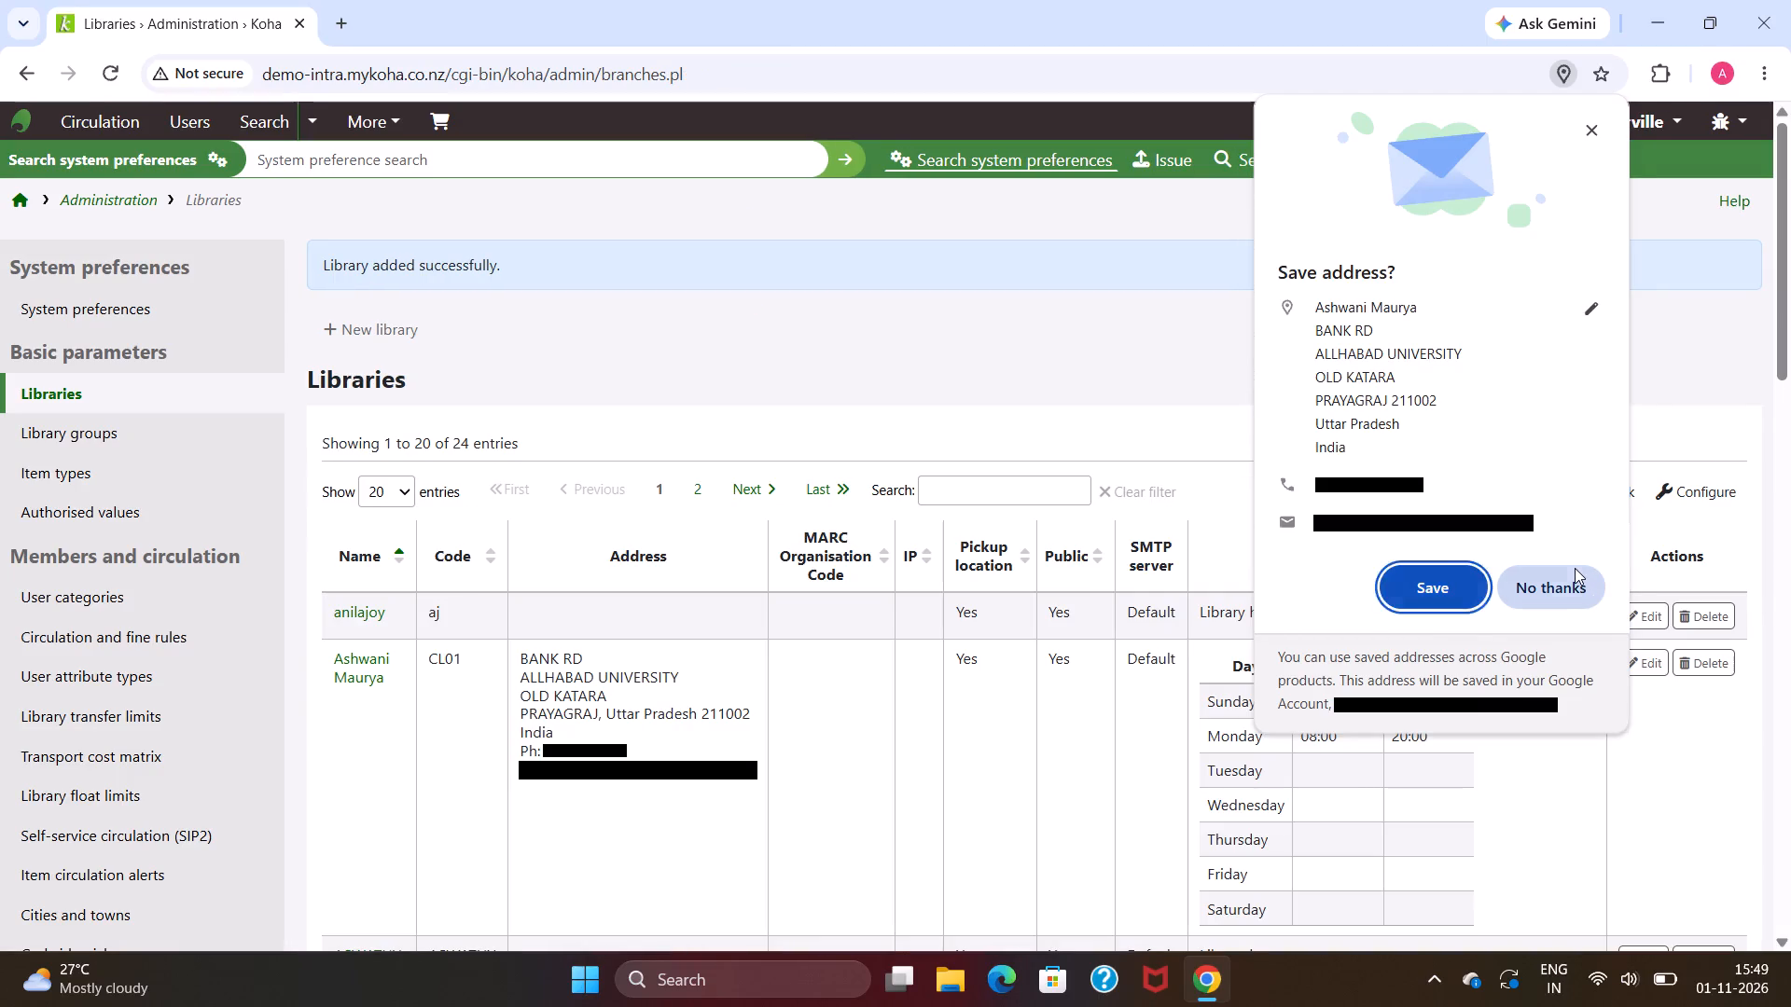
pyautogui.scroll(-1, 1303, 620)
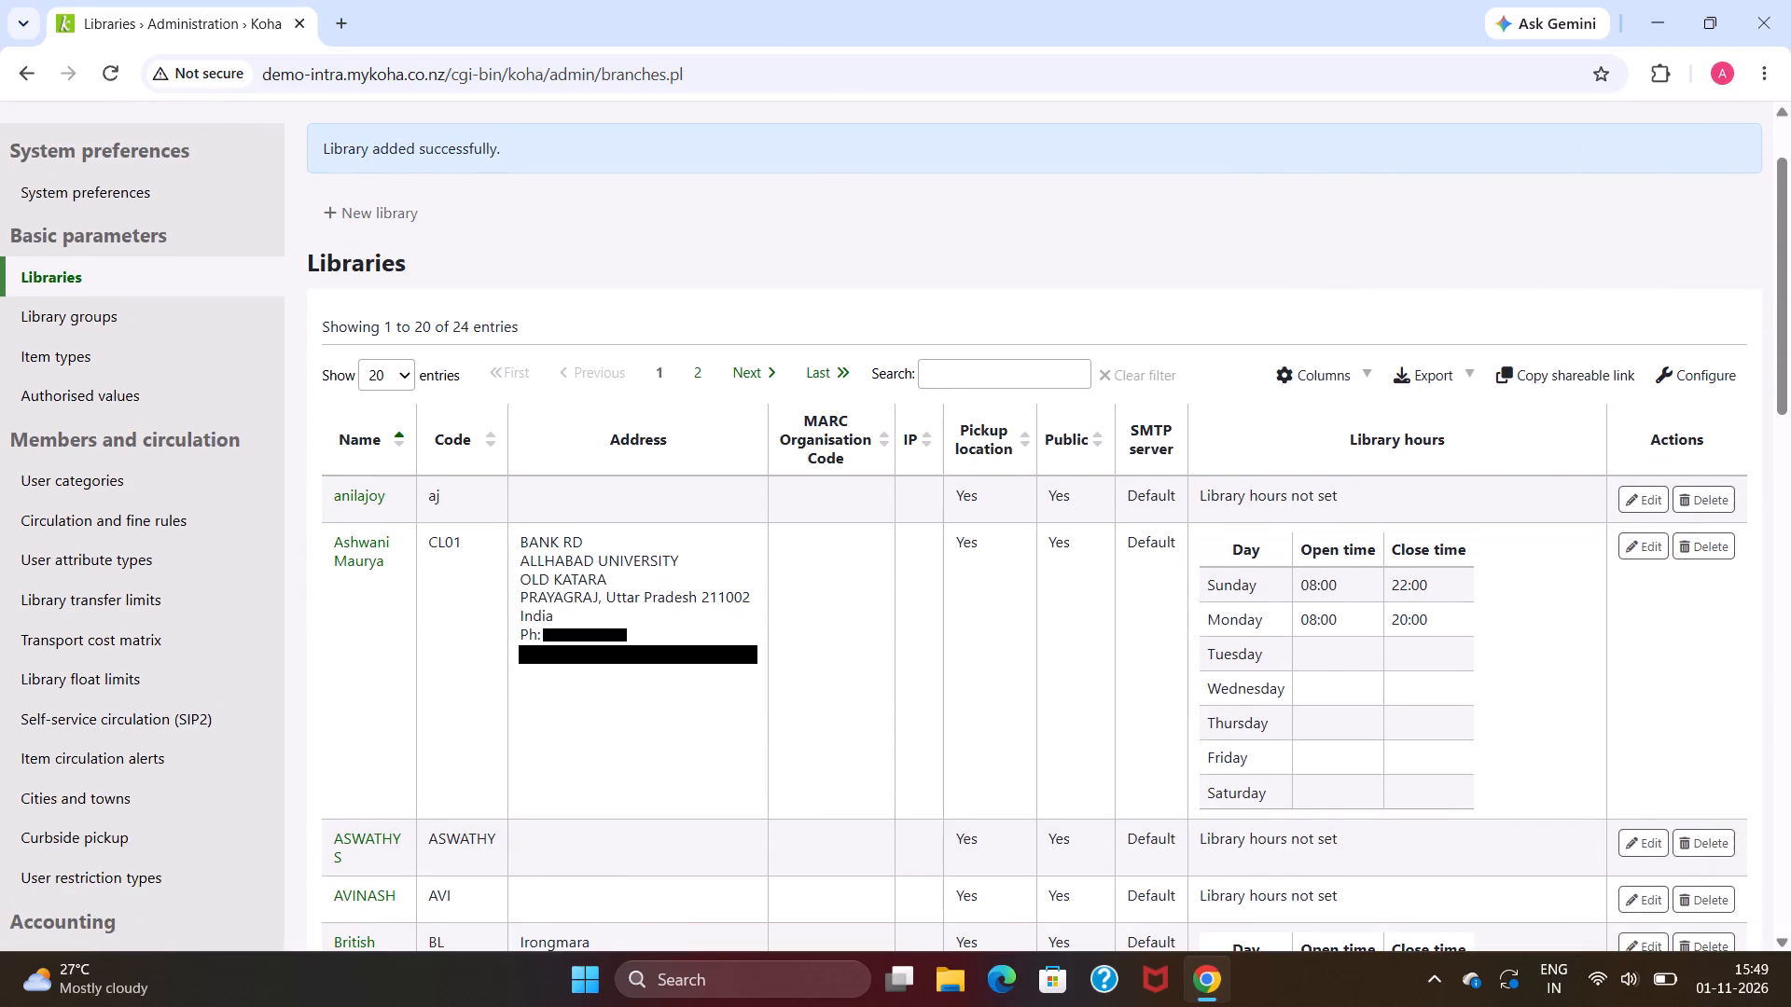
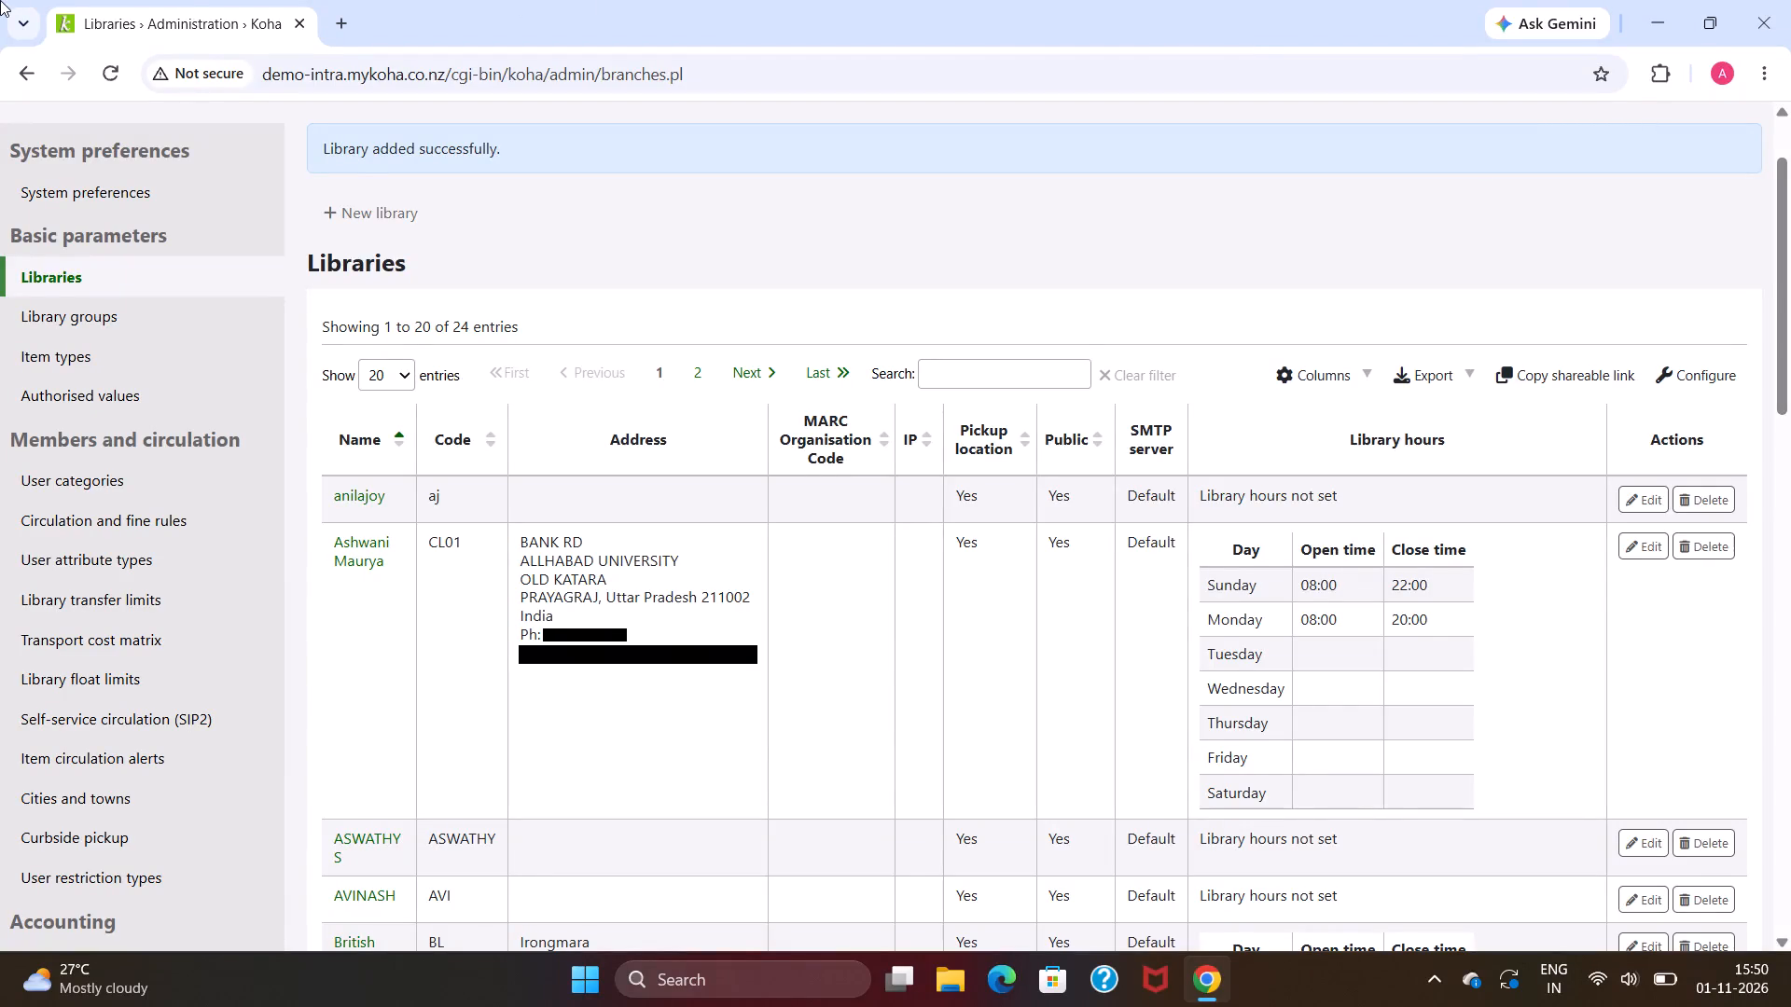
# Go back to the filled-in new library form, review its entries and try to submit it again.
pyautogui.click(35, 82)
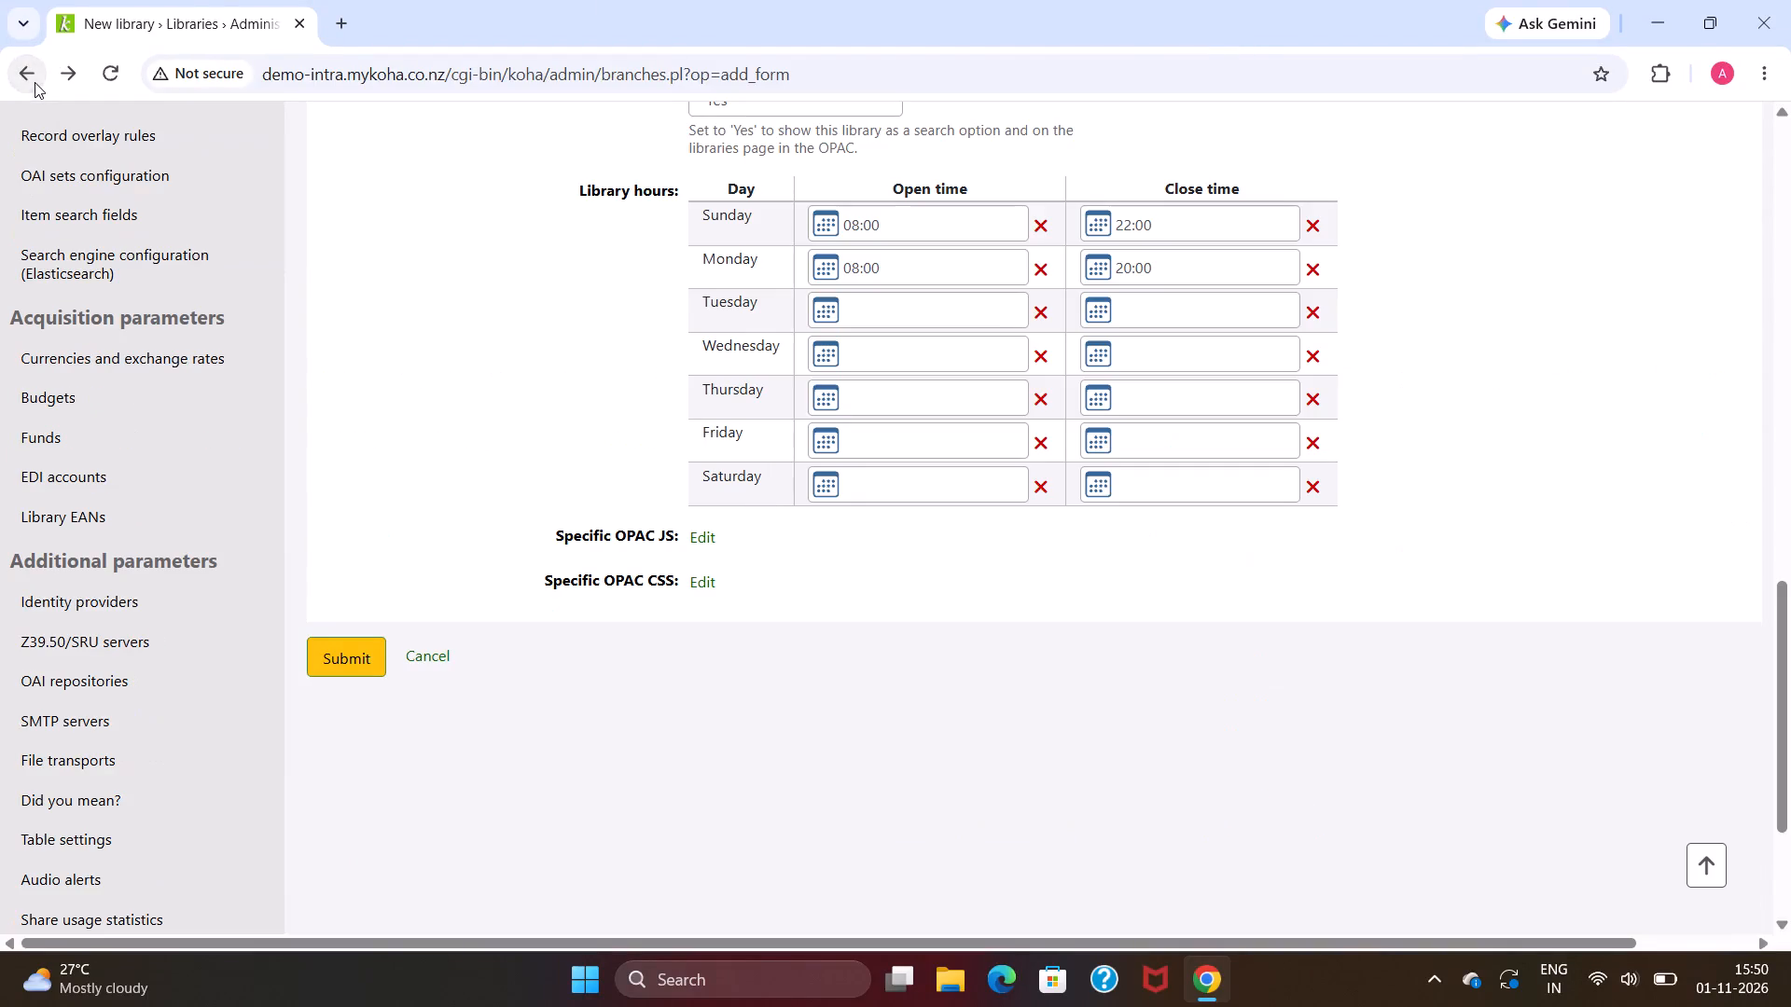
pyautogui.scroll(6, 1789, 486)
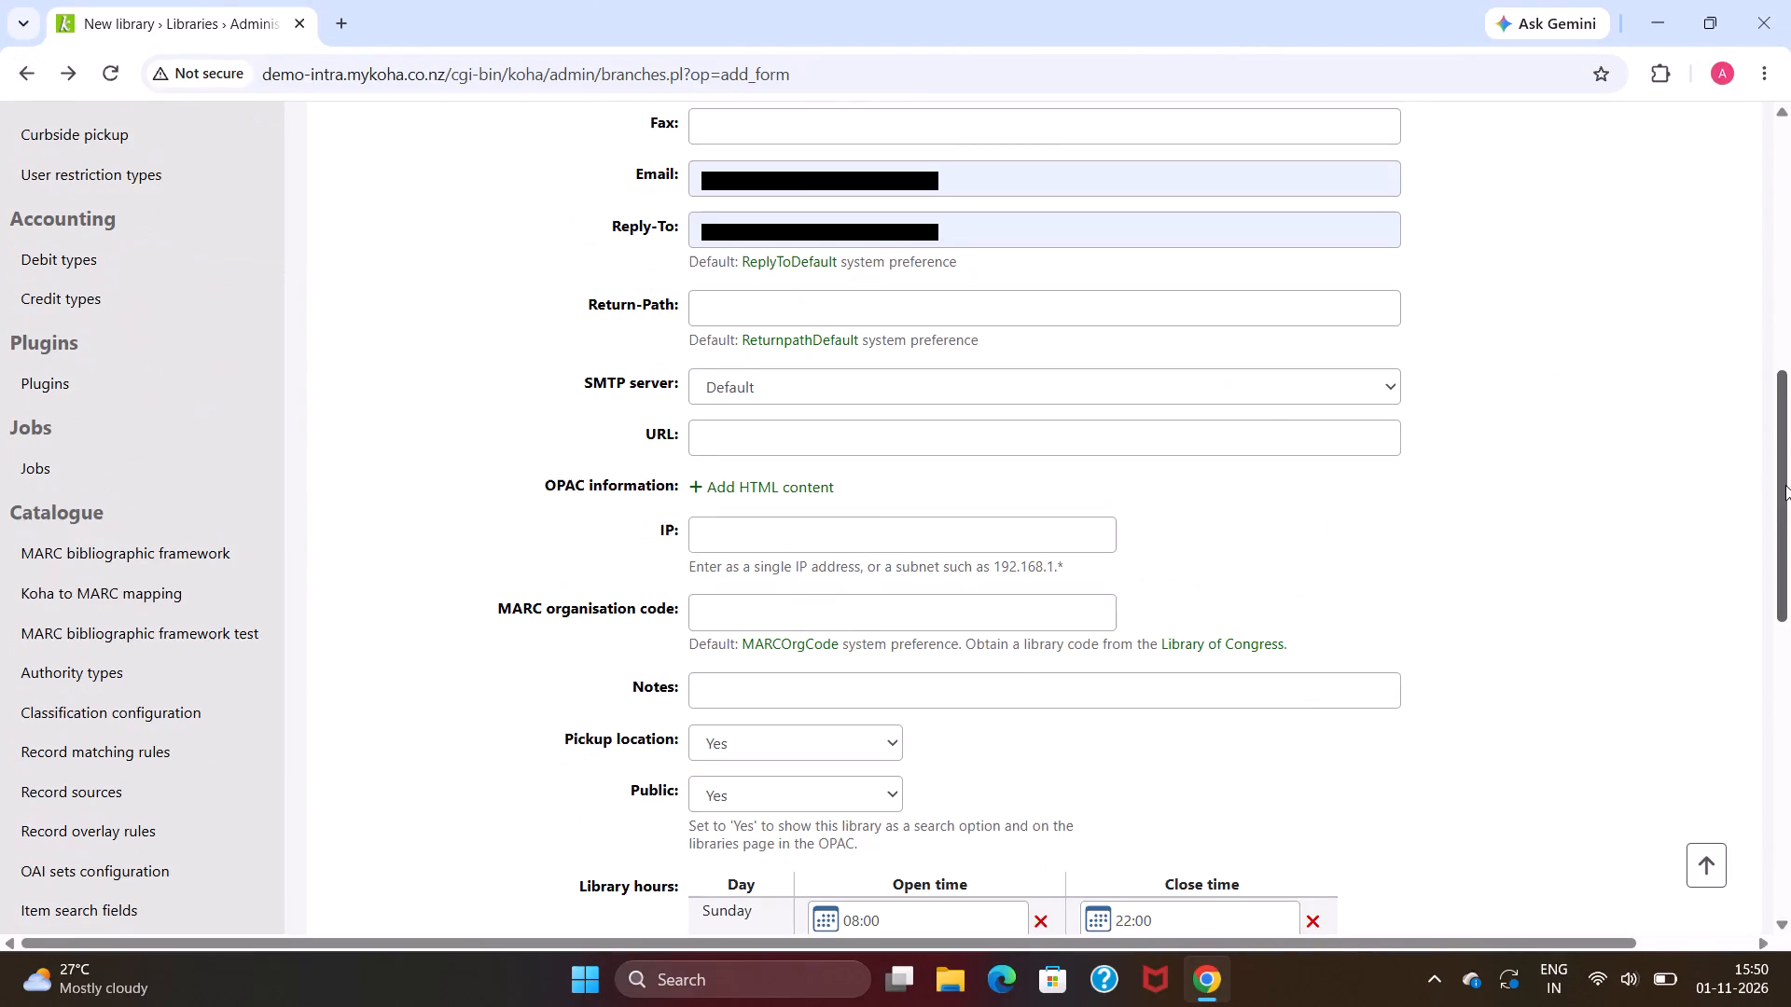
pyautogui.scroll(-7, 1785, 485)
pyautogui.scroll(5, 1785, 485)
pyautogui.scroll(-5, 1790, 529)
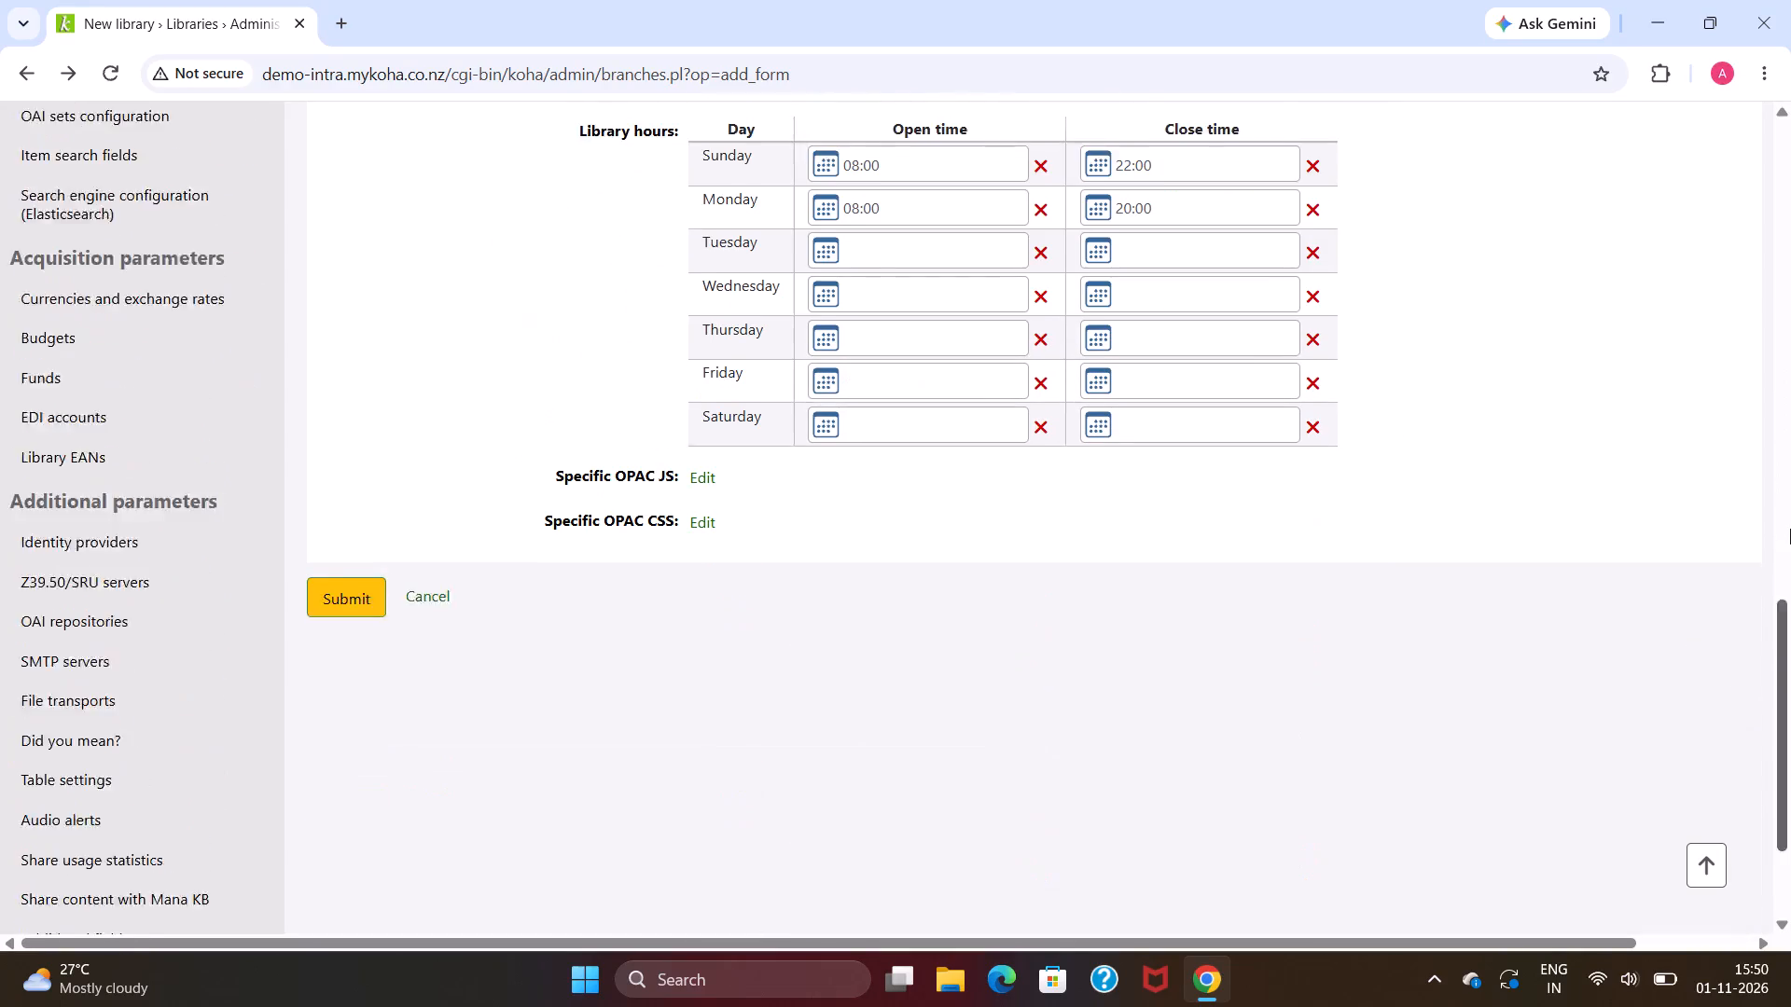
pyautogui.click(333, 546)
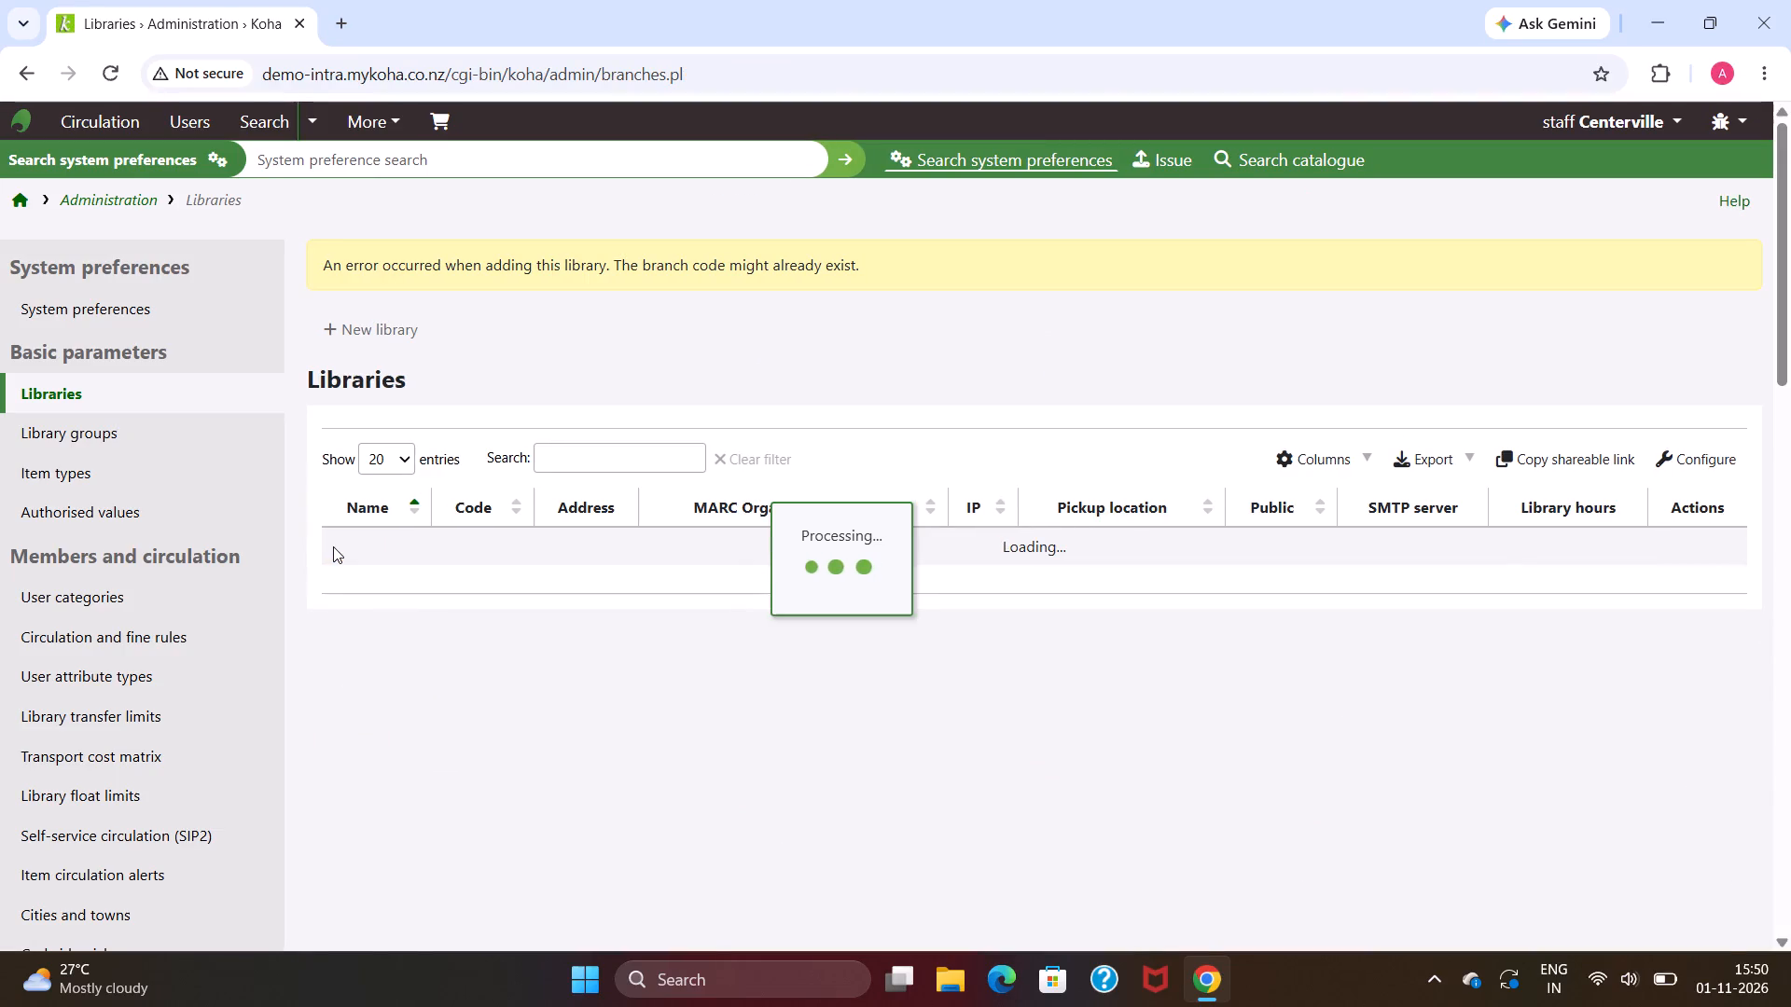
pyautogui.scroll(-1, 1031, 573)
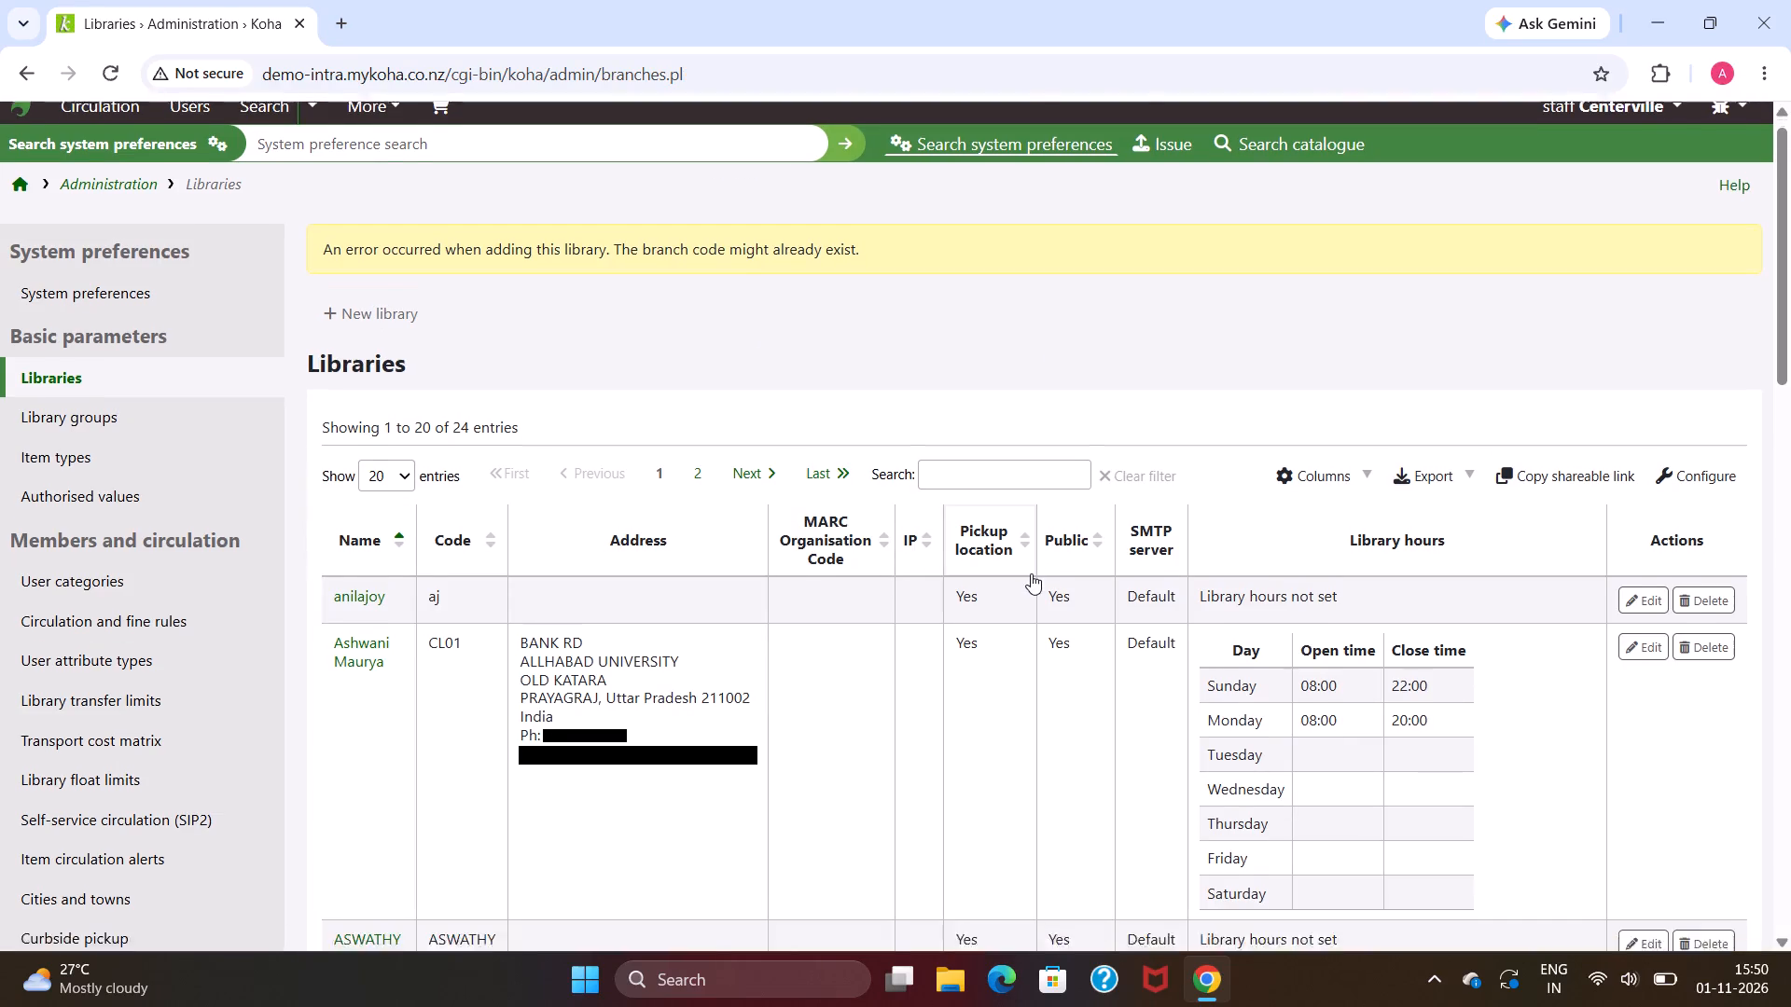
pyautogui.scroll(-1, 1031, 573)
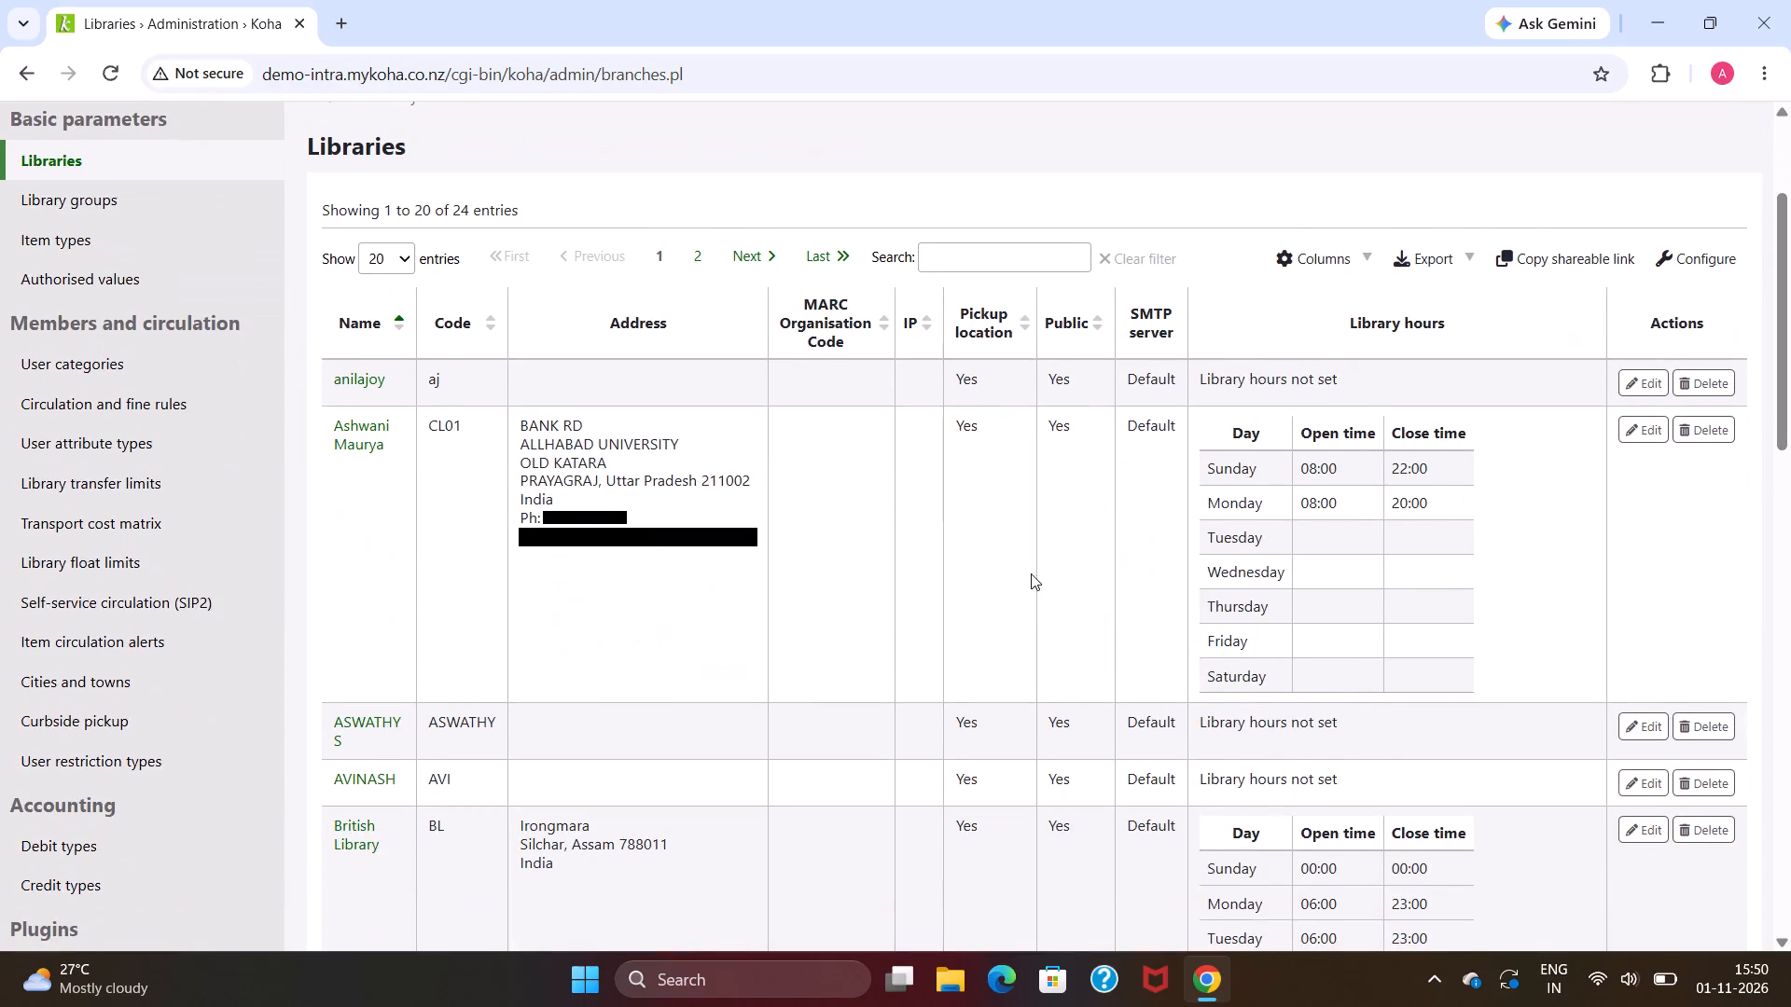
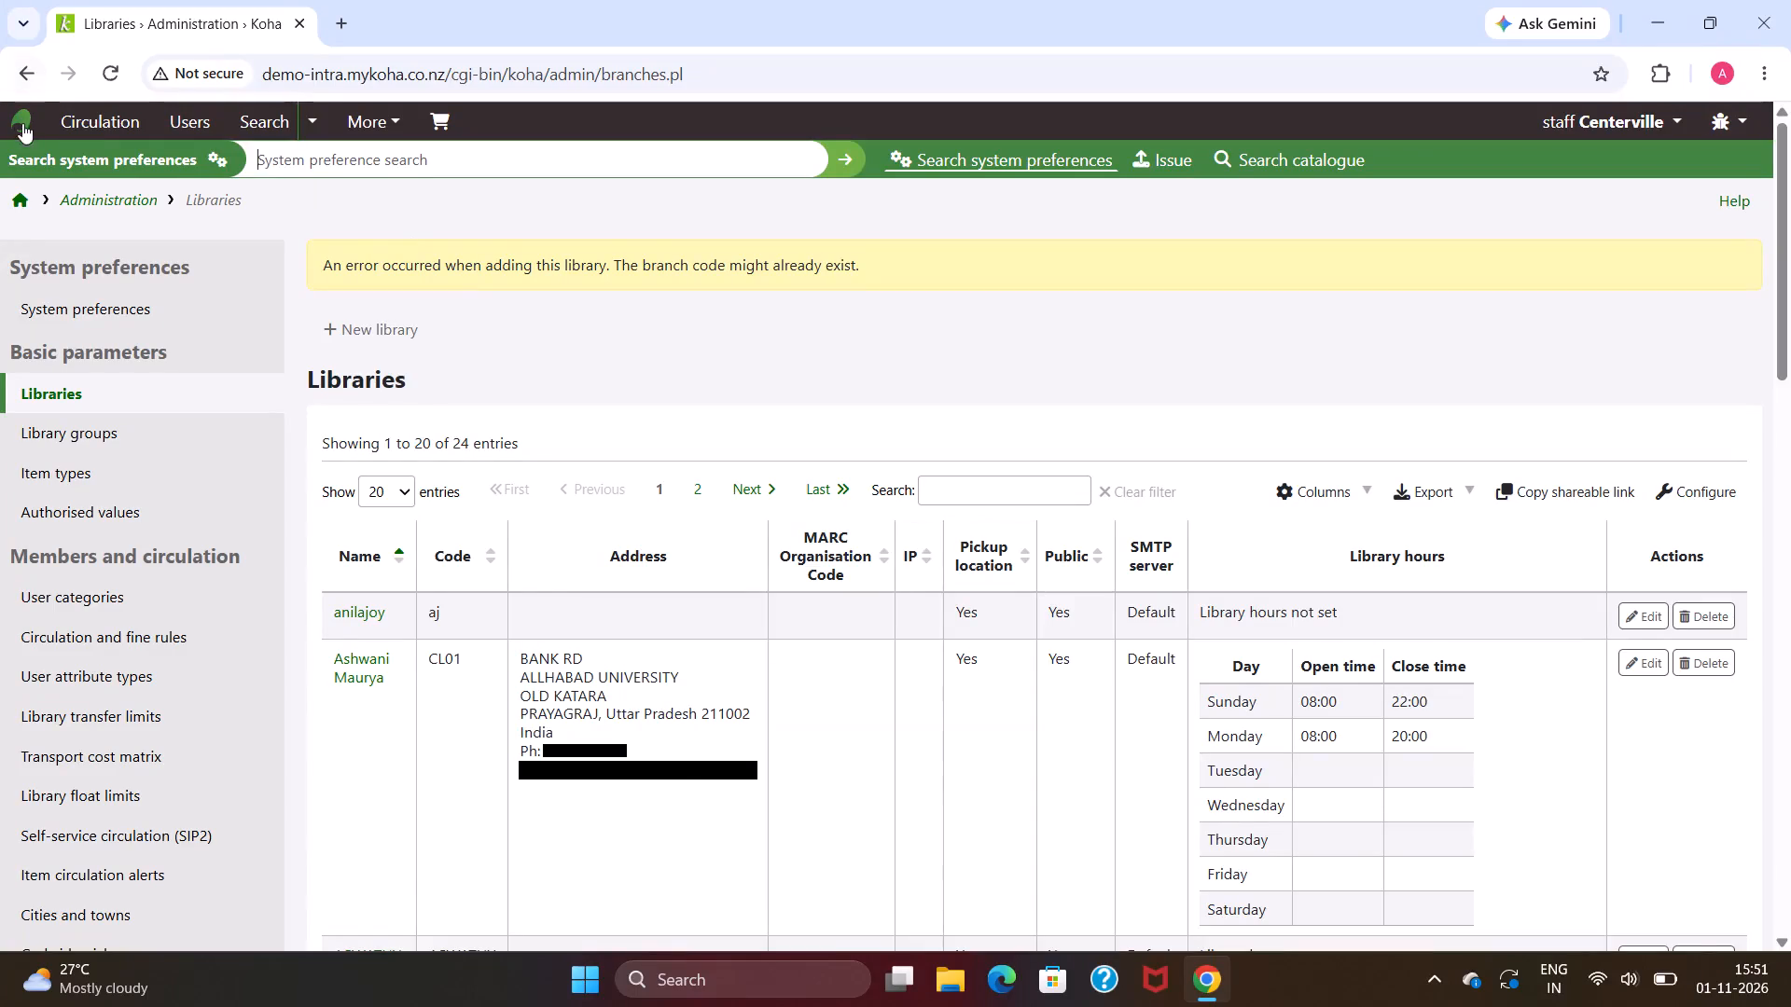
# Leave the Libraries administration page and return to the staff interface home page.
pyautogui.click(20, 200)
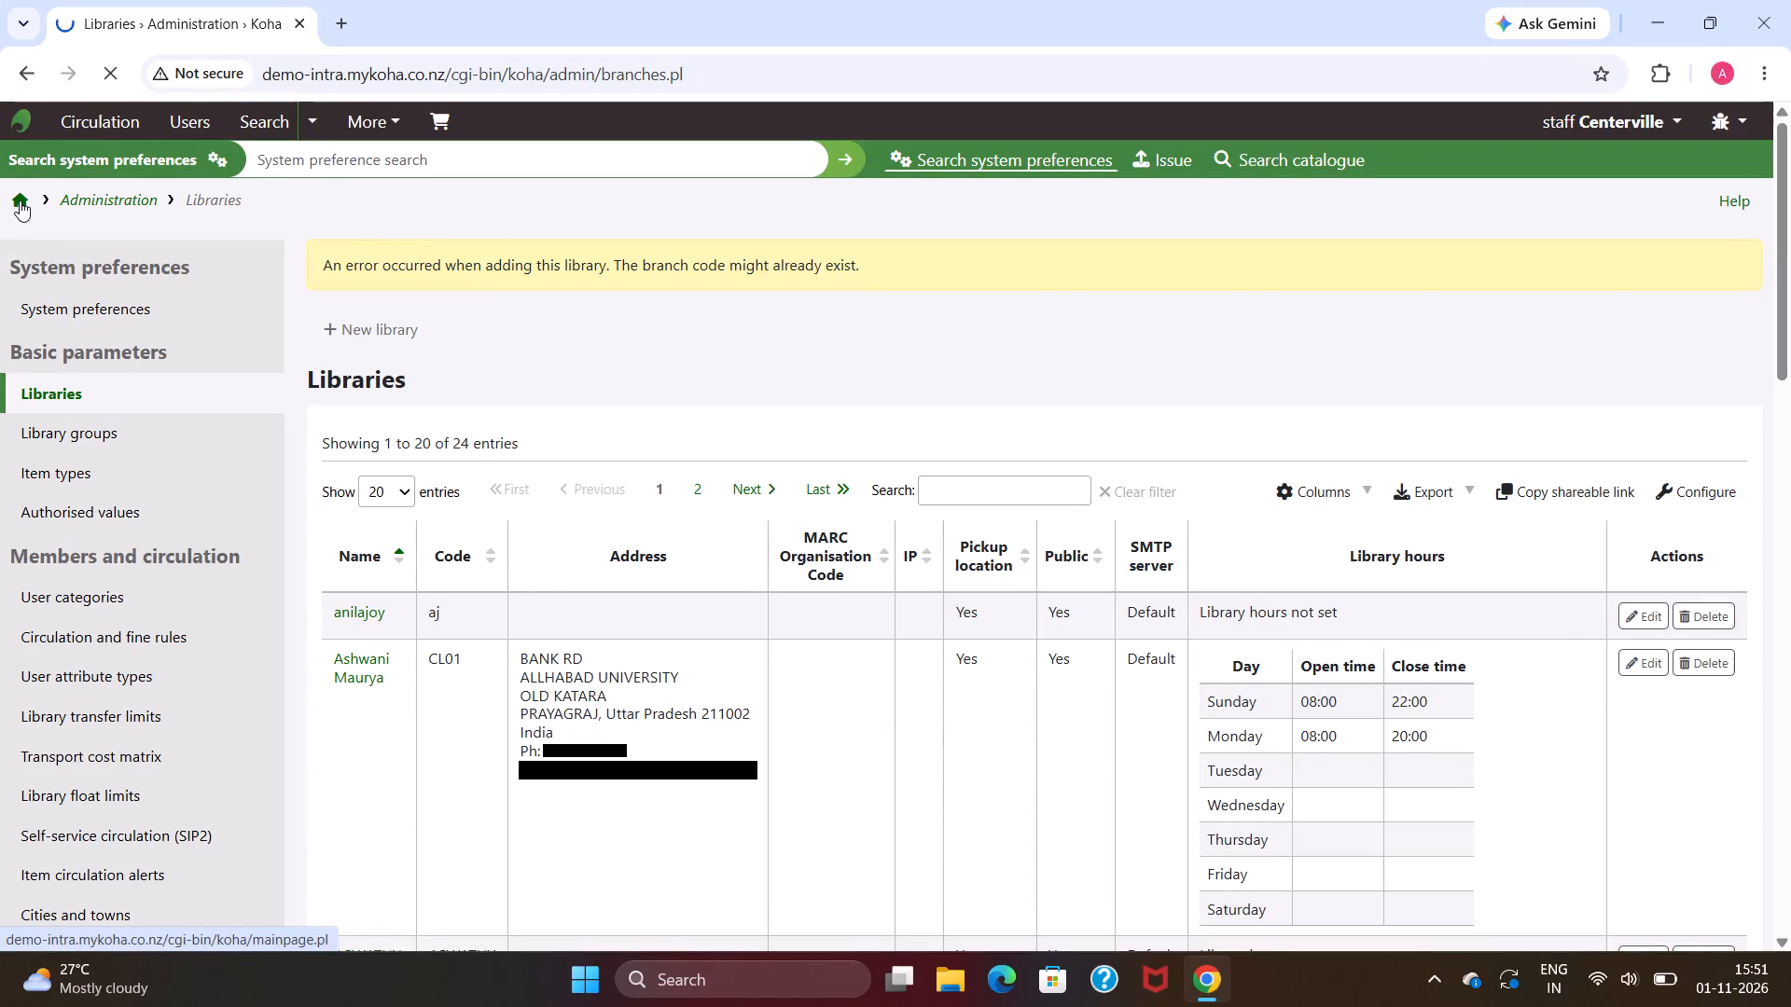
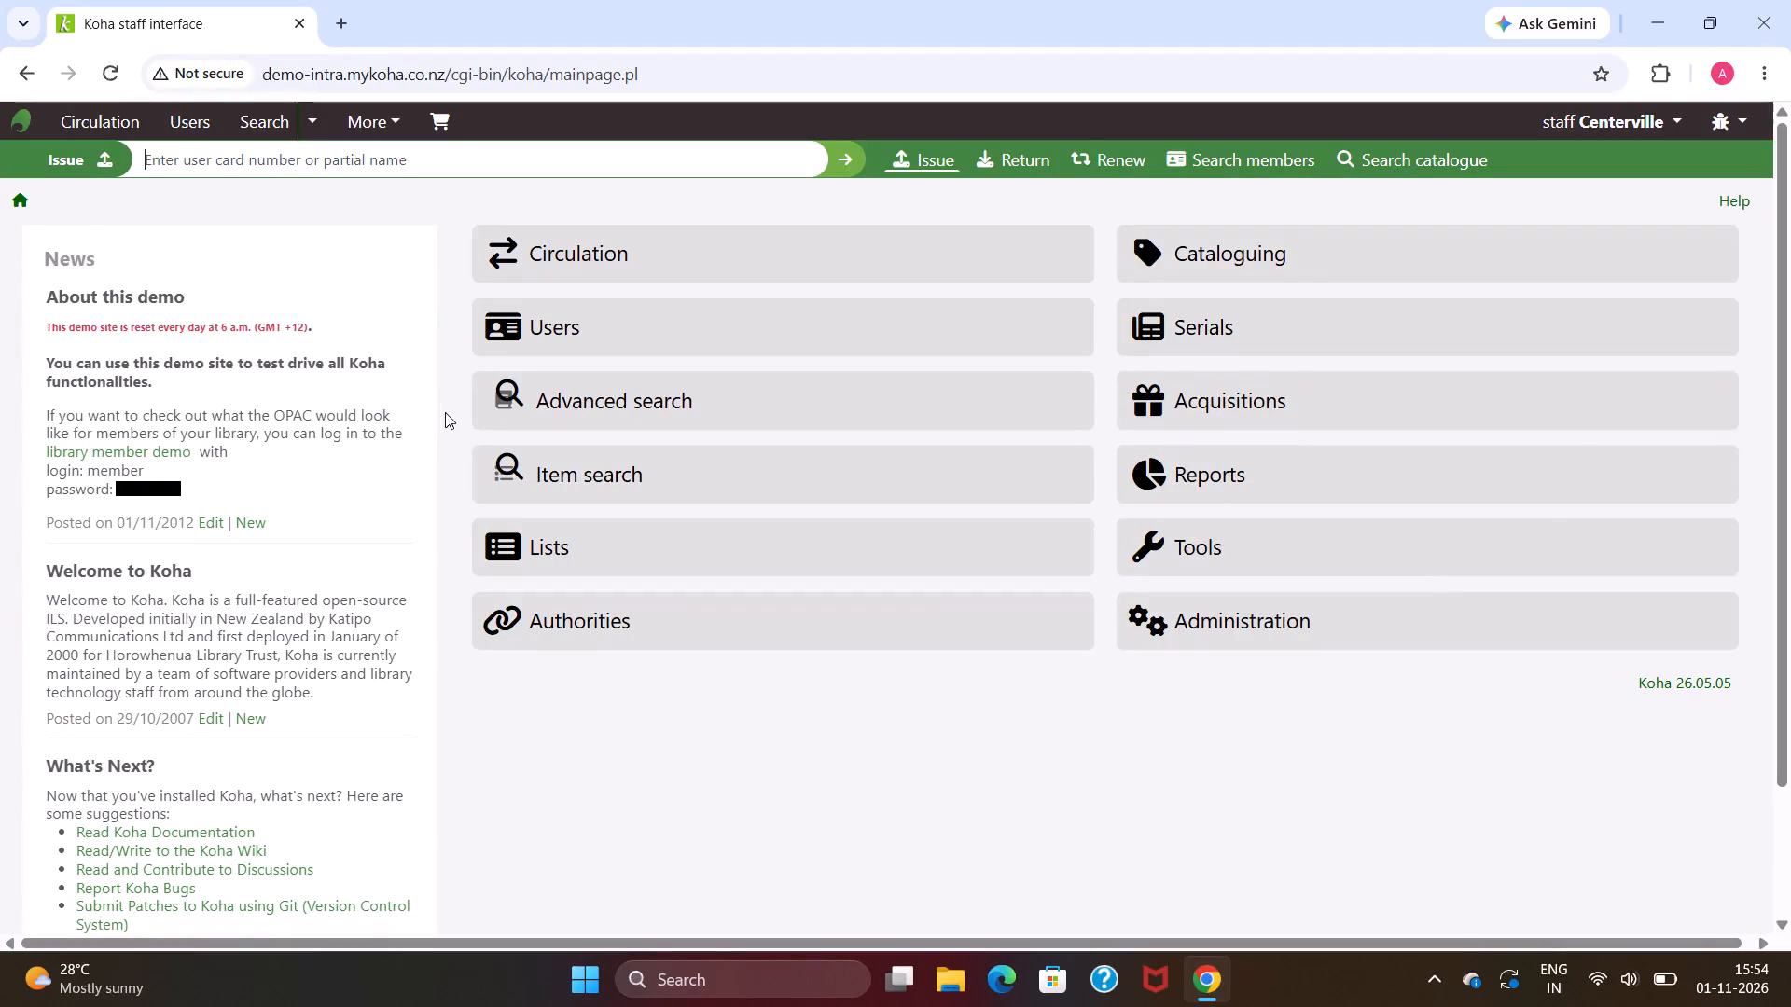
# Open the Item search form from the staff interface home page.
pyautogui.click(695, 505)
pyautogui.click(713, 480)
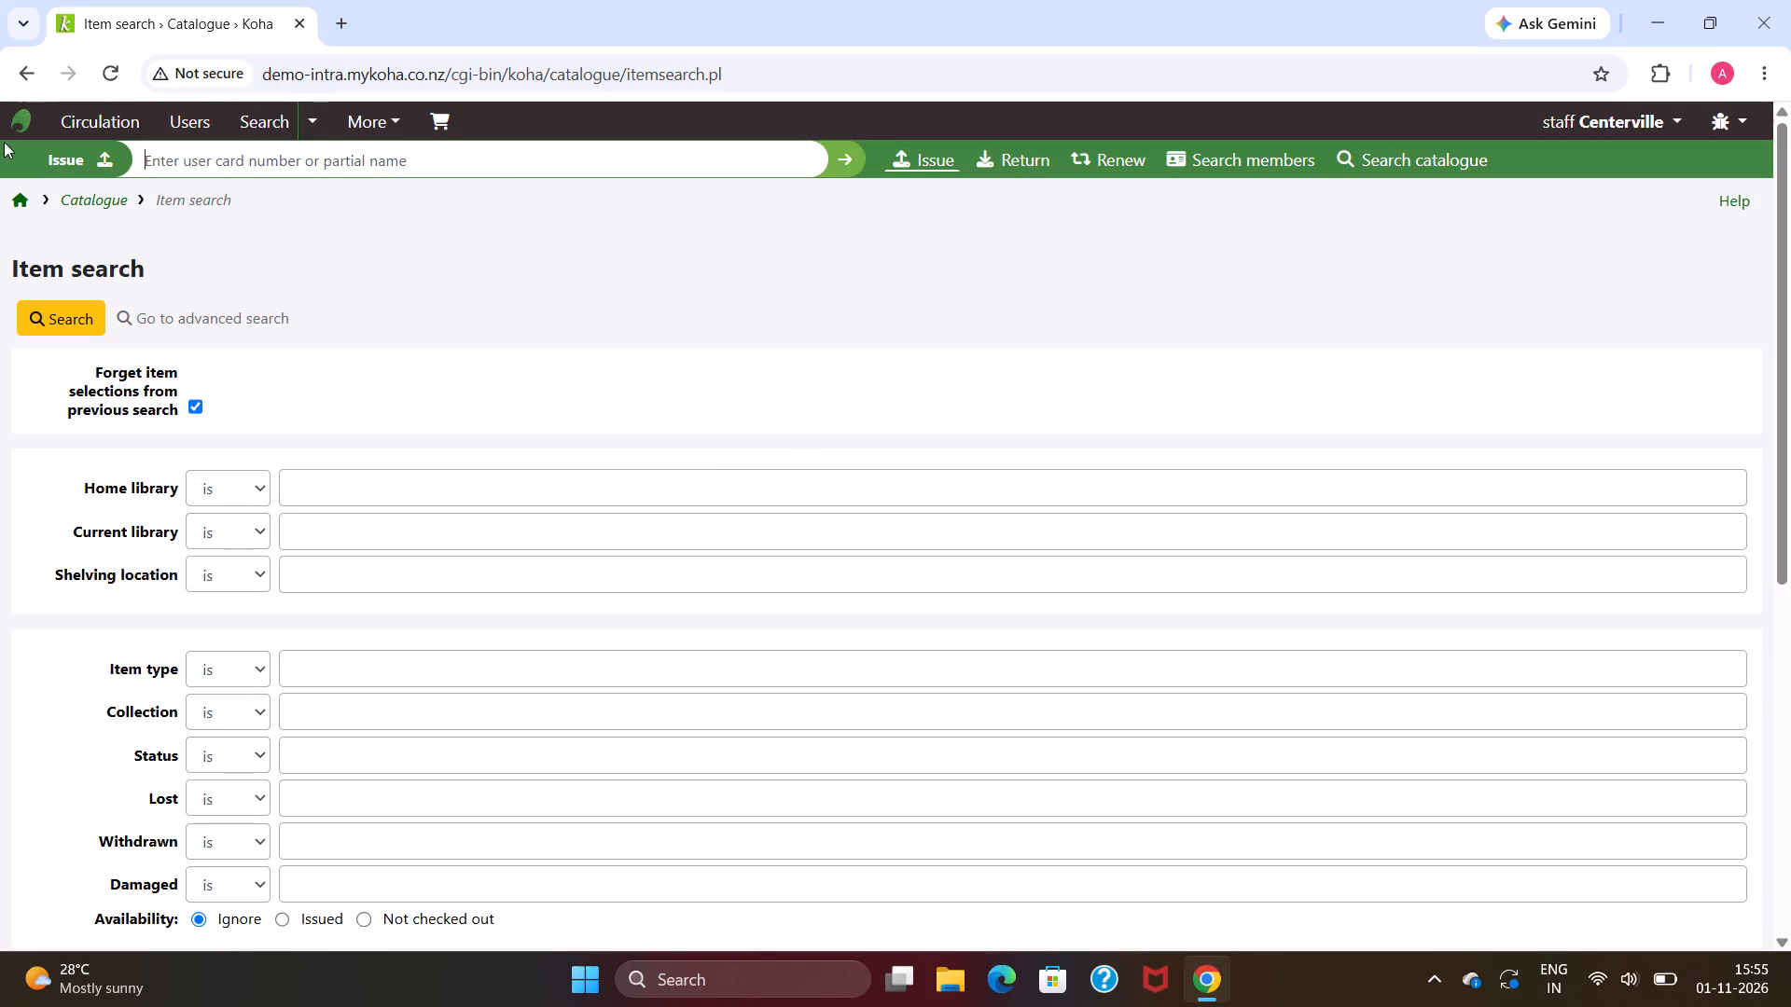
pyautogui.click(18, 200)
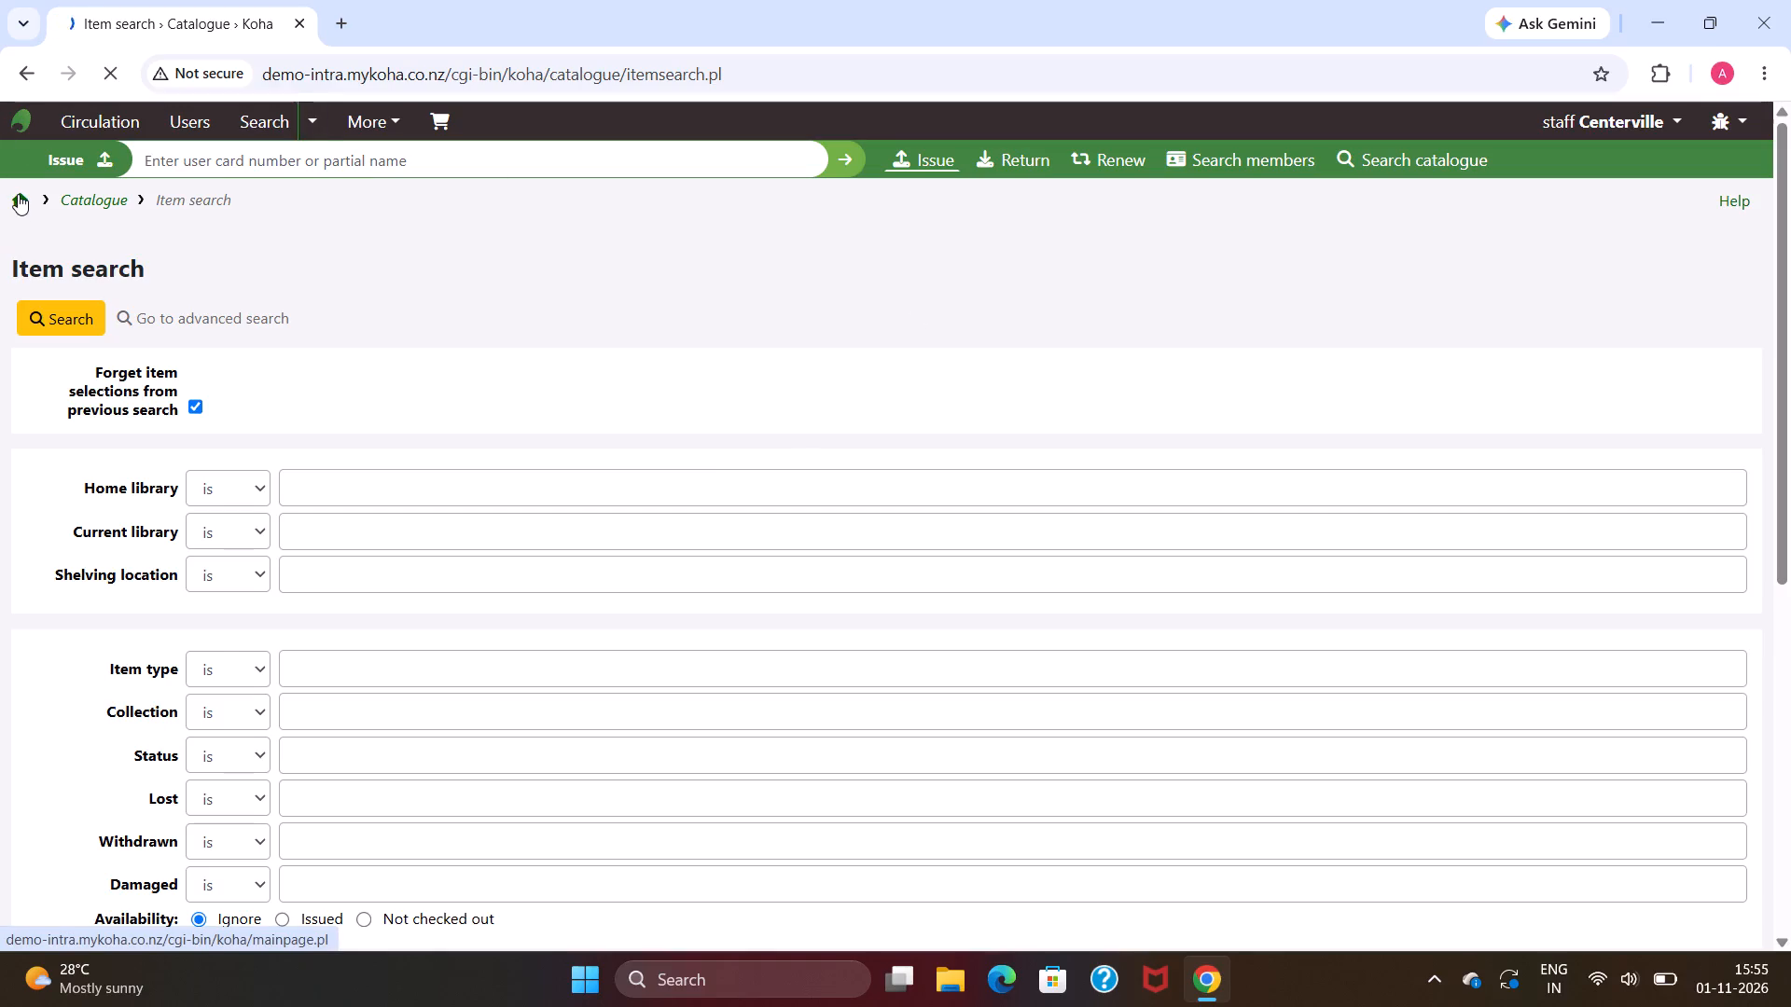
pyautogui.click(576, 467)
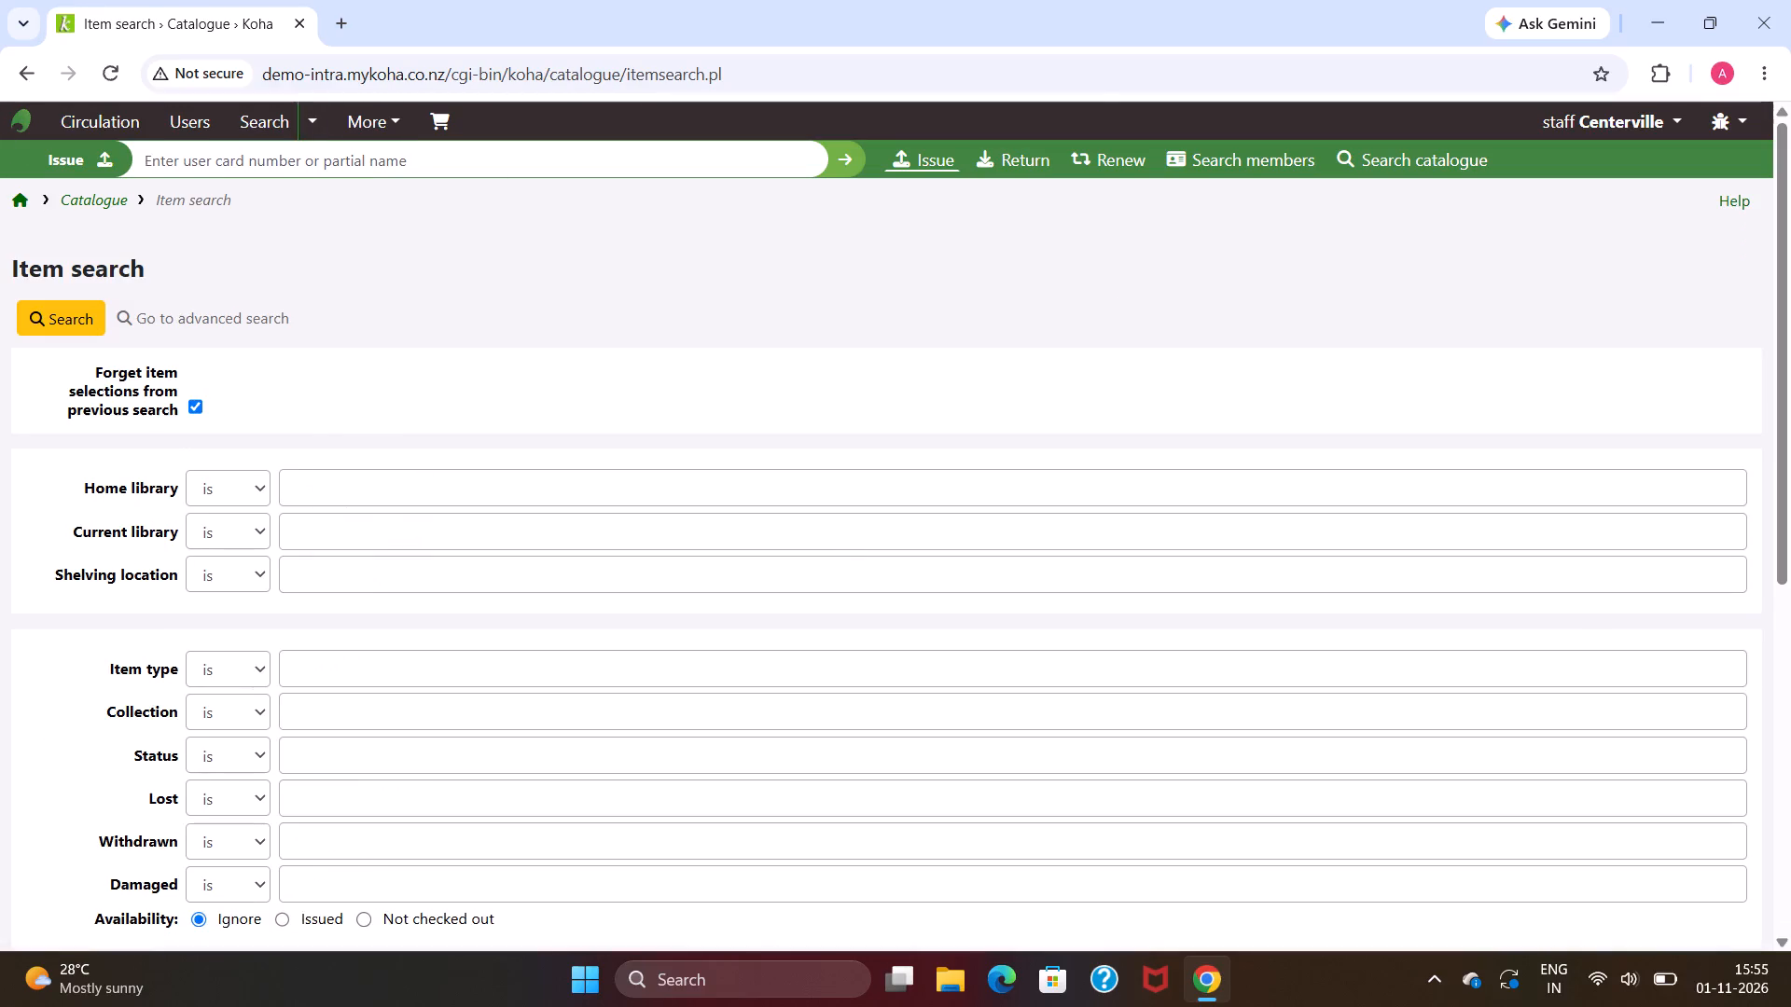
# Look through the Item search form, from the library filters down to the barcode and call number fields.
pyautogui.scroll(-1, 564, 563)
pyautogui.scroll(1, 566, 546)
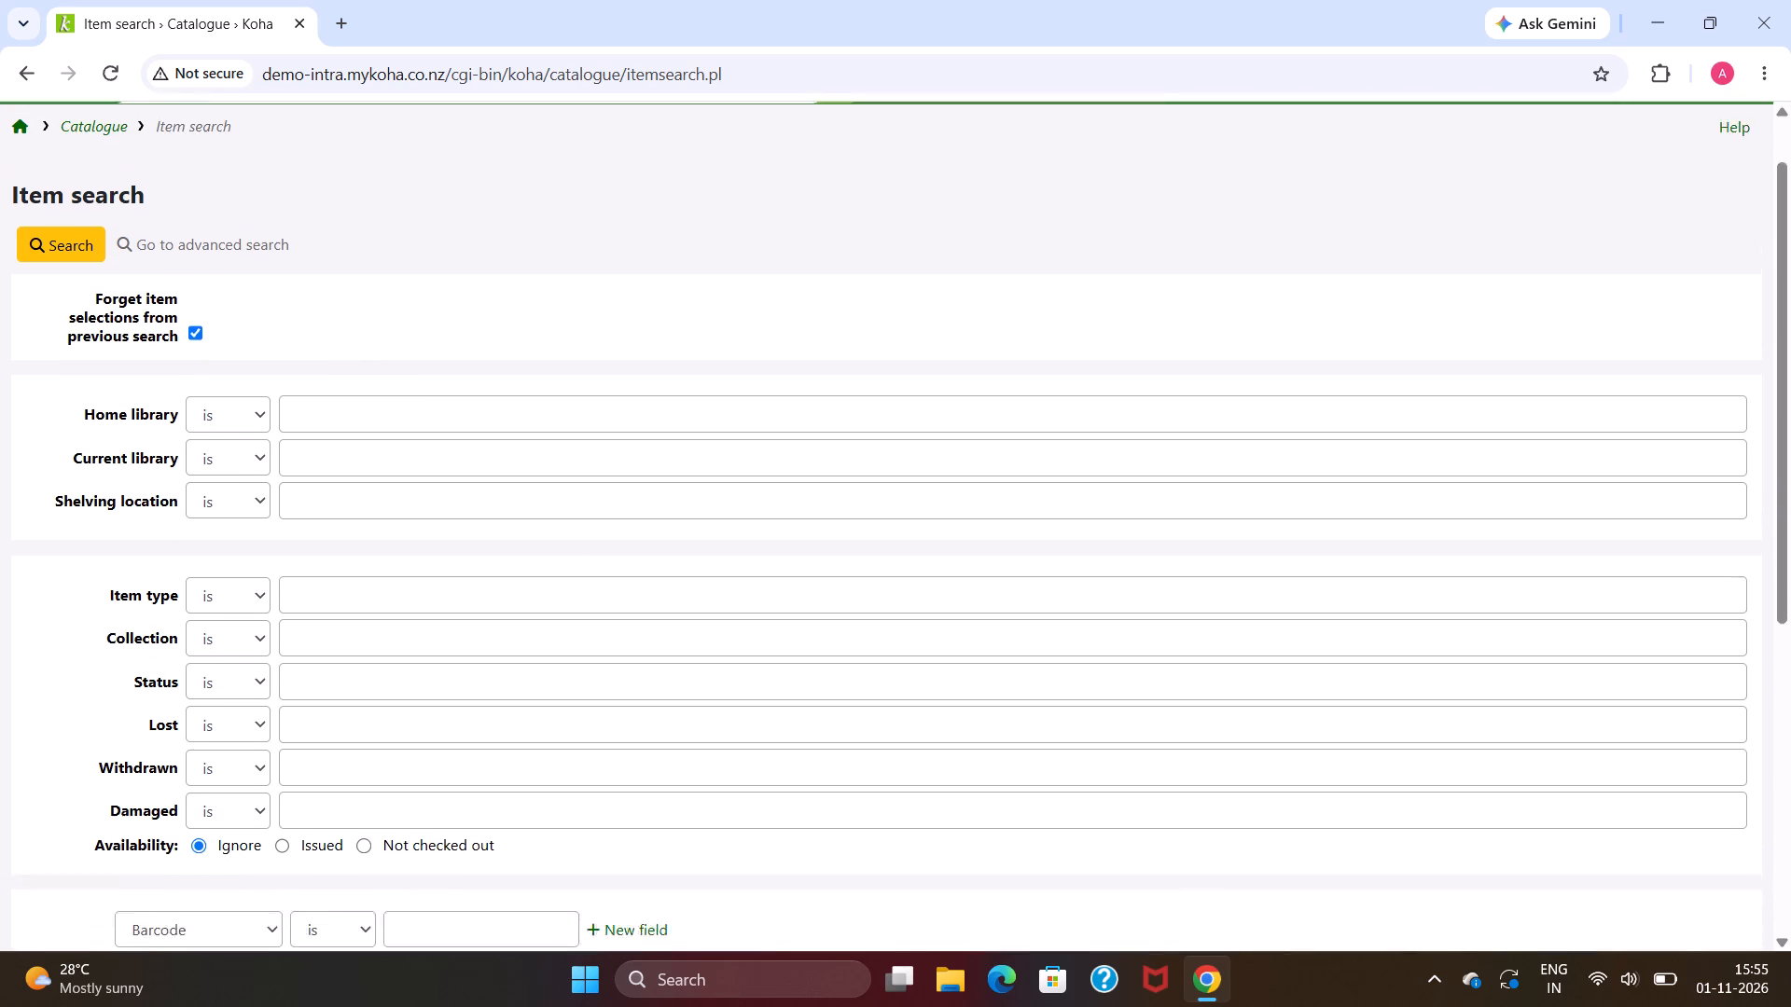
pyautogui.scroll(2, 566, 528)
pyautogui.scroll(-14, 569, 519)
pyautogui.scroll(3, 569, 519)
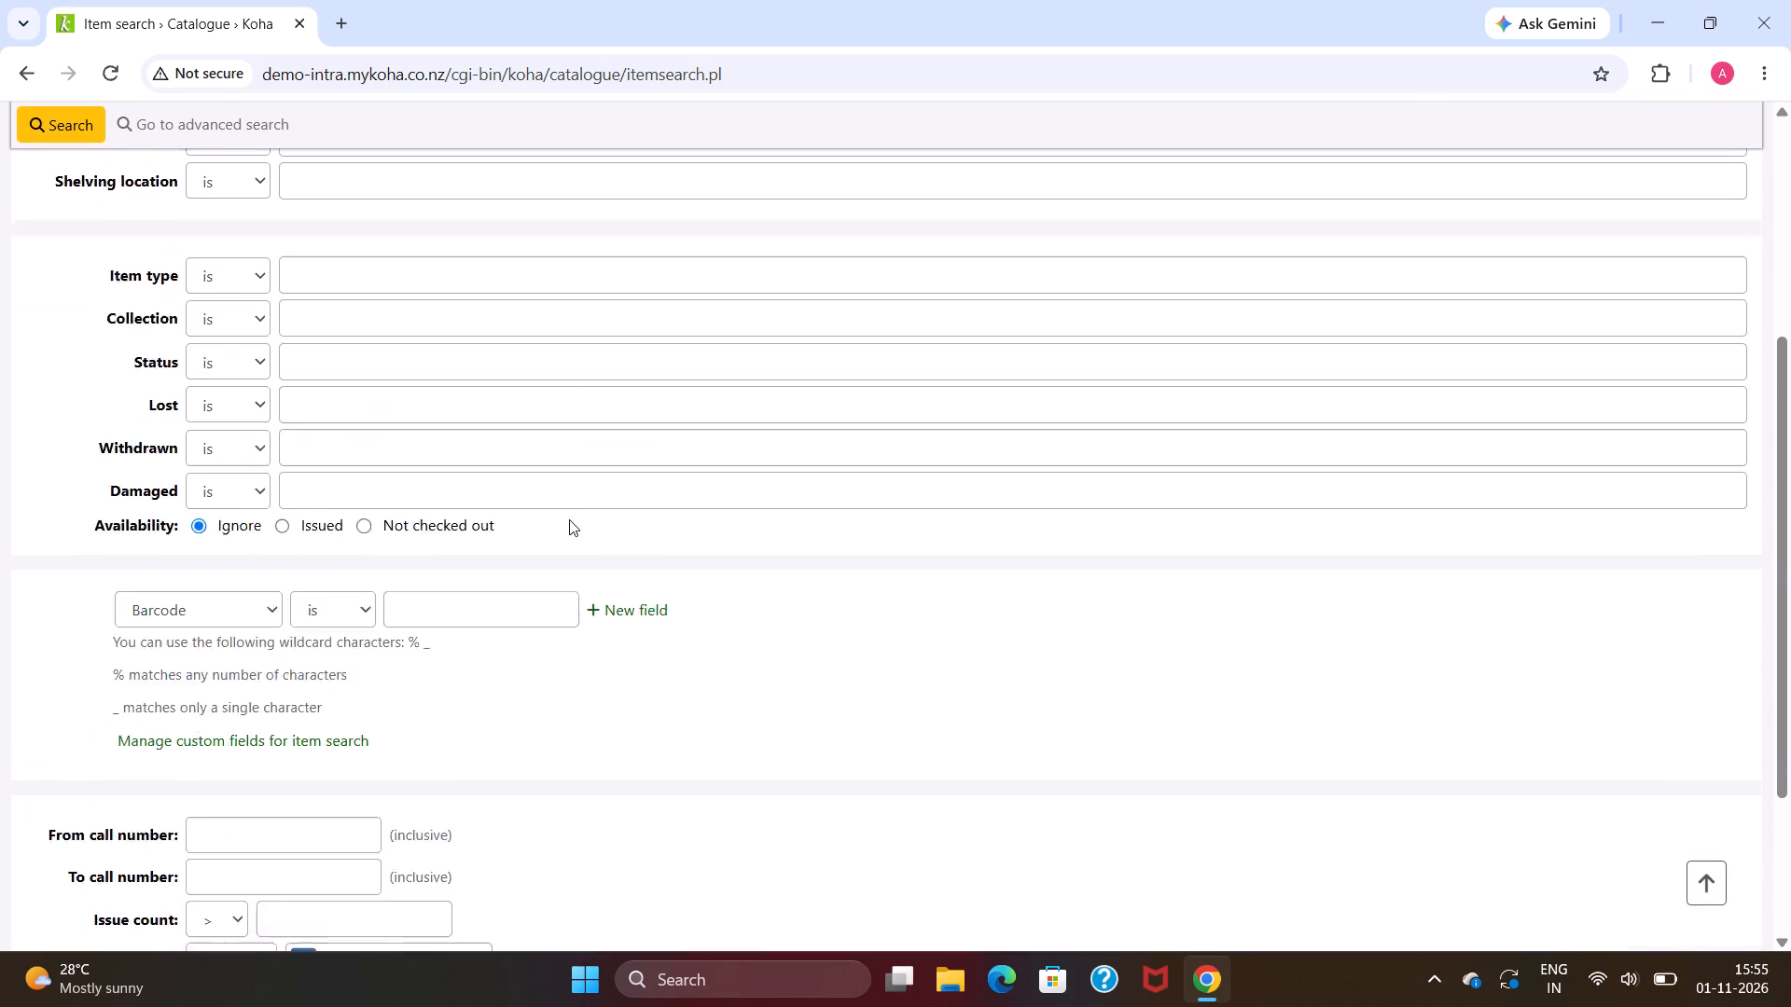
pyautogui.scroll(4, 569, 519)
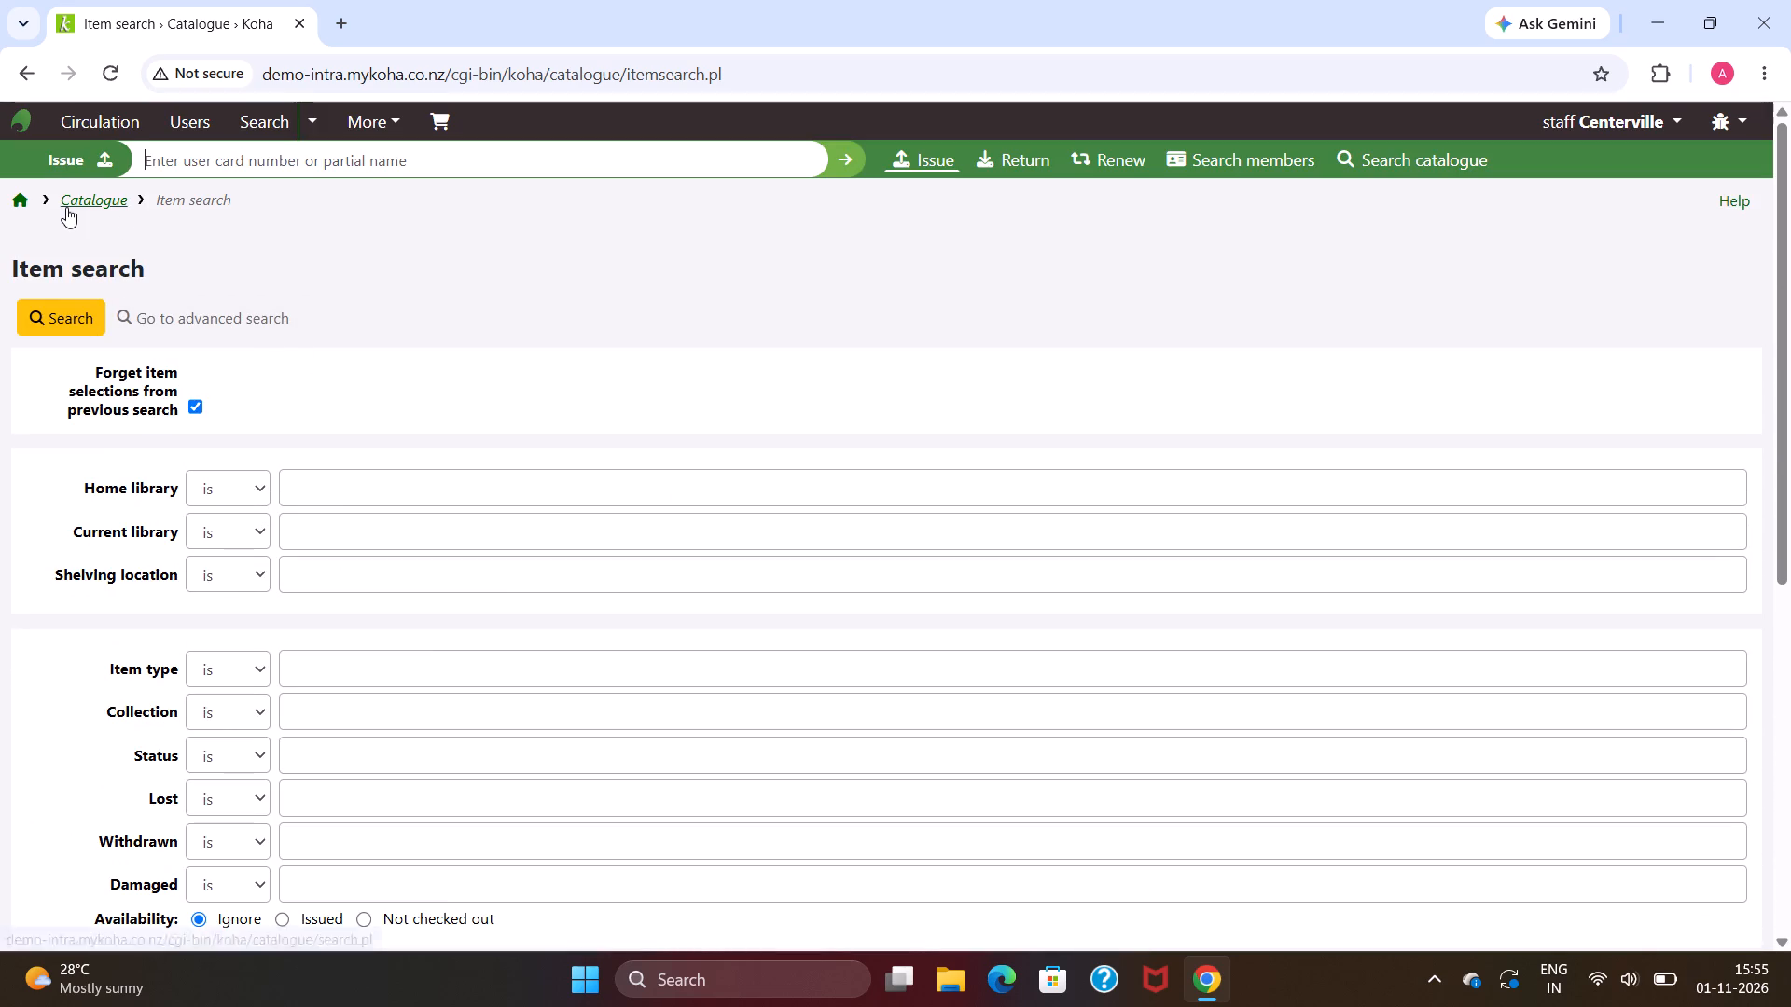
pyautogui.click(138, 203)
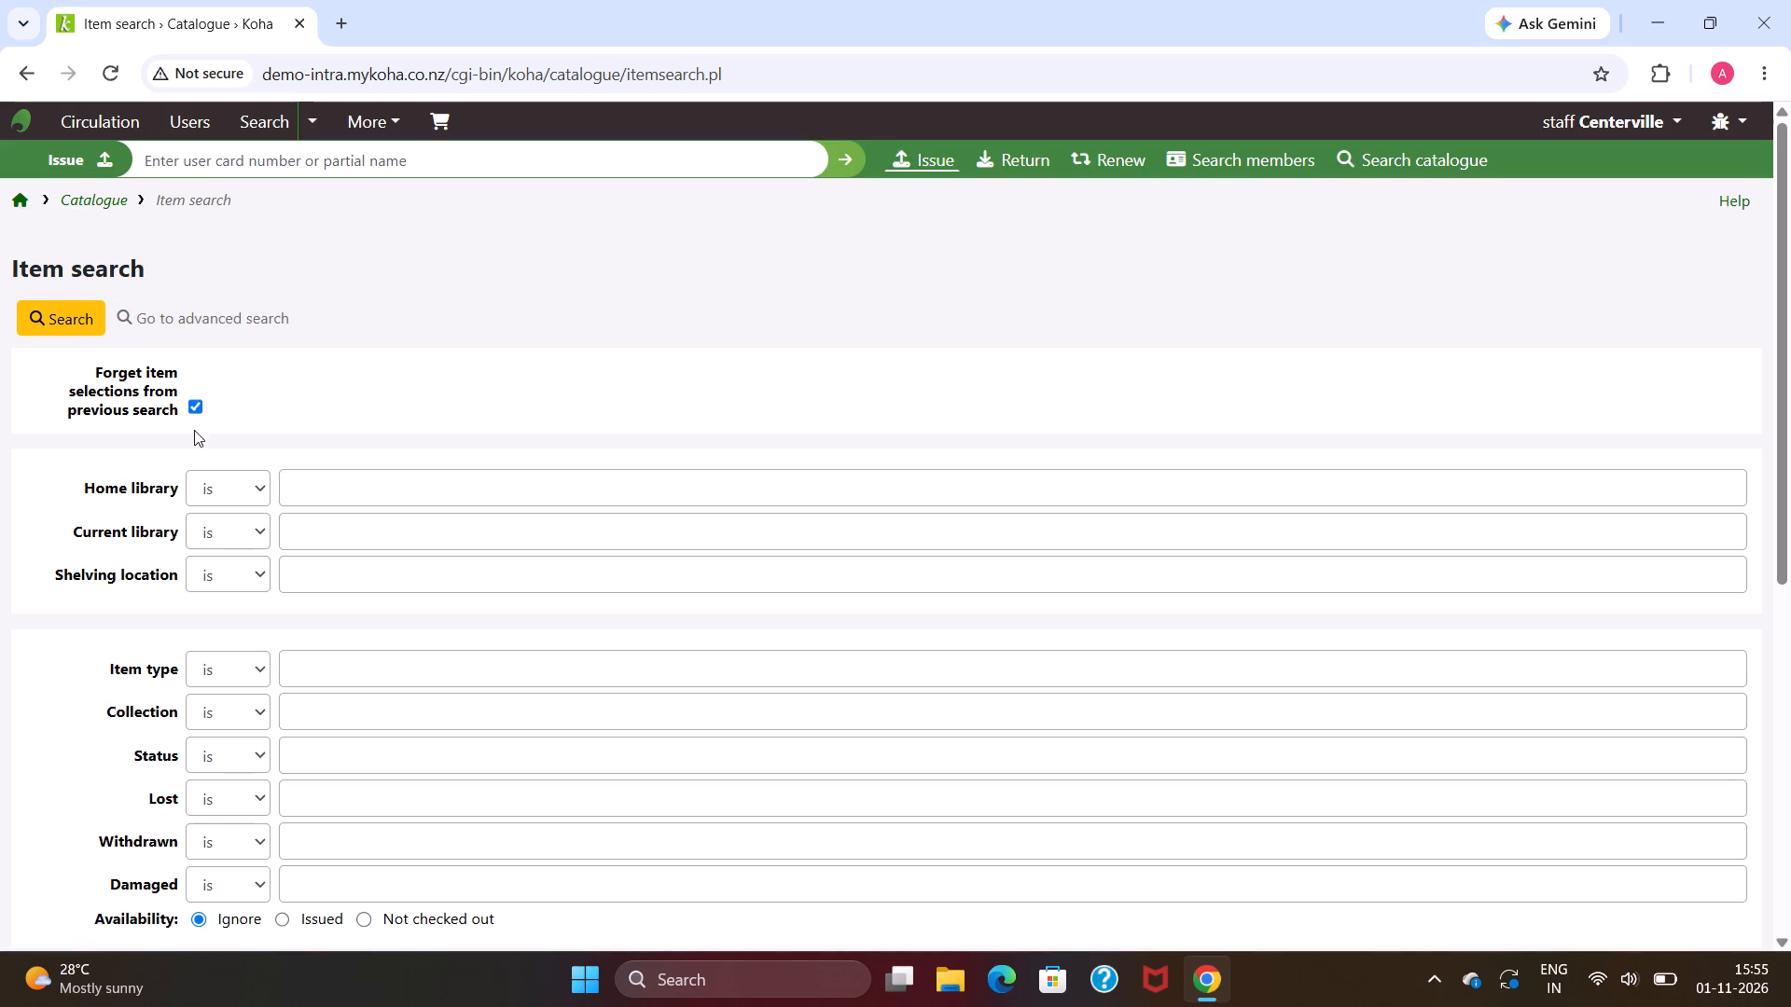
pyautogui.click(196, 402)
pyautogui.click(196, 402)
# Set the Home library filter to "is" with the second library in the list.
pyautogui.click(241, 490)
pyautogui.click(232, 526)
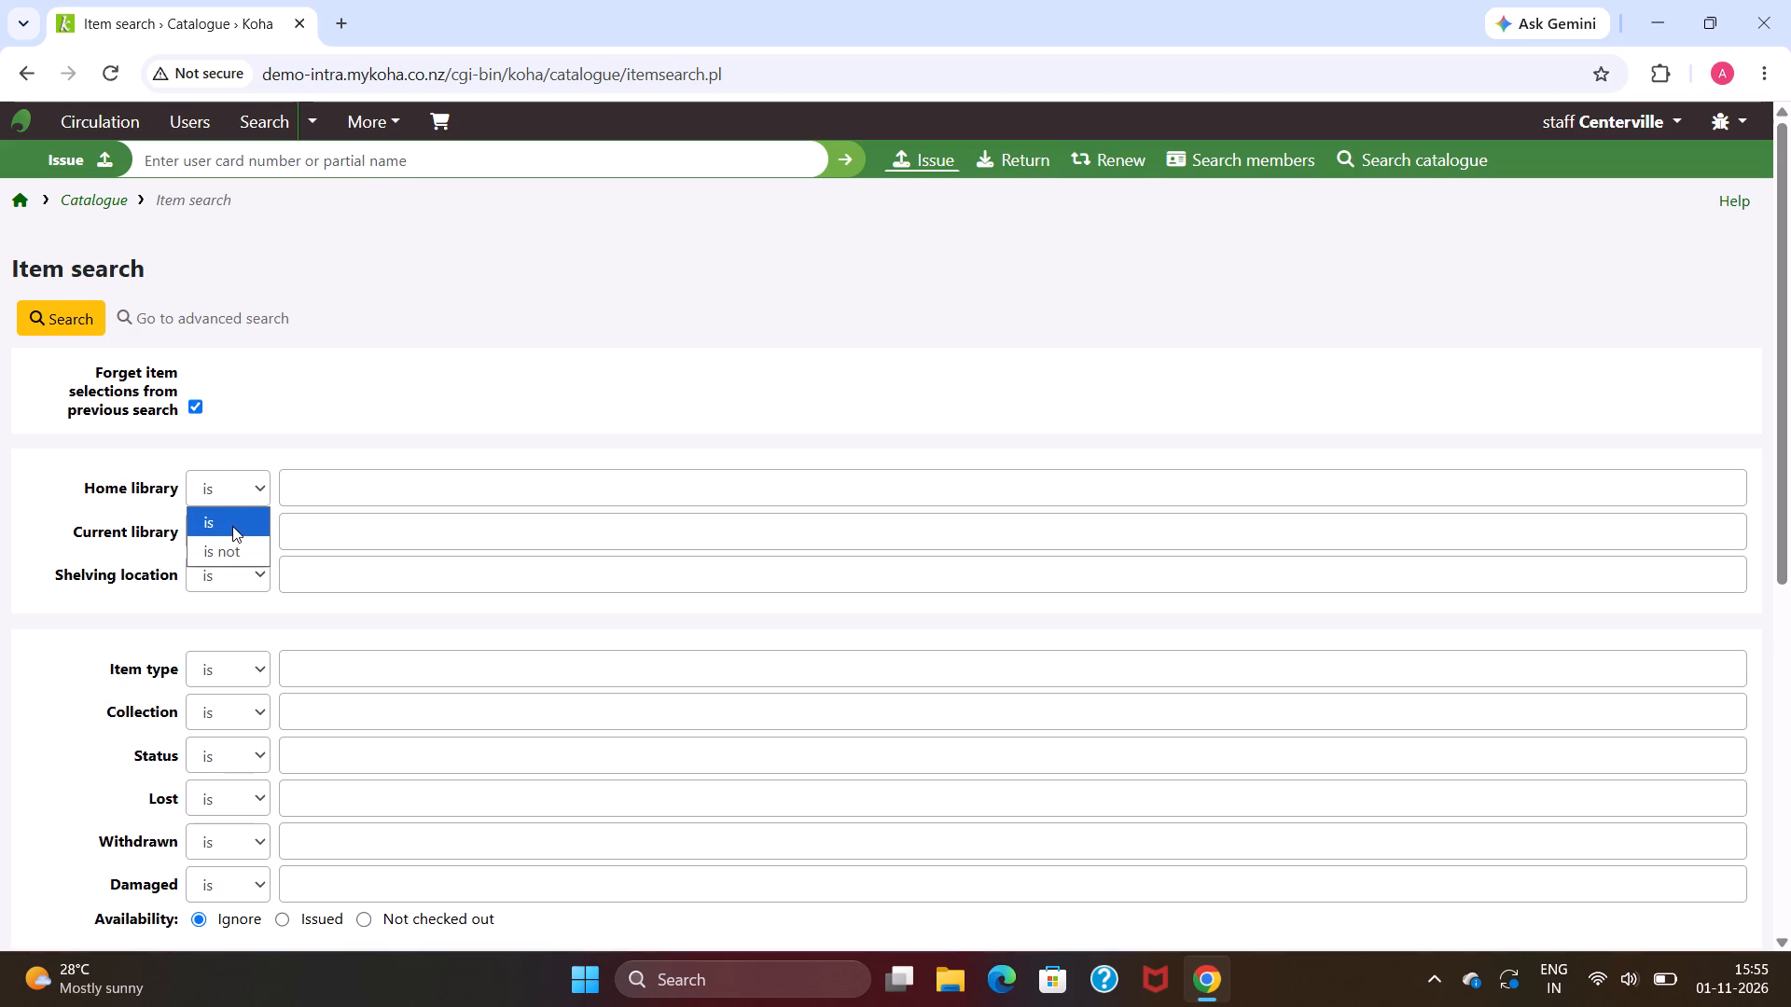
pyautogui.click(238, 534)
pyautogui.click(237, 562)
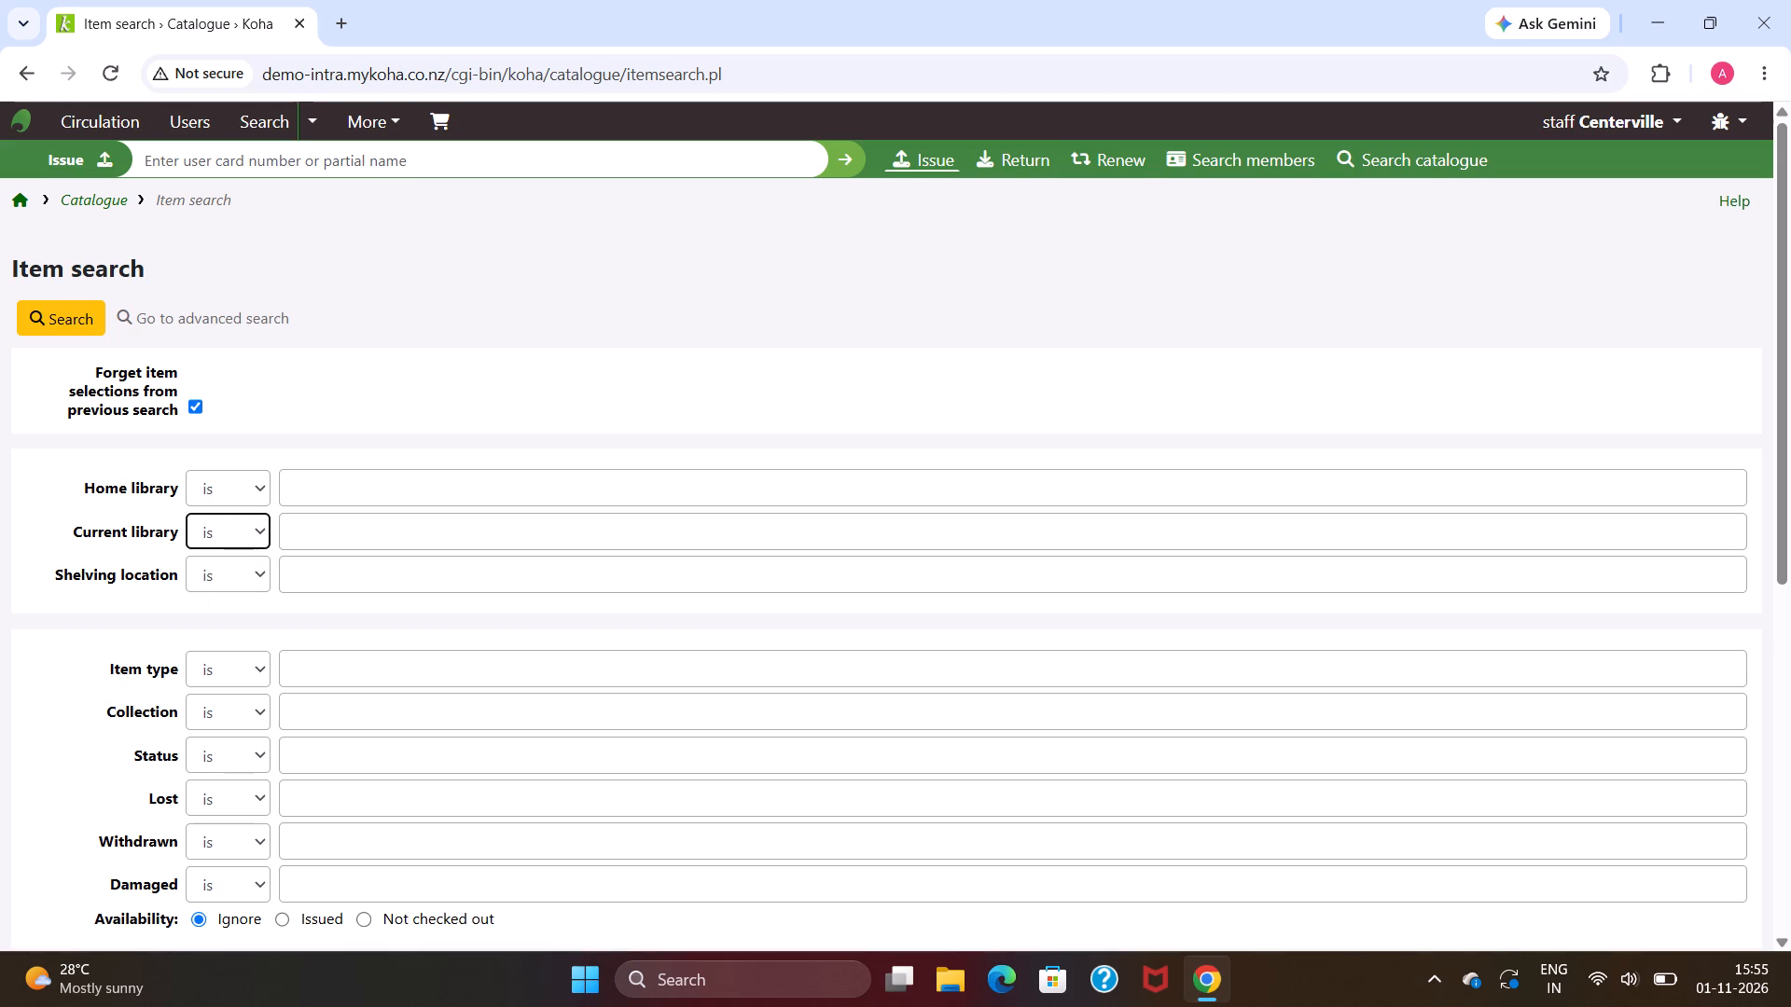
pyautogui.click(322, 489)
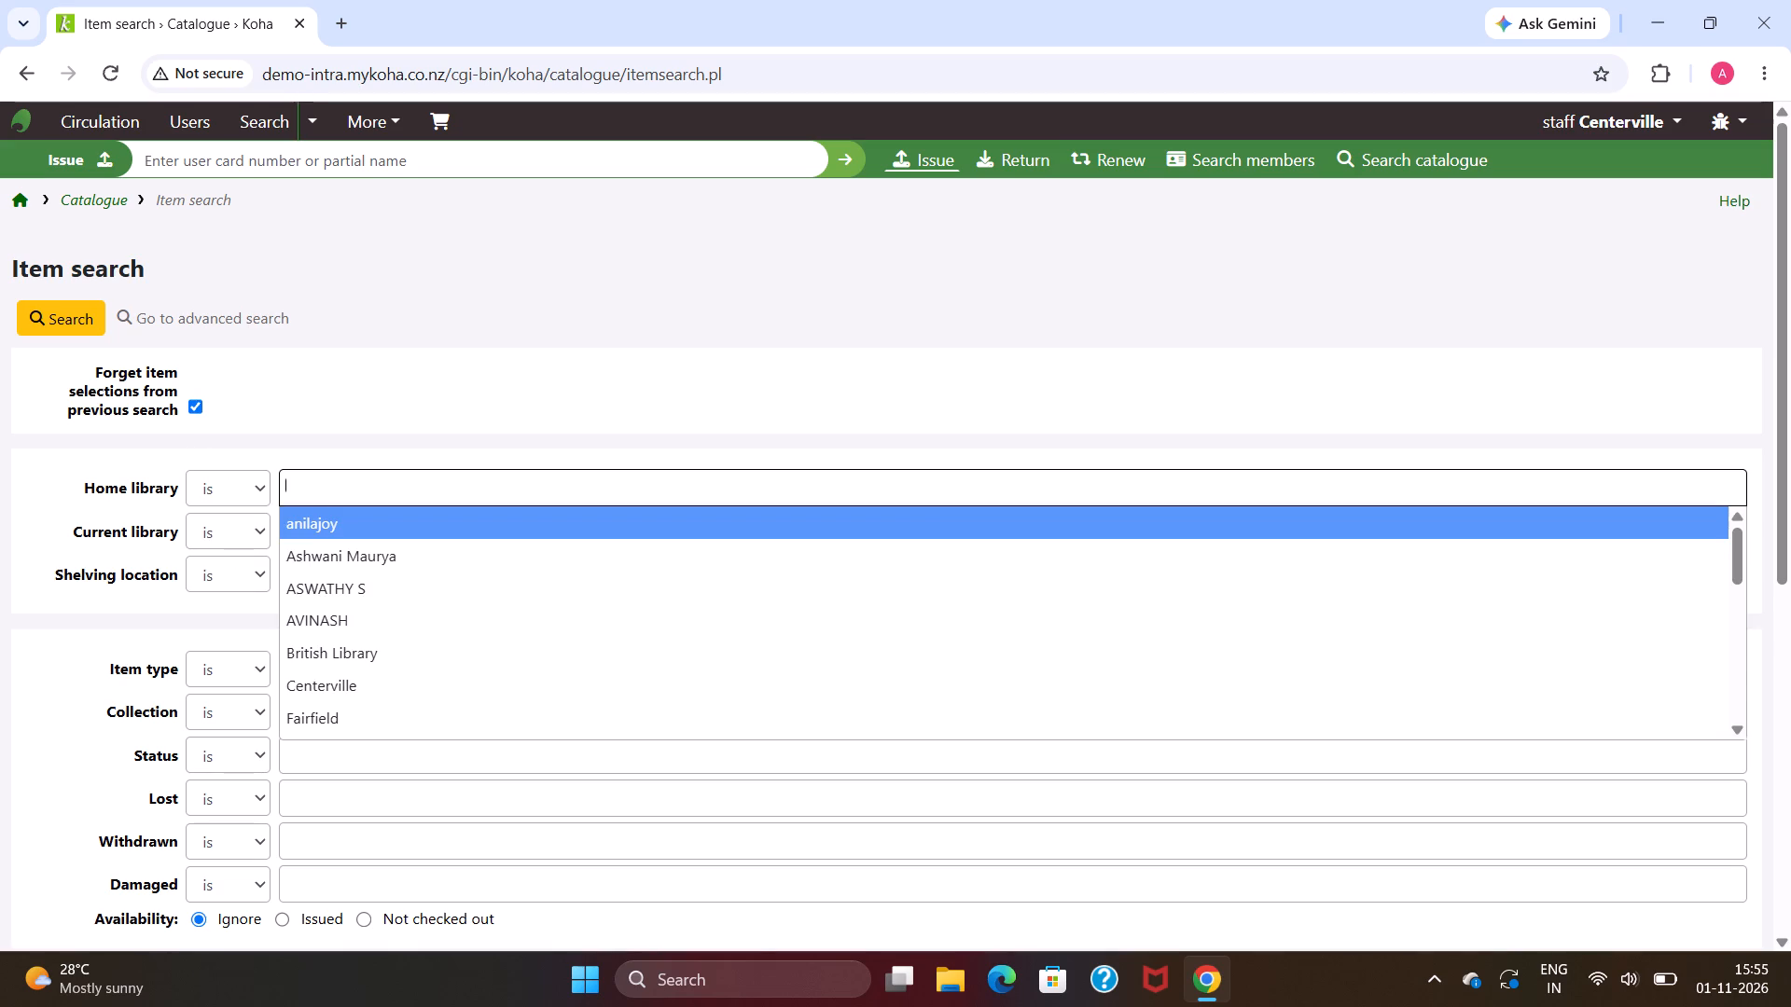
pyautogui.click(342, 547)
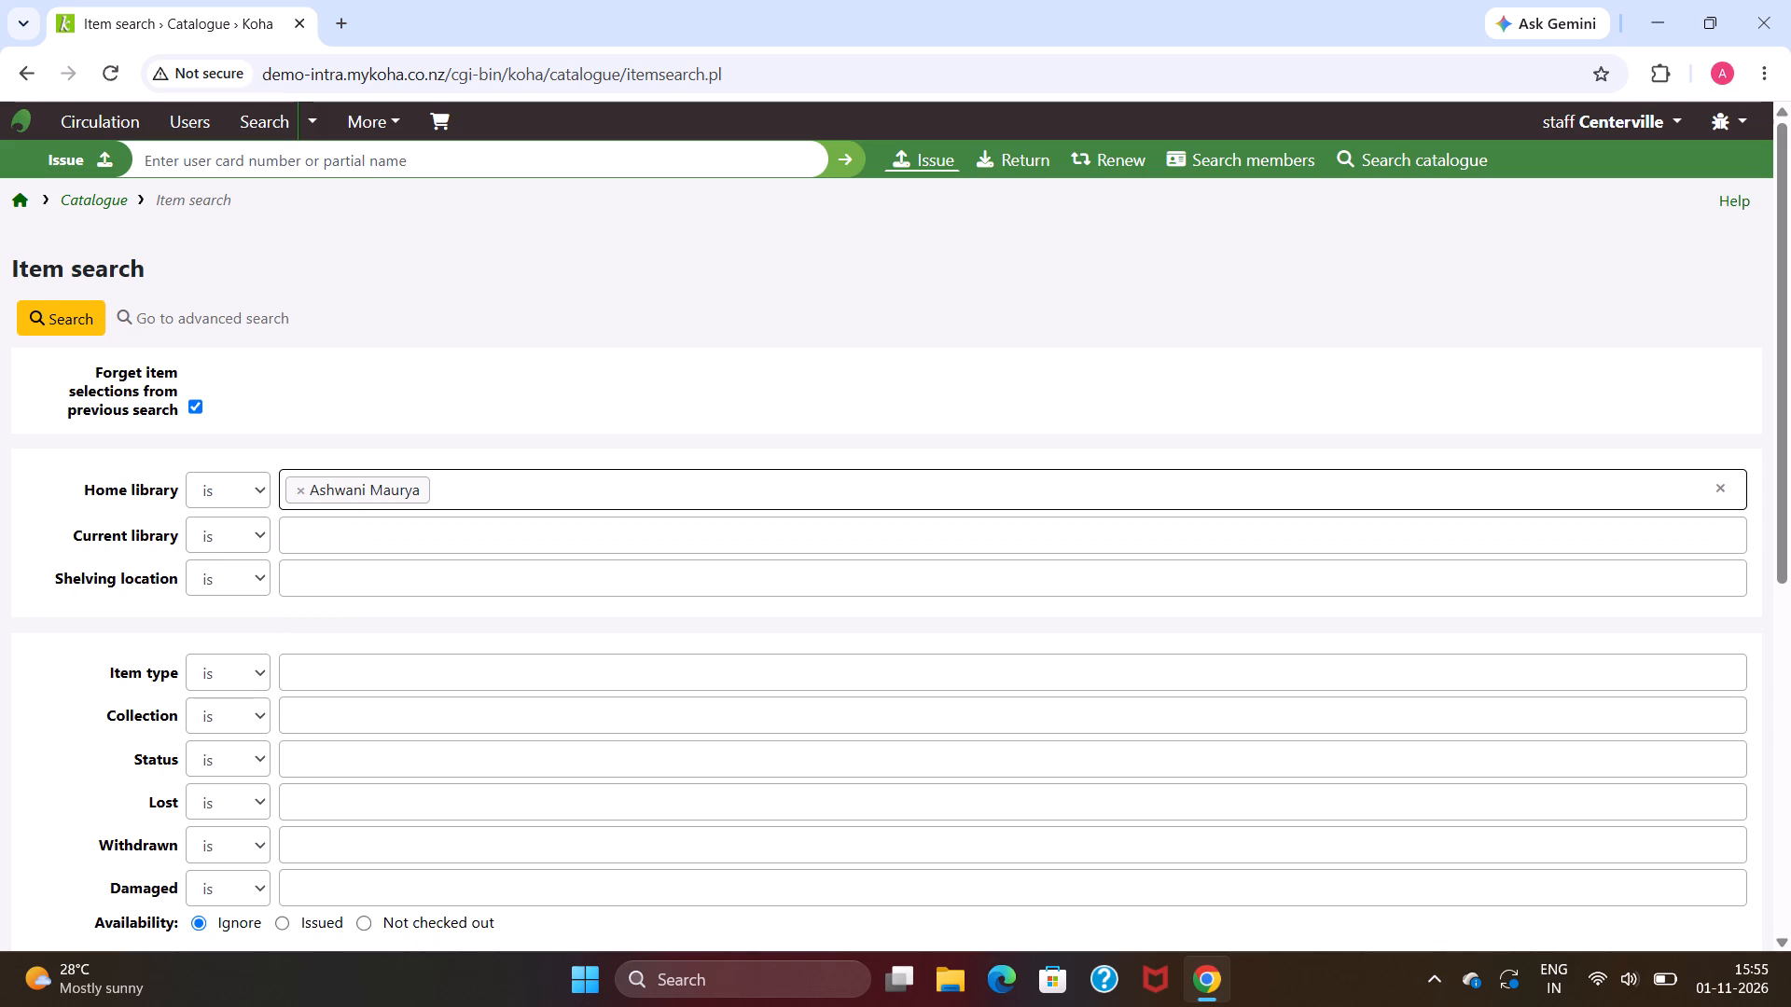
# Set the Current library filter to "is" with the same library as the Home library.
pyautogui.click(264, 533)
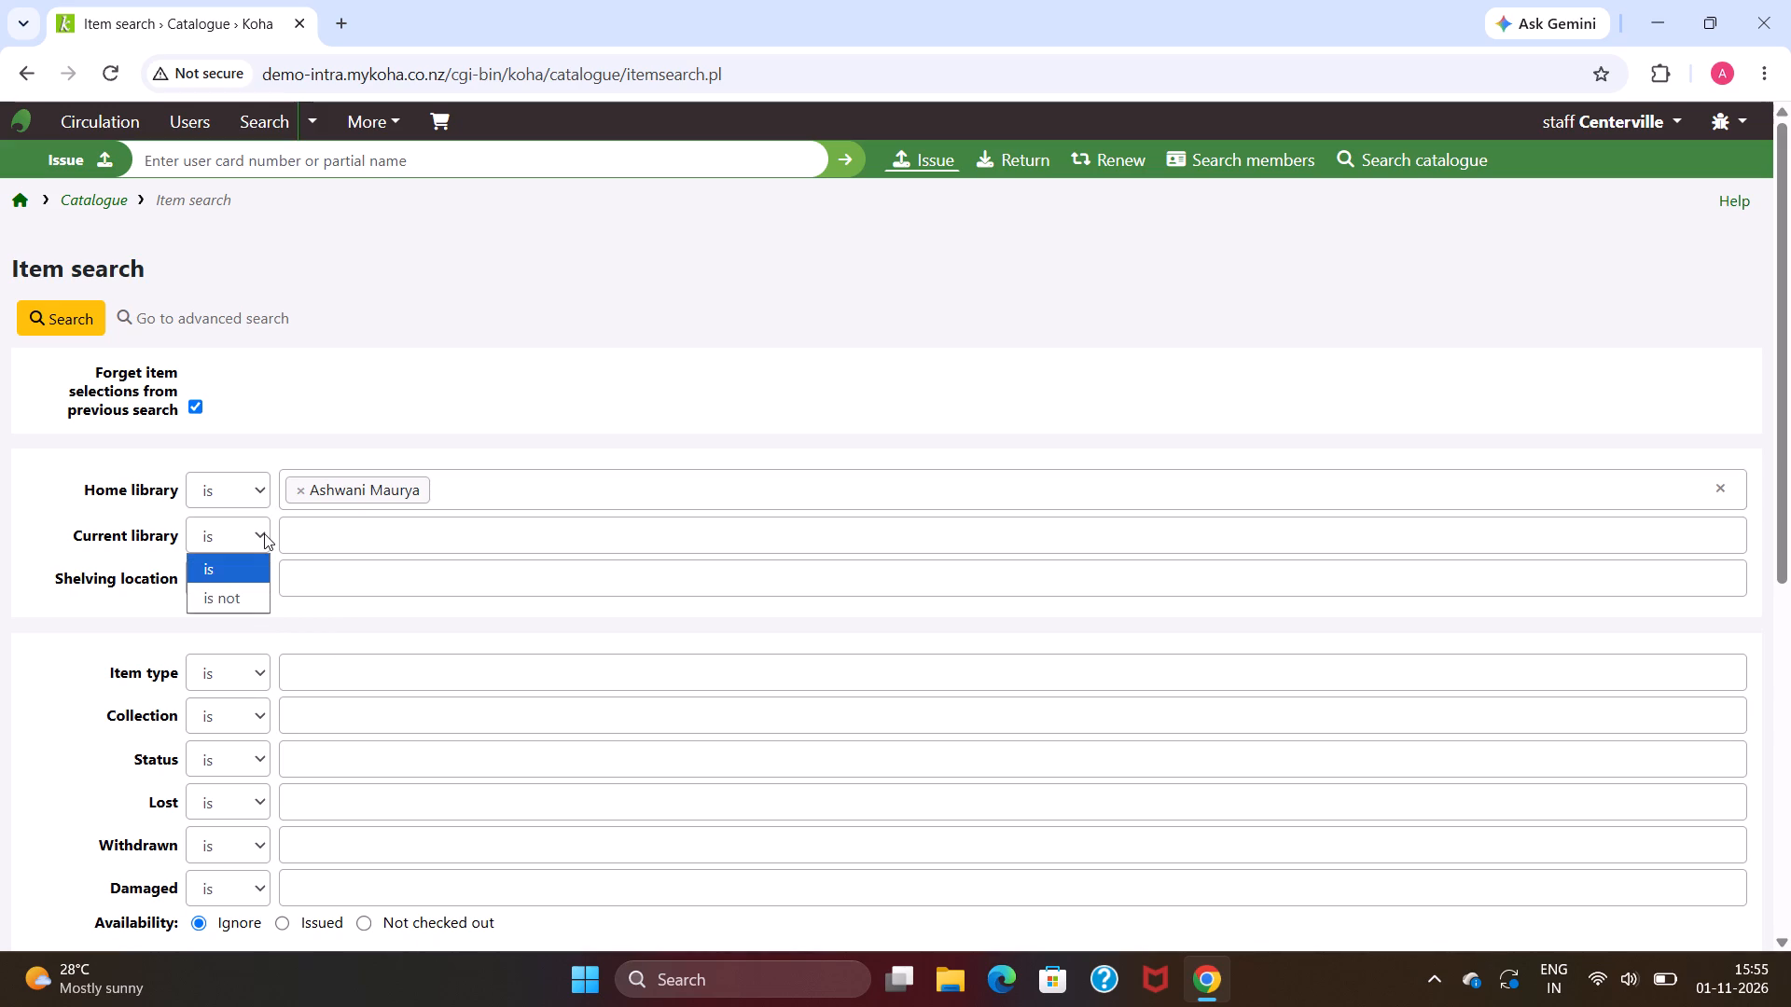
pyautogui.click(258, 565)
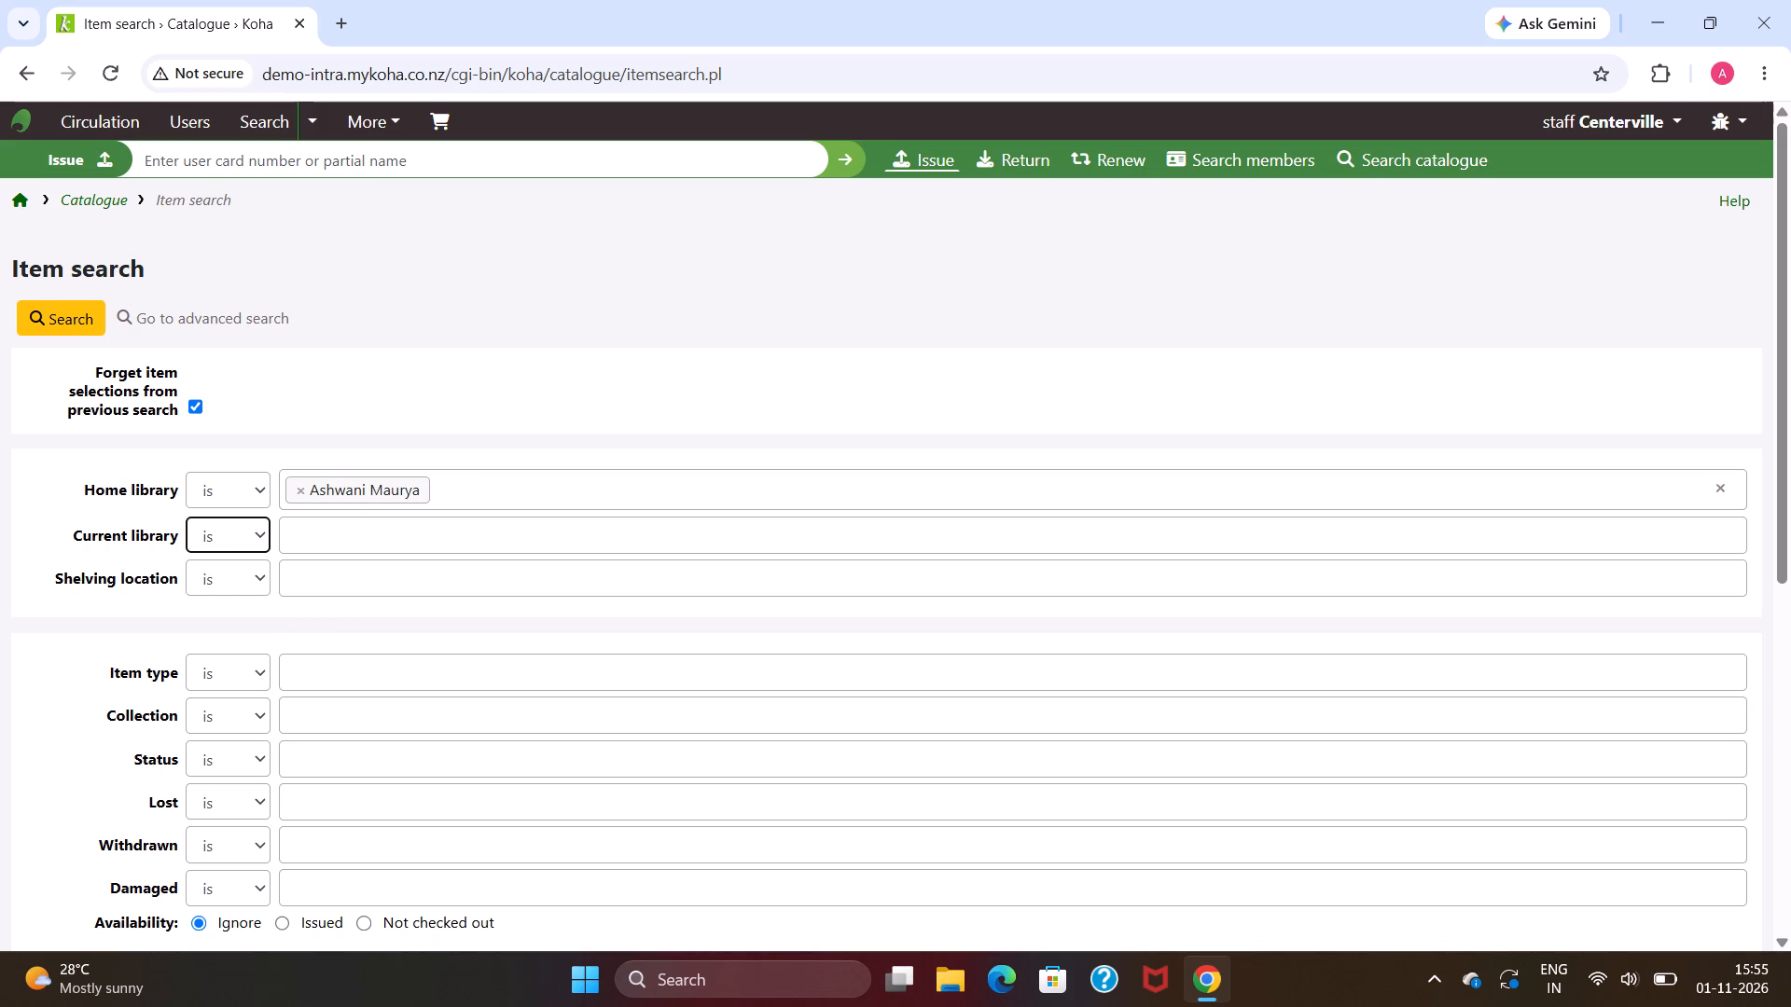
pyautogui.click(339, 537)
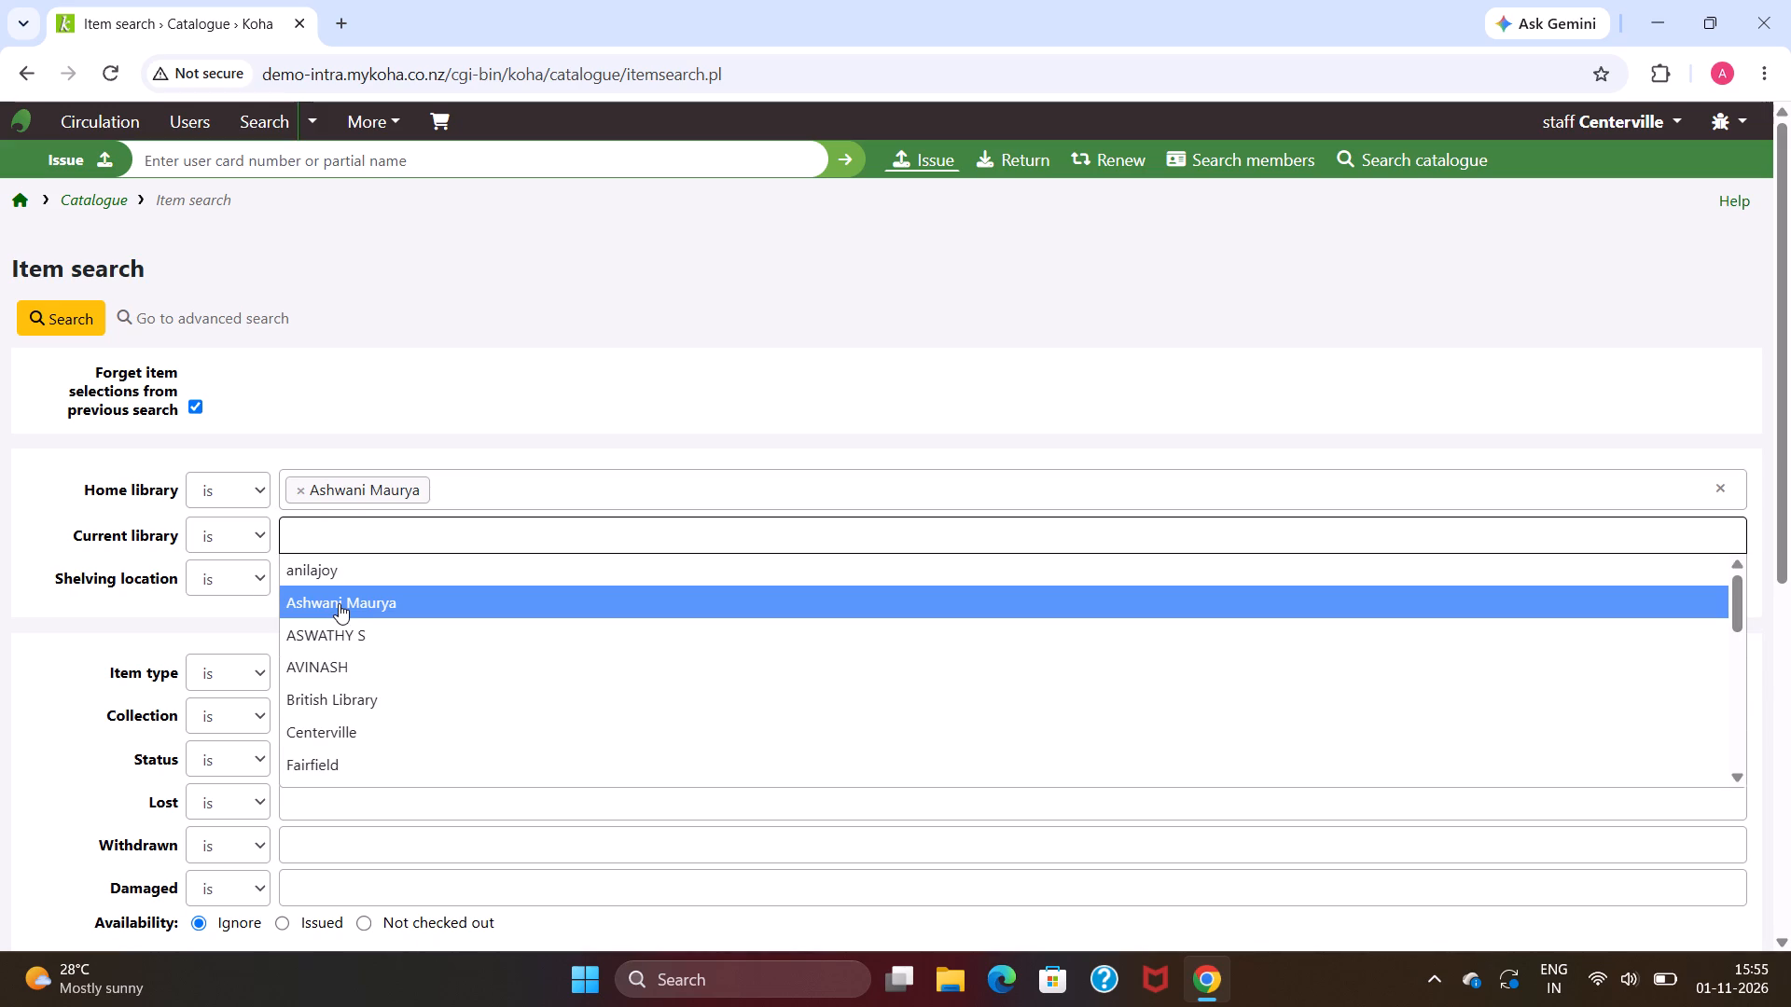
pyautogui.scroll(-1, 350, 646)
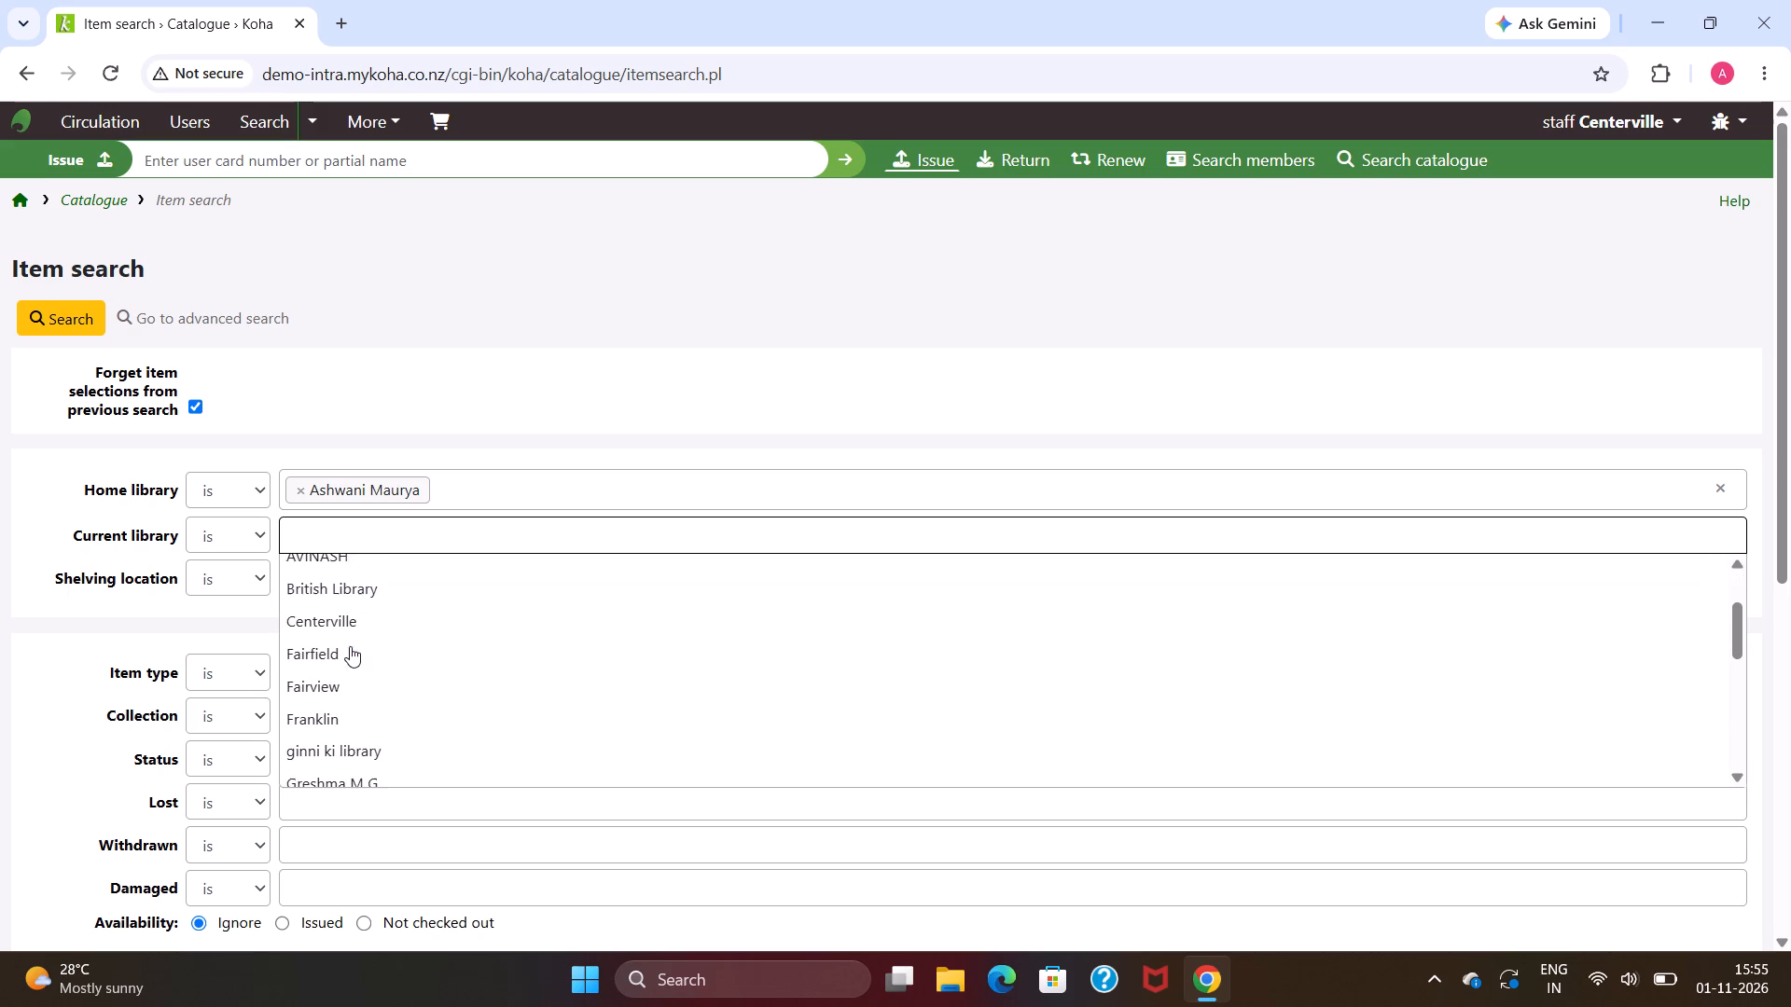
pyautogui.scroll(-4, 350, 646)
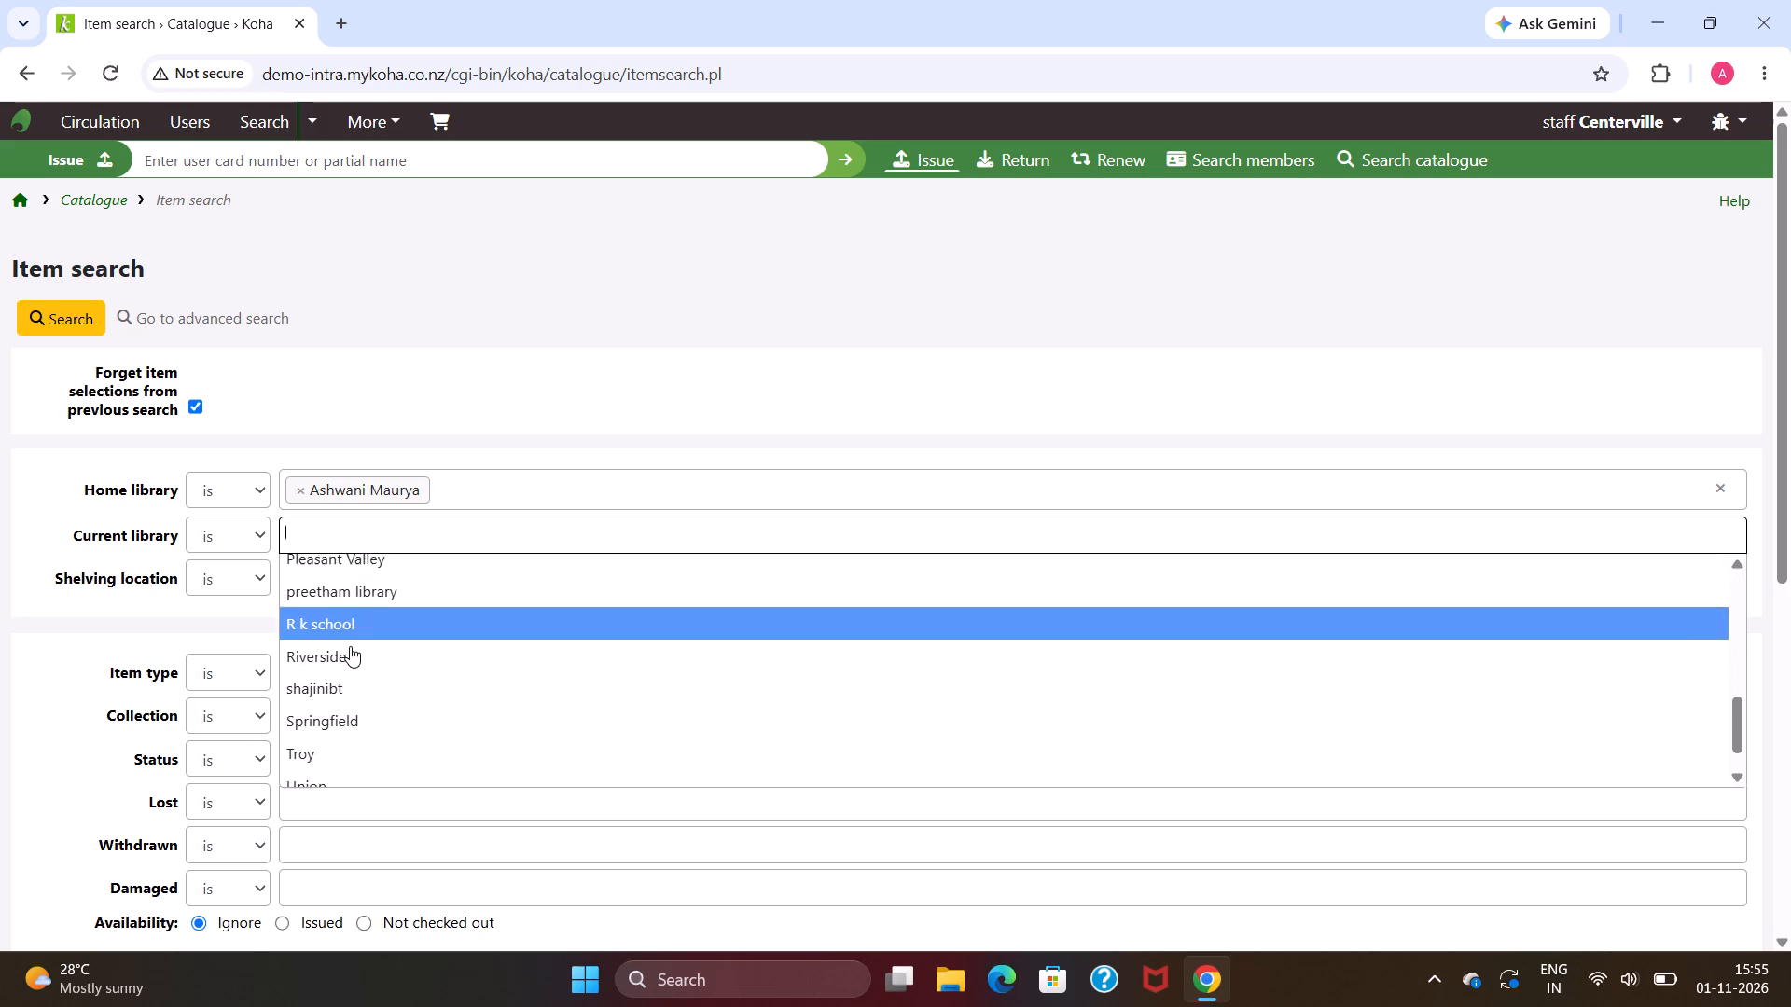
pyautogui.scroll(3, 350, 646)
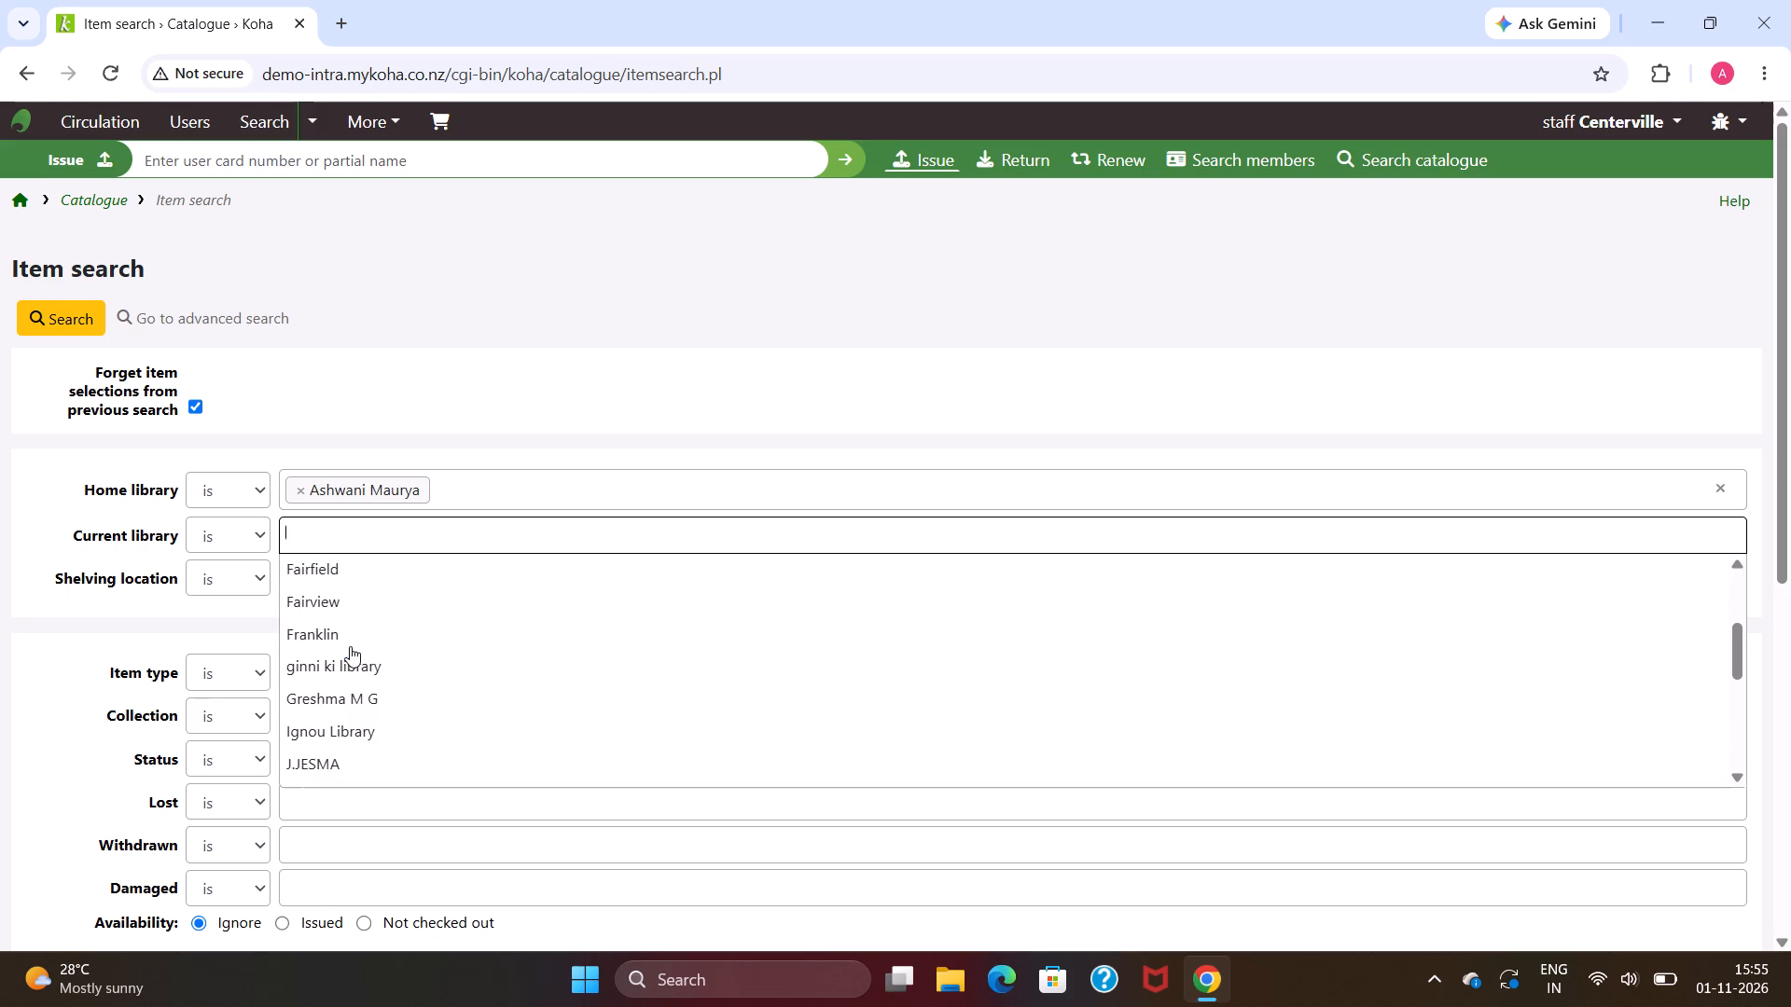
pyautogui.scroll(9, 350, 646)
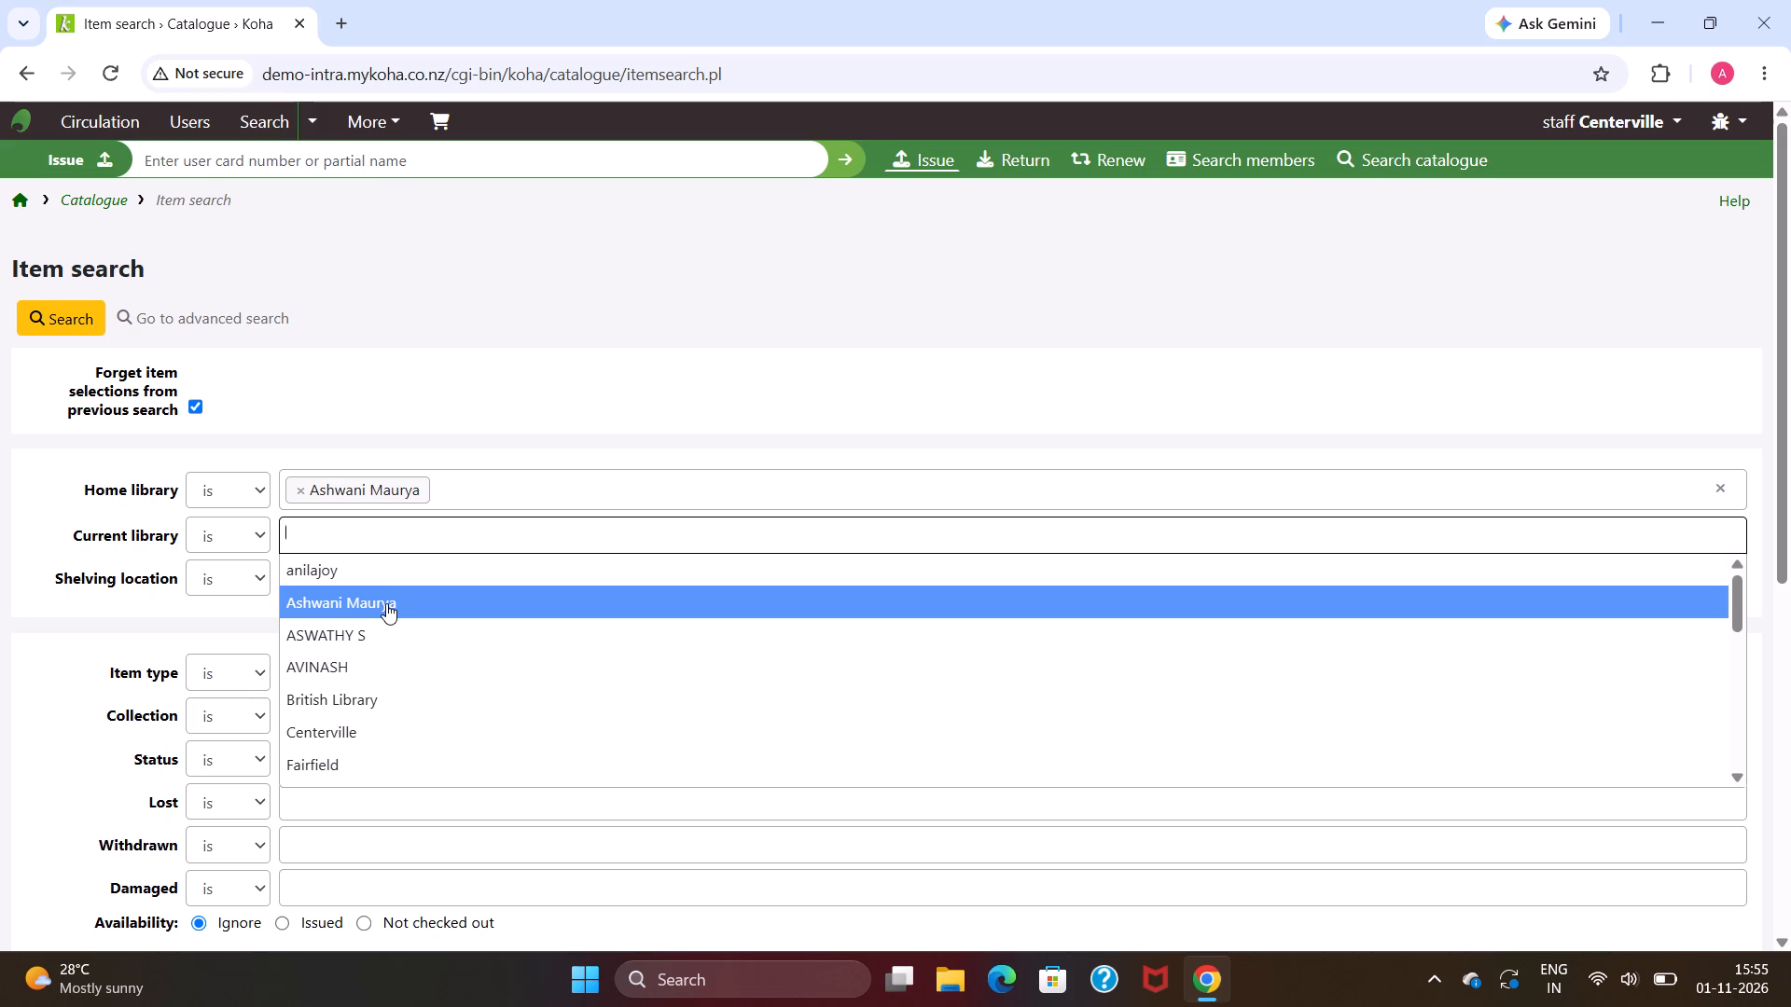
pyautogui.click(386, 603)
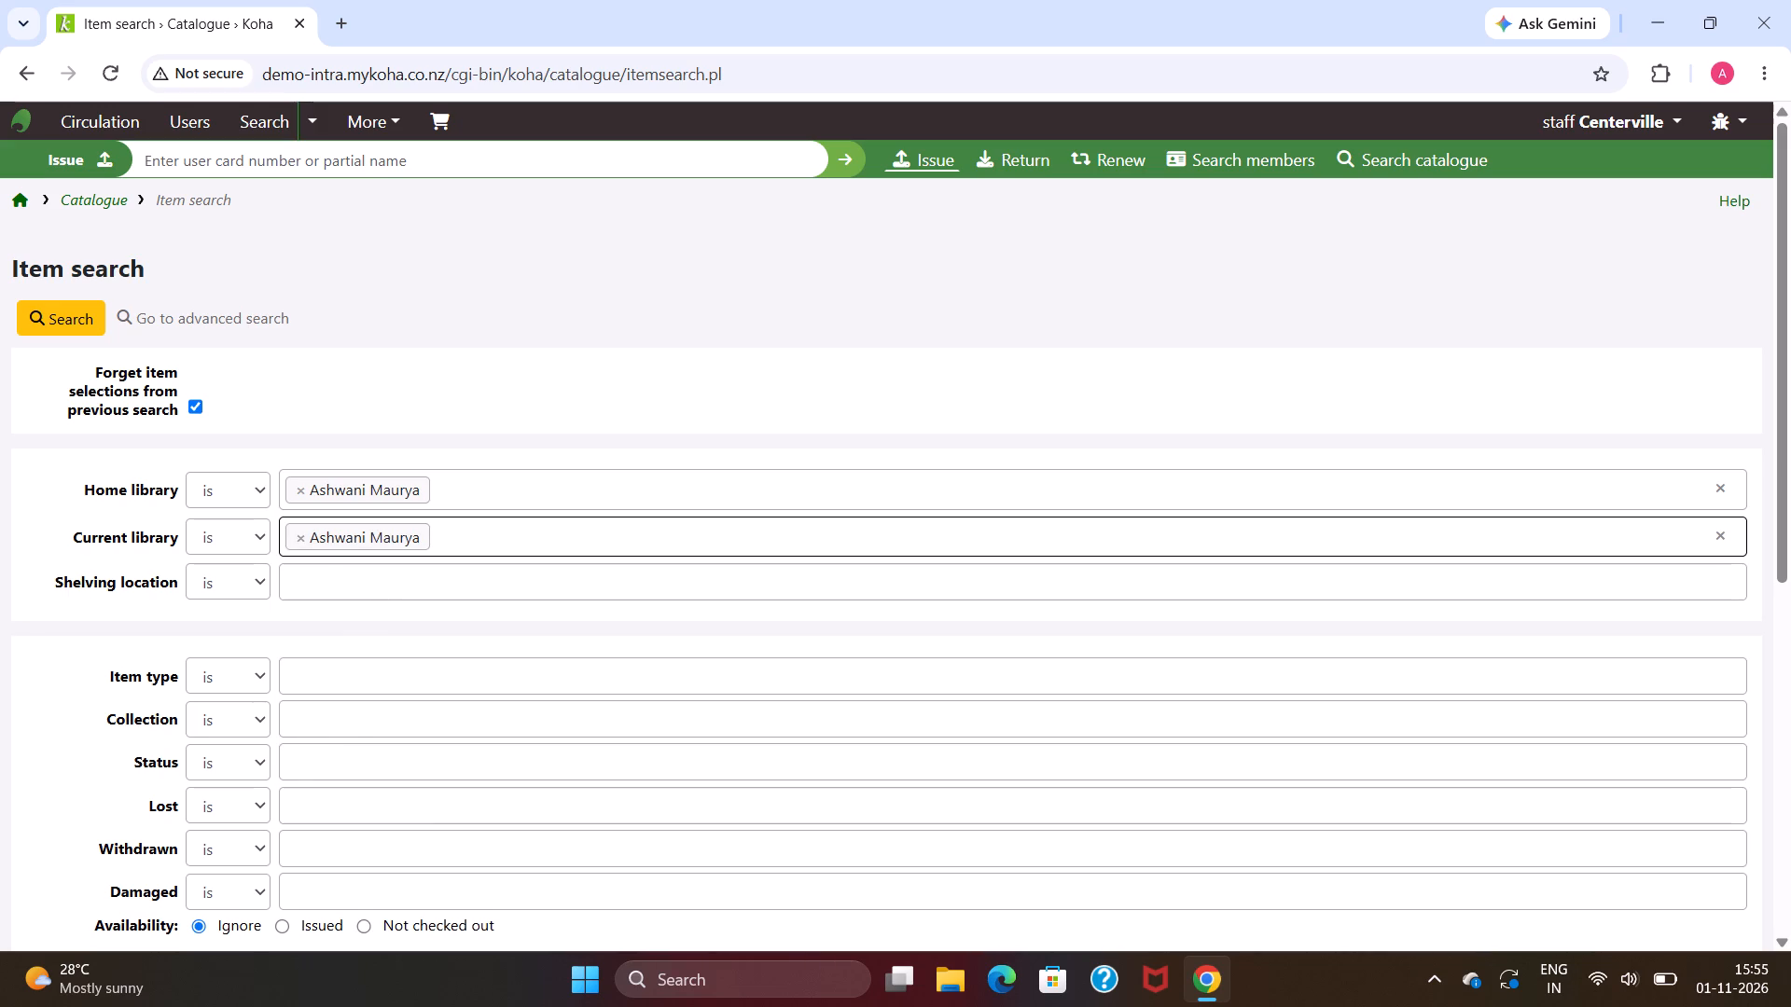
# Set the Shelving location filter to Reference.
pyautogui.click(389, 590)
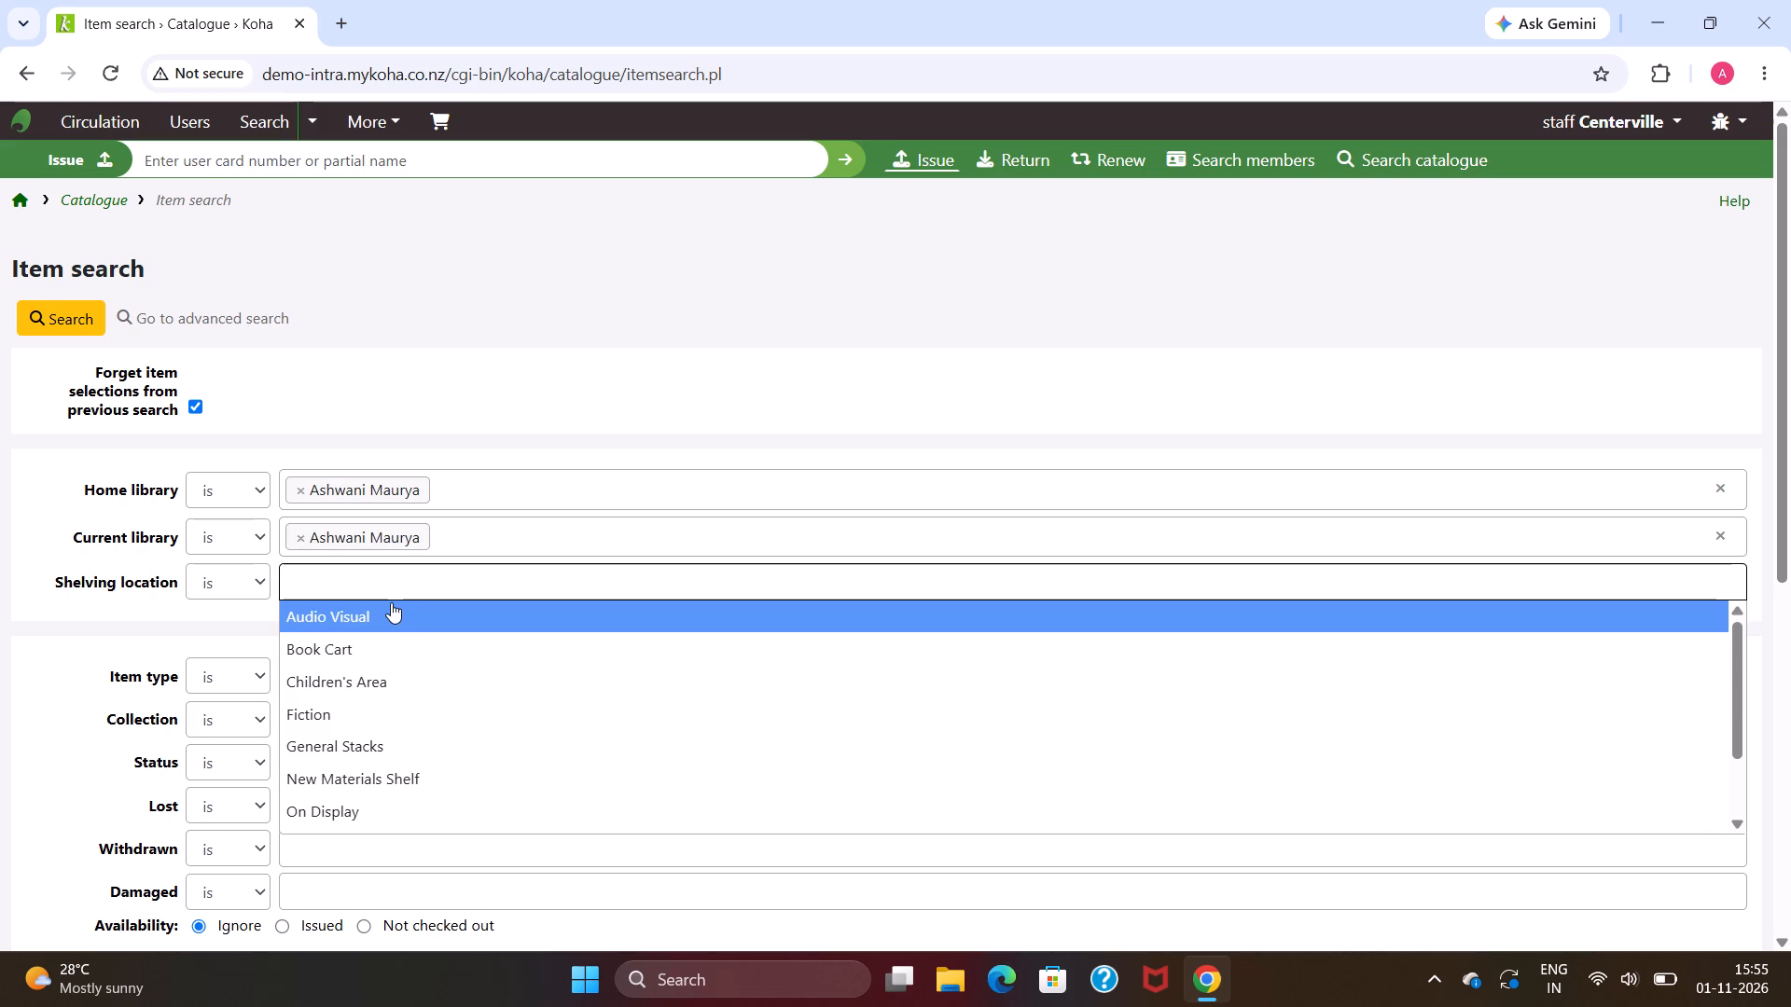
pyautogui.scroll(-2, 391, 602)
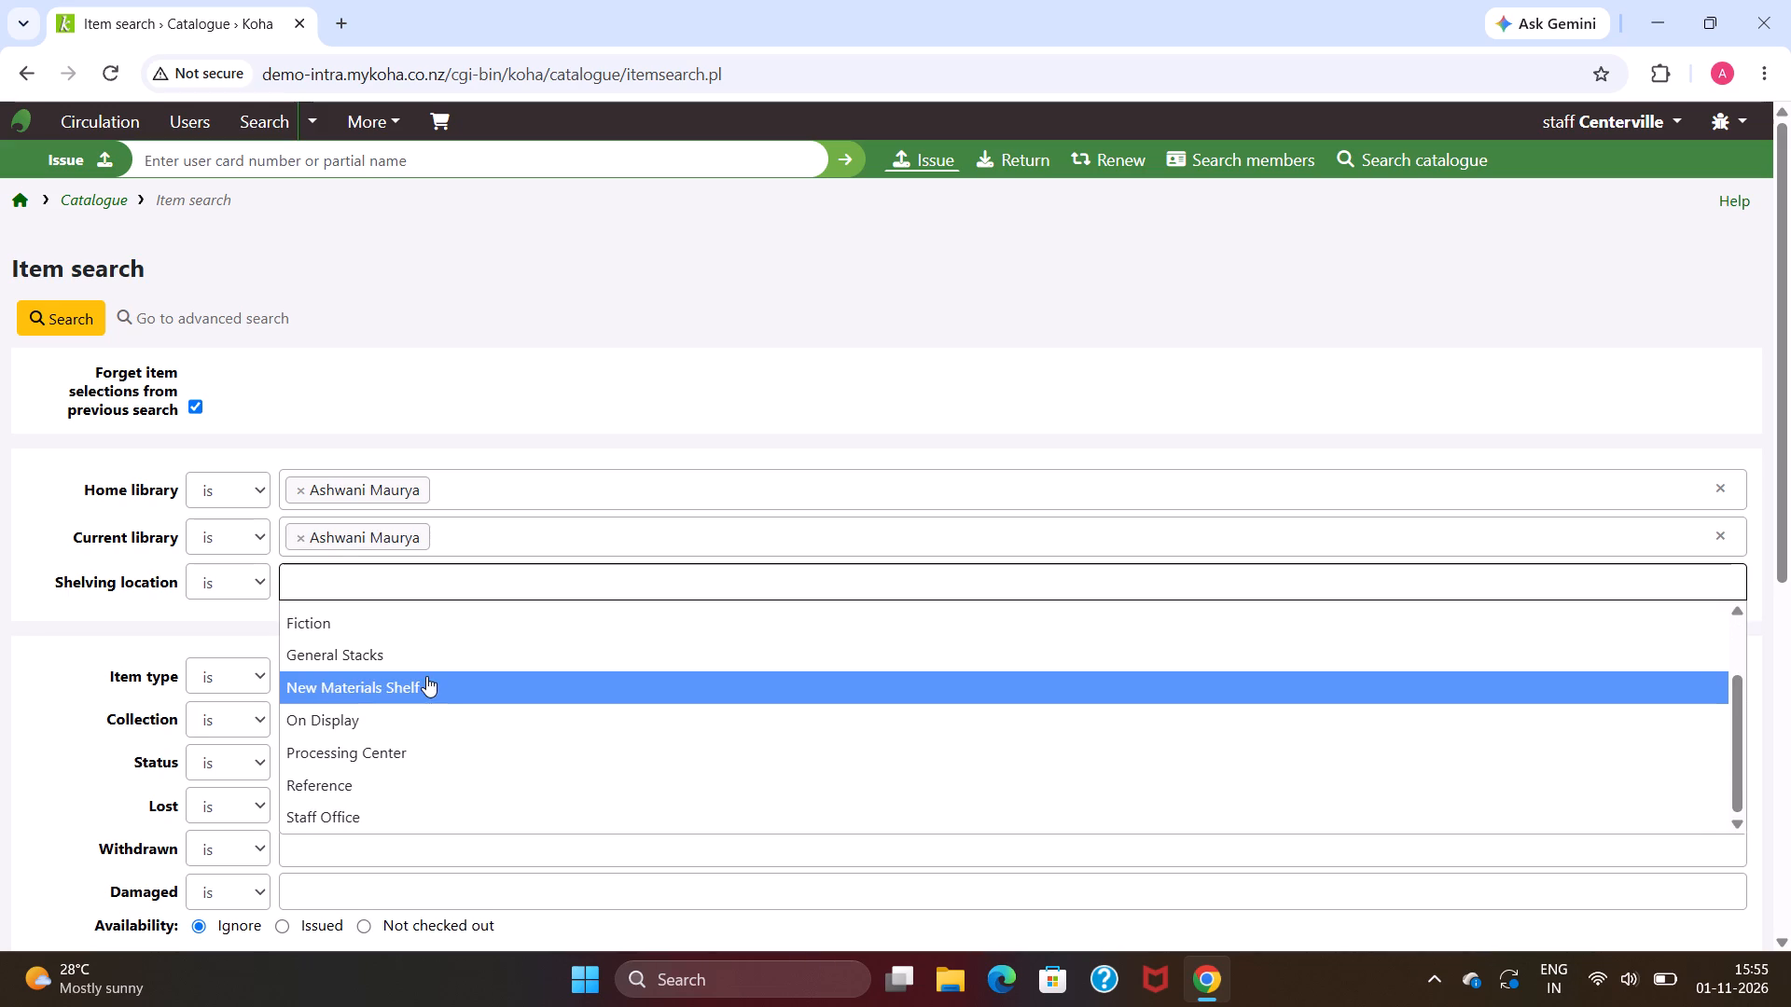
pyautogui.scroll(1, 795, 1006)
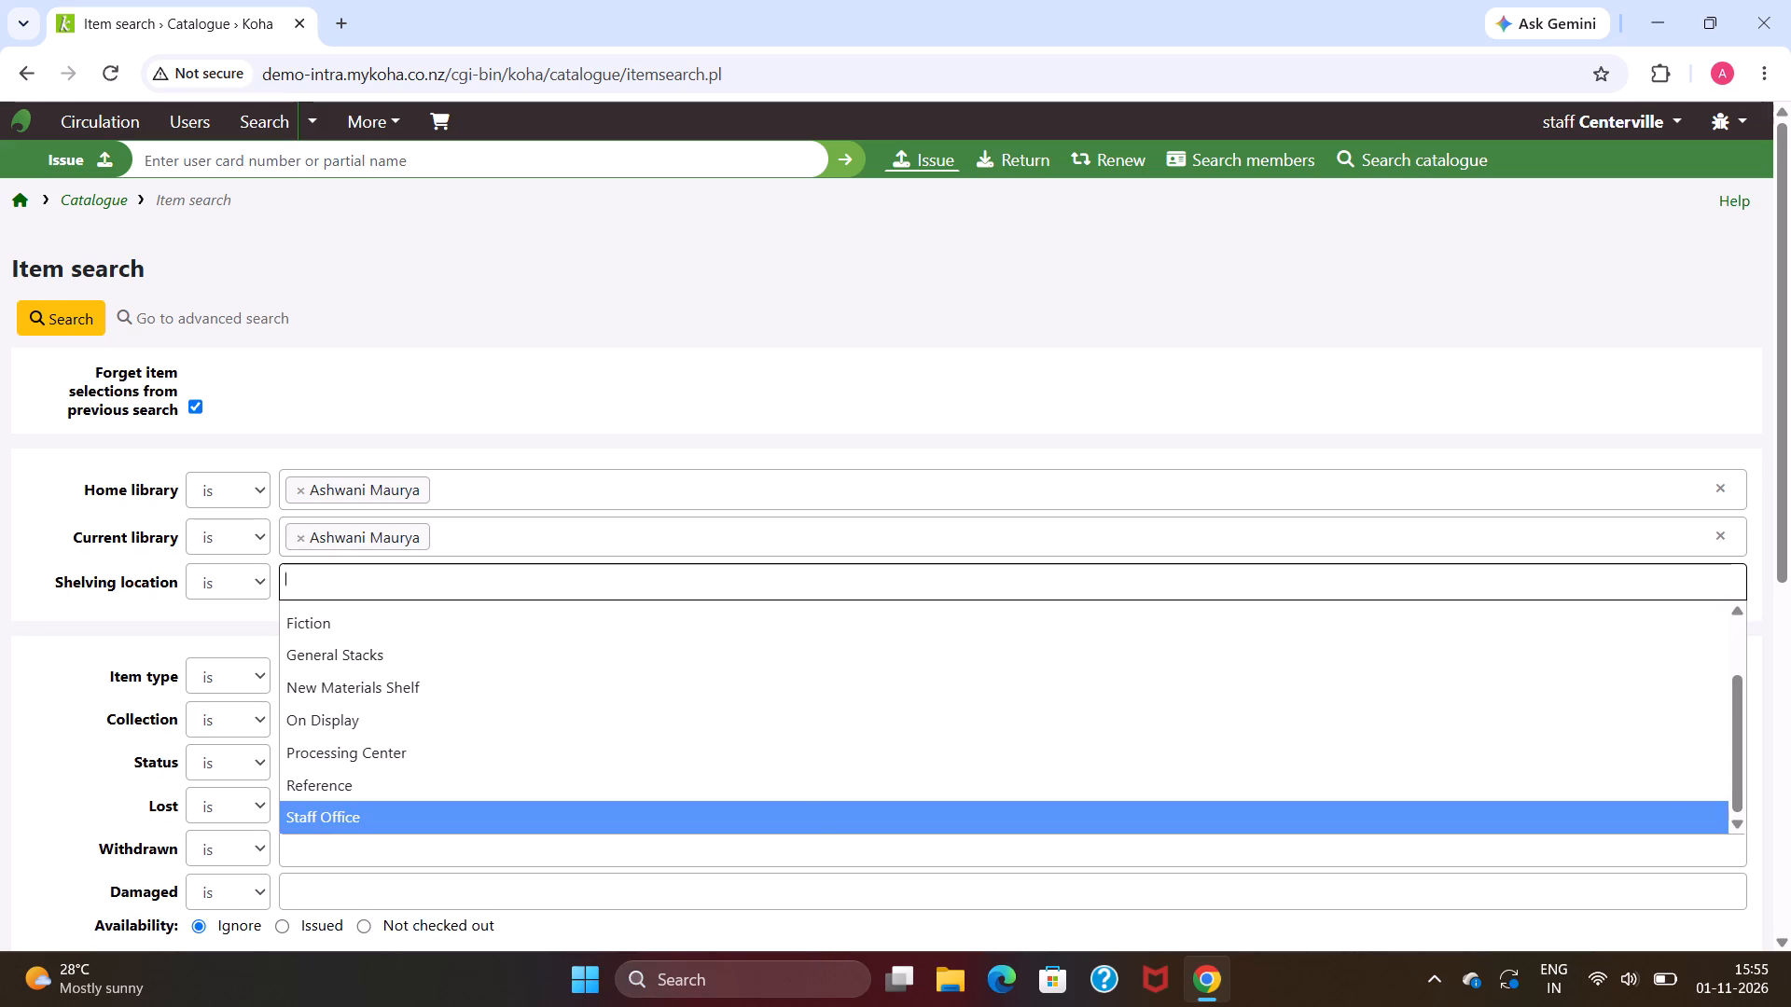
pyautogui.scroll(4, 746, 664)
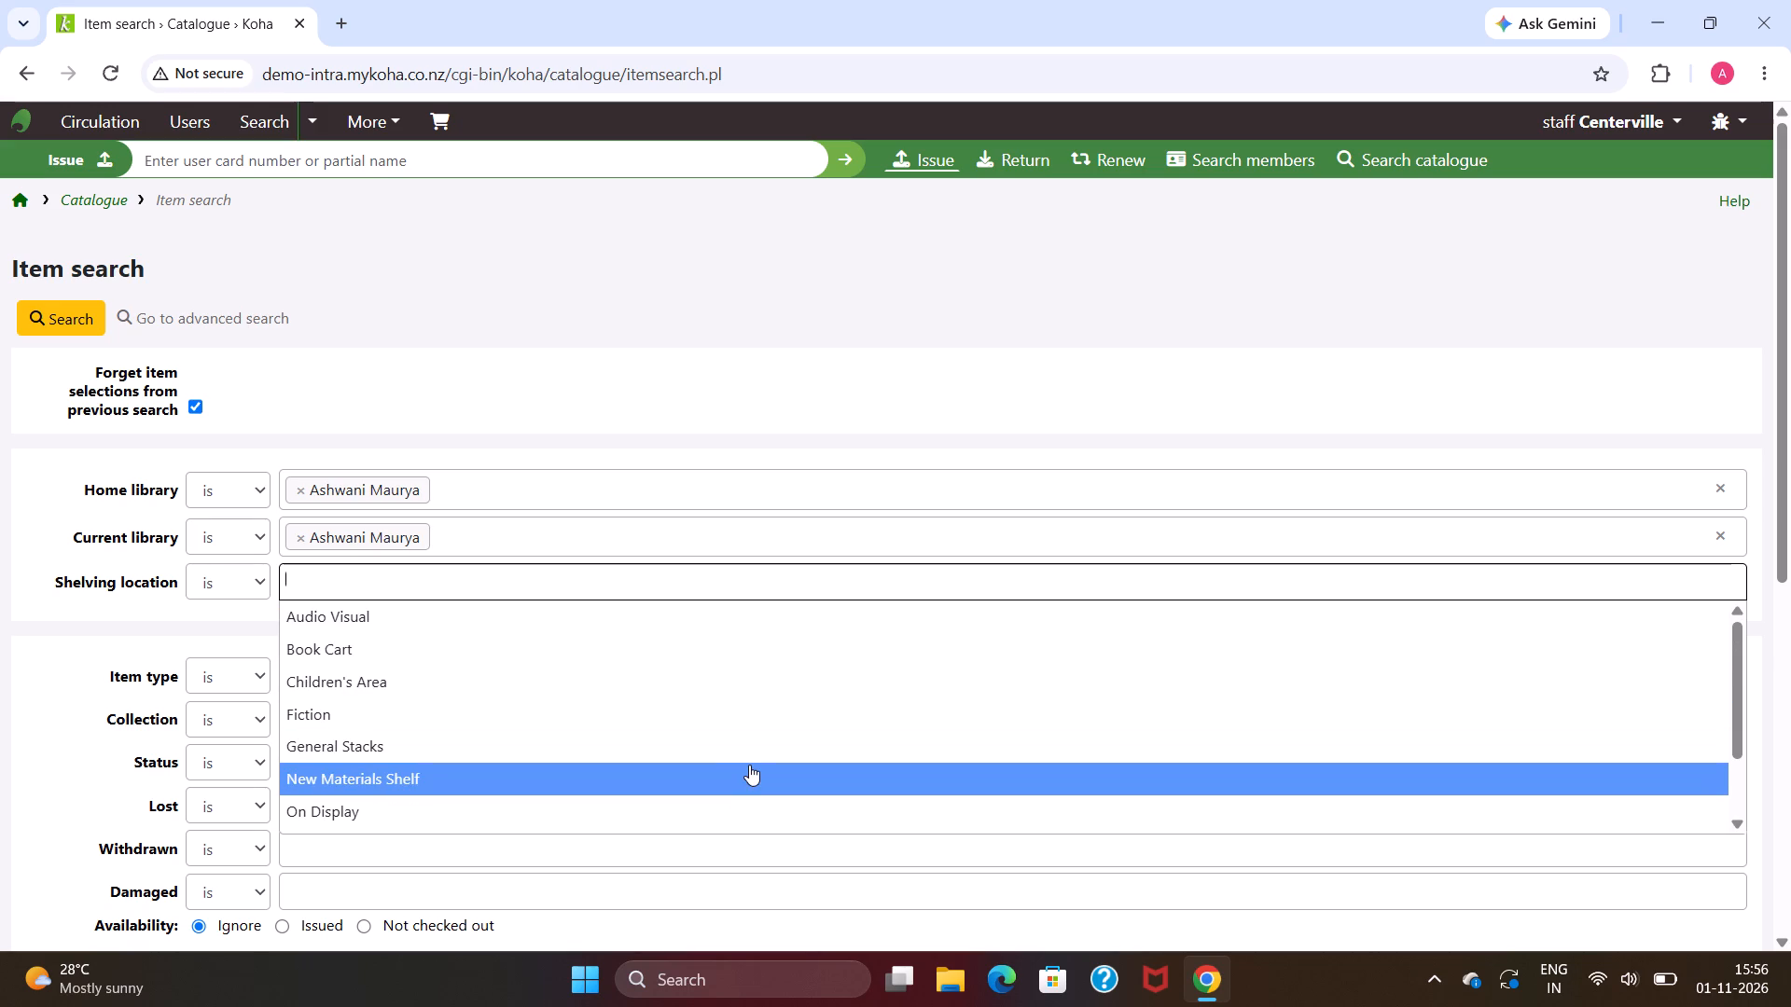
pyautogui.scroll(-3, 749, 765)
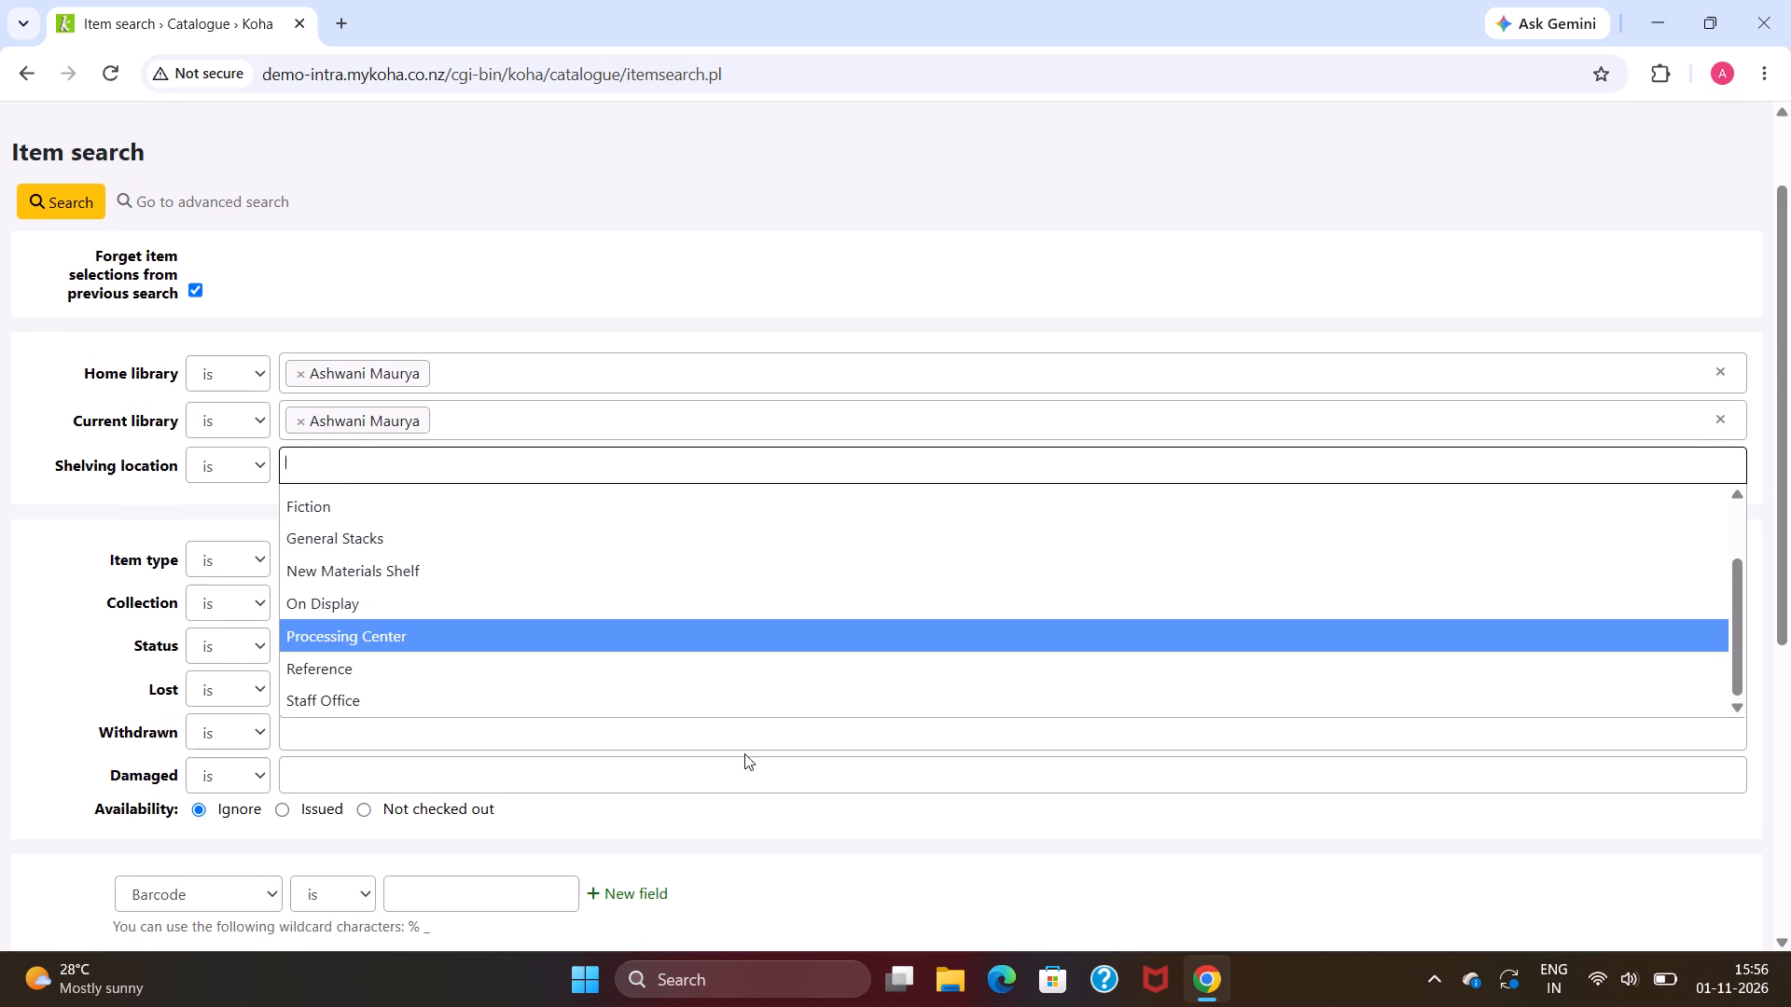
pyautogui.click(738, 653)
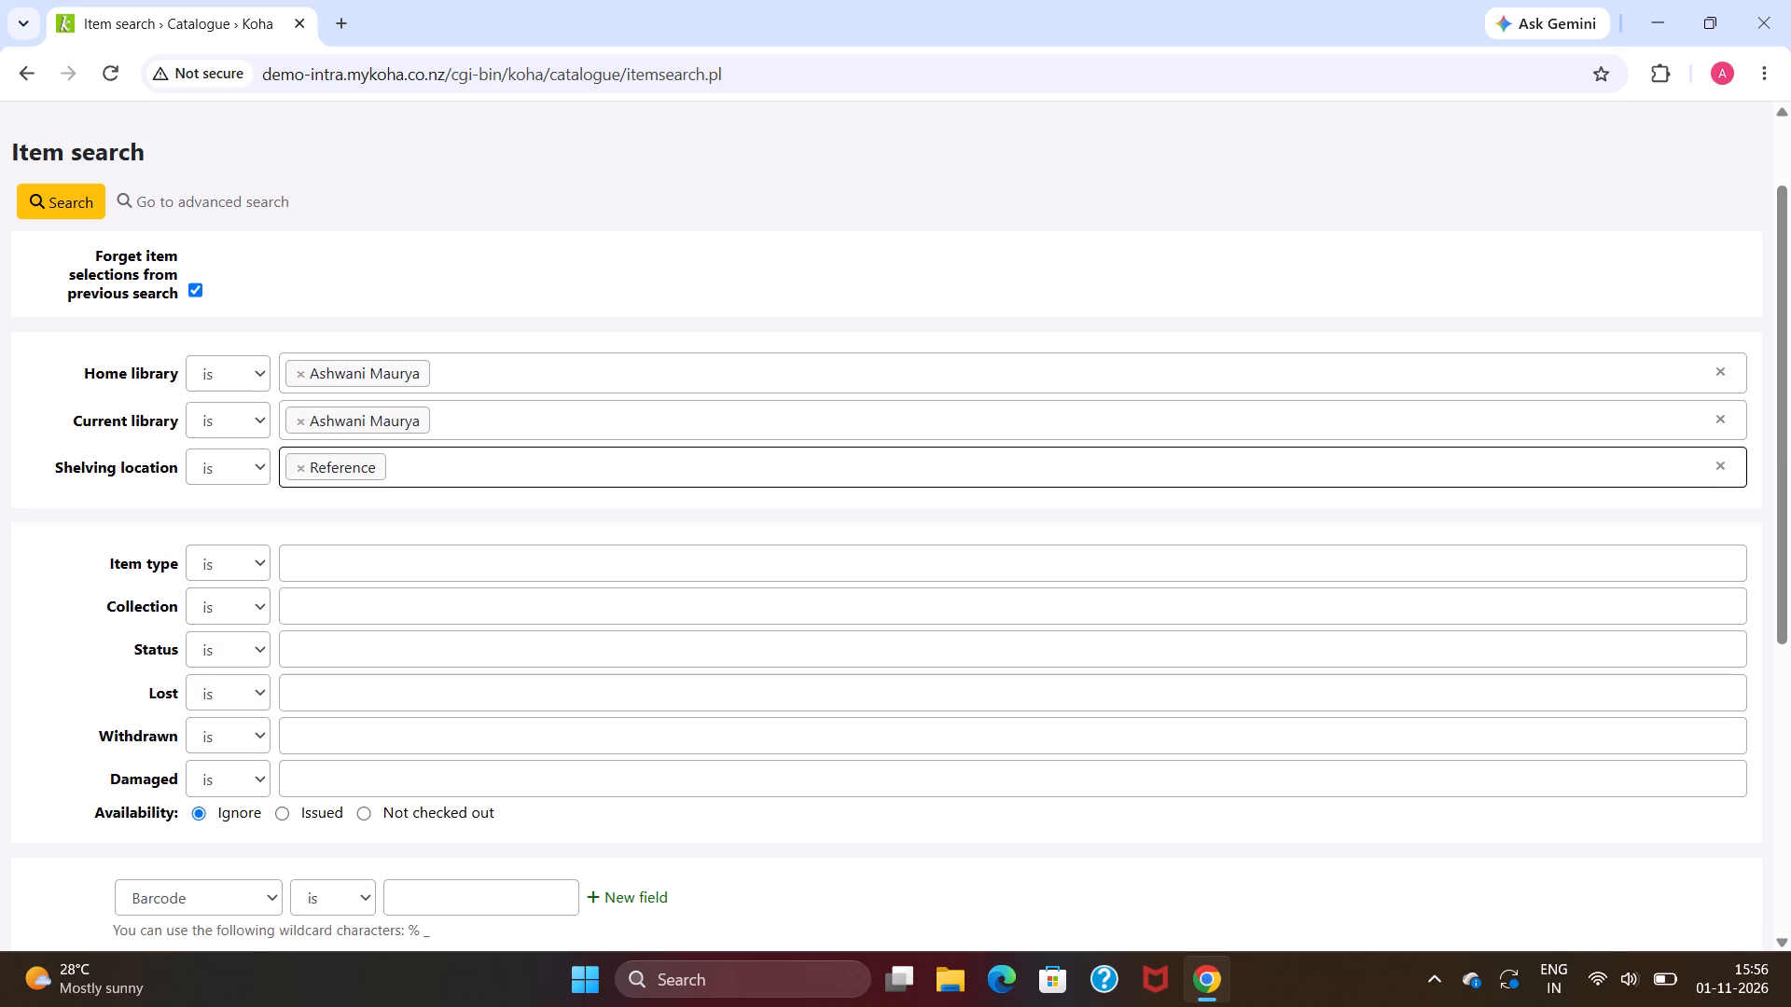
# Fill in the item filters with item type Books, collection Reference and status Staff Collection.
pyautogui.click(653, 560)
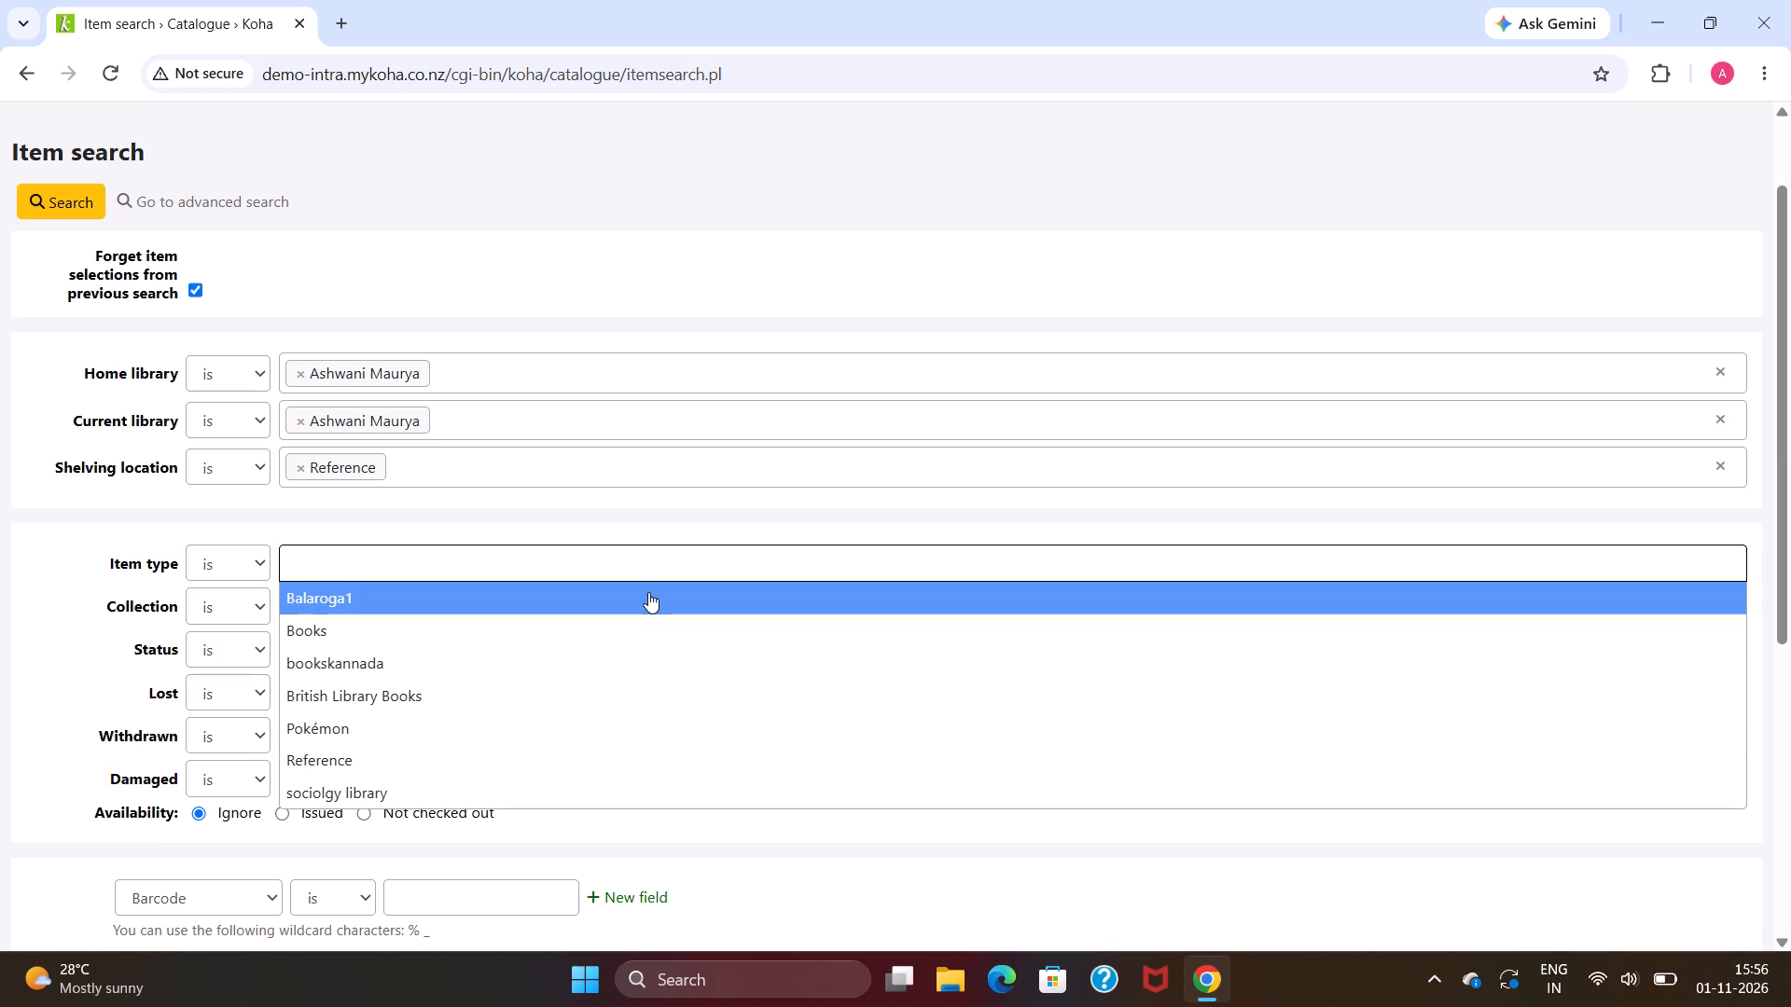
pyautogui.scroll(-1, 648, 601)
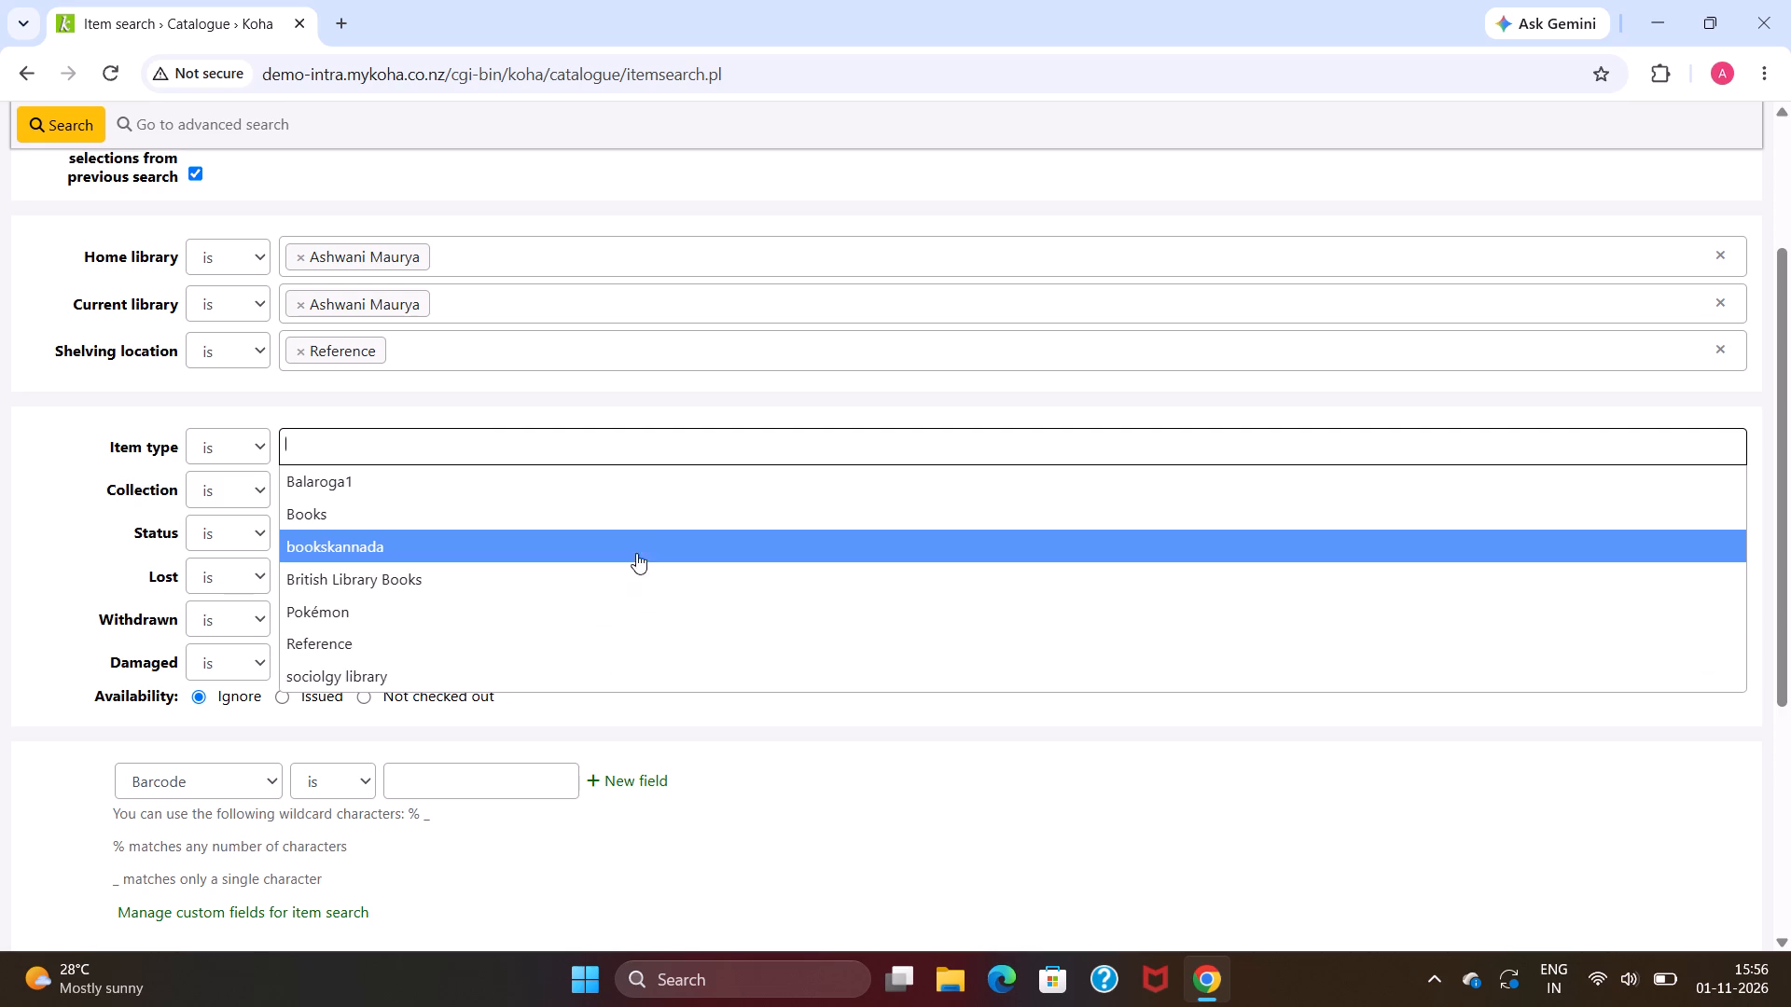
pyautogui.click(658, 515)
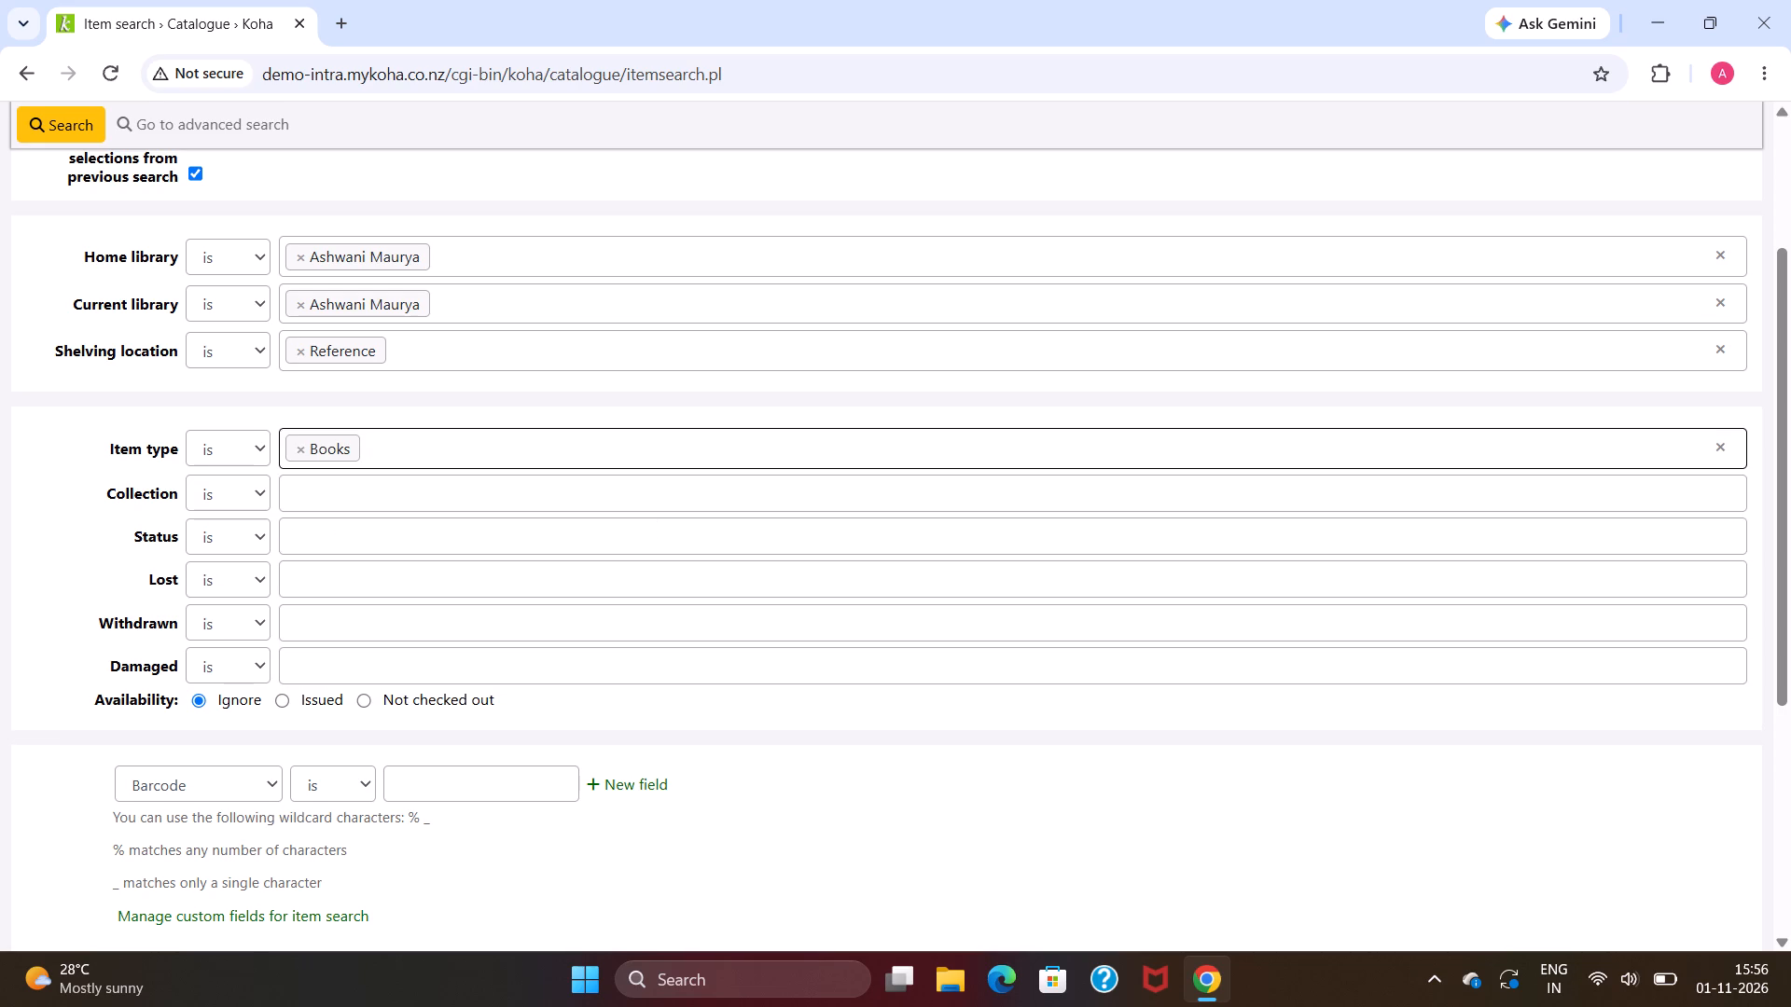
pyautogui.click(655, 500)
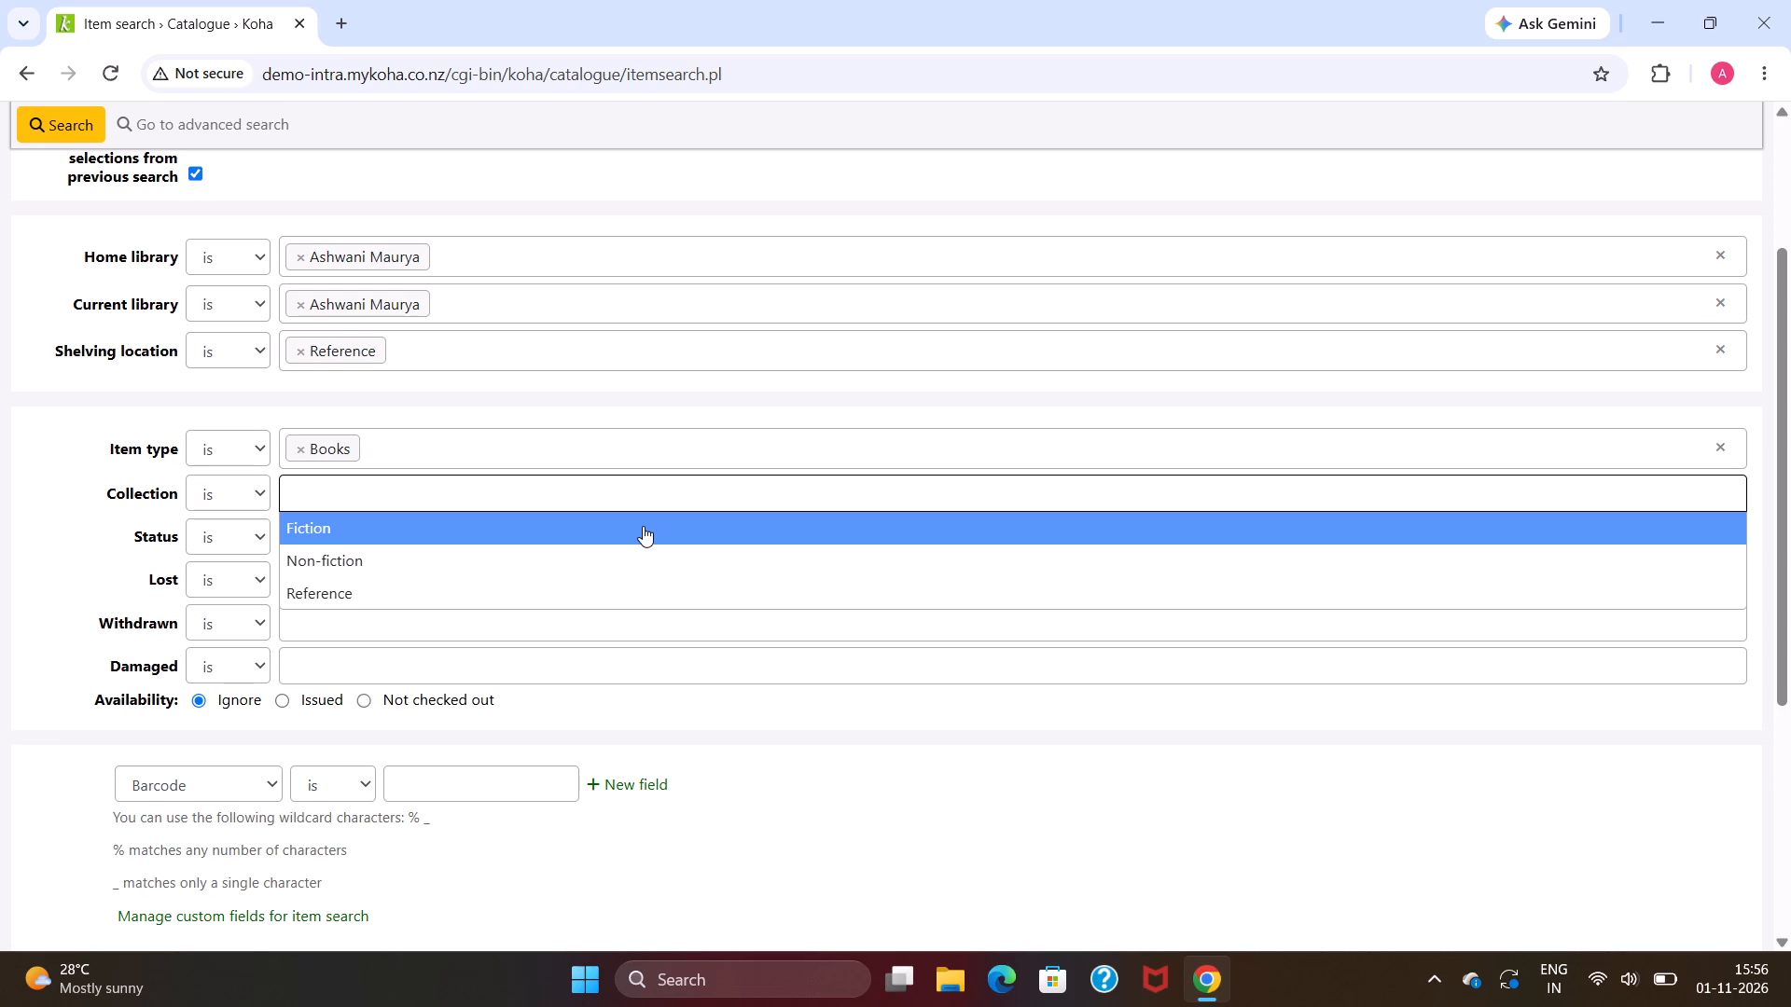
pyautogui.click(627, 582)
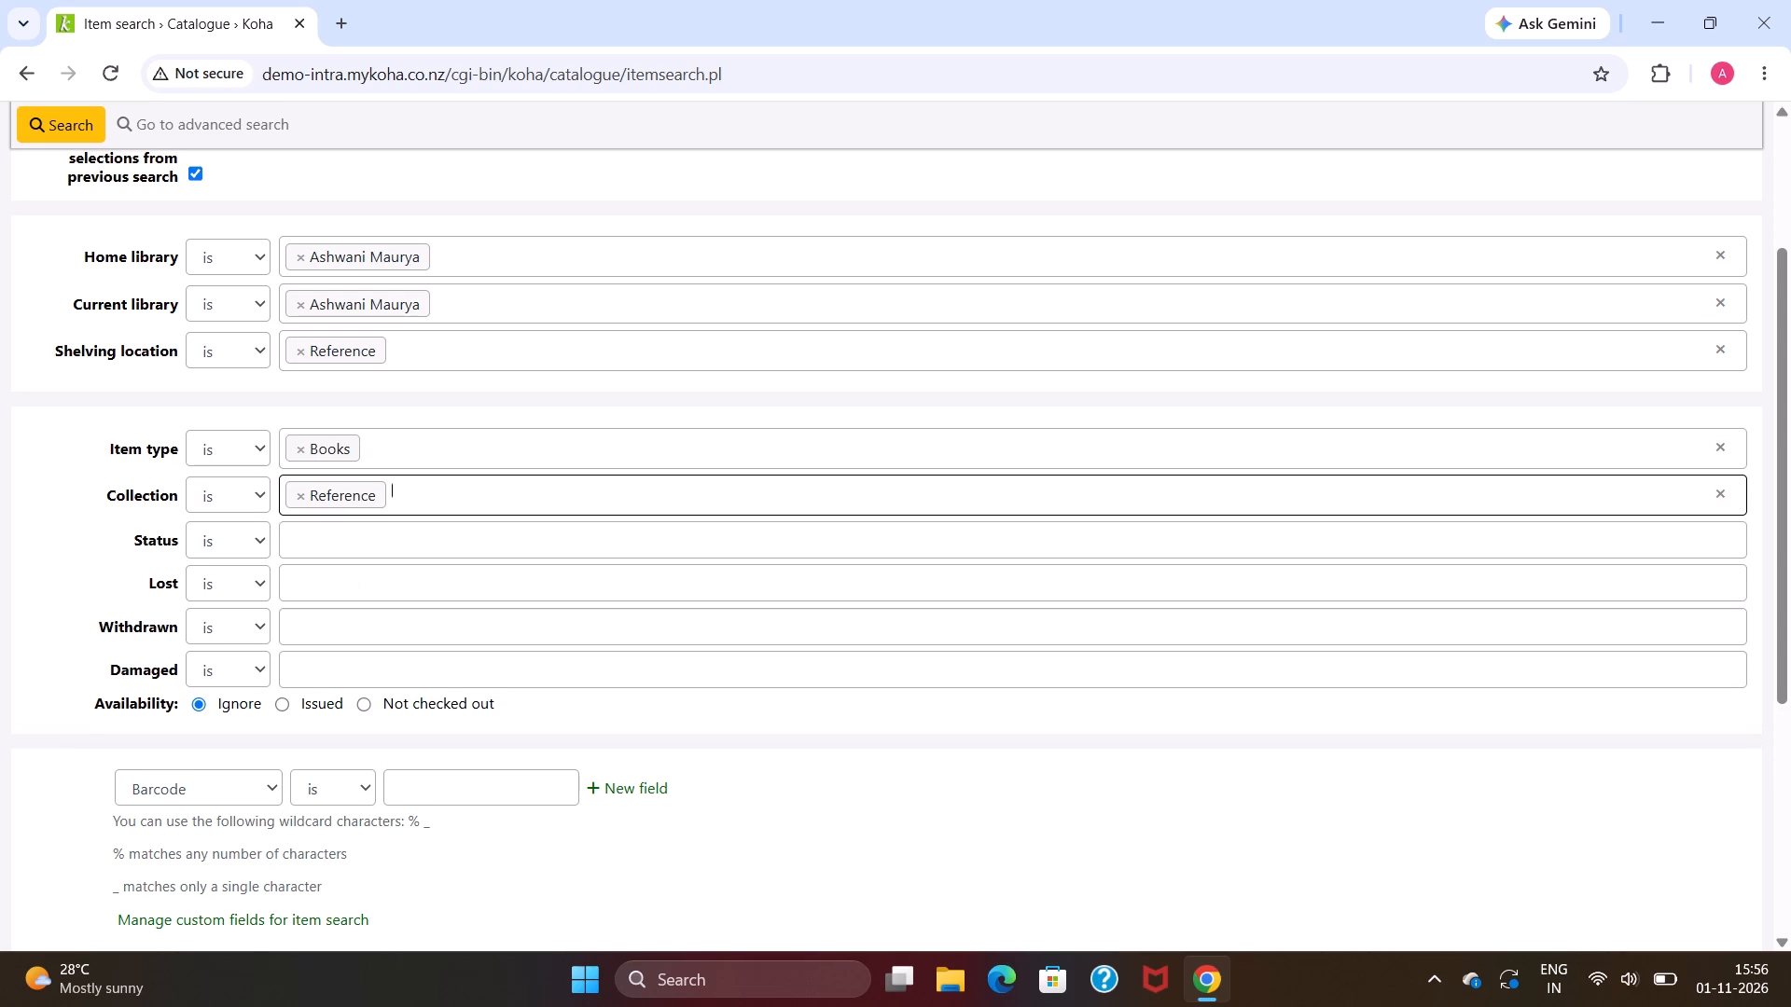
pyautogui.click(619, 553)
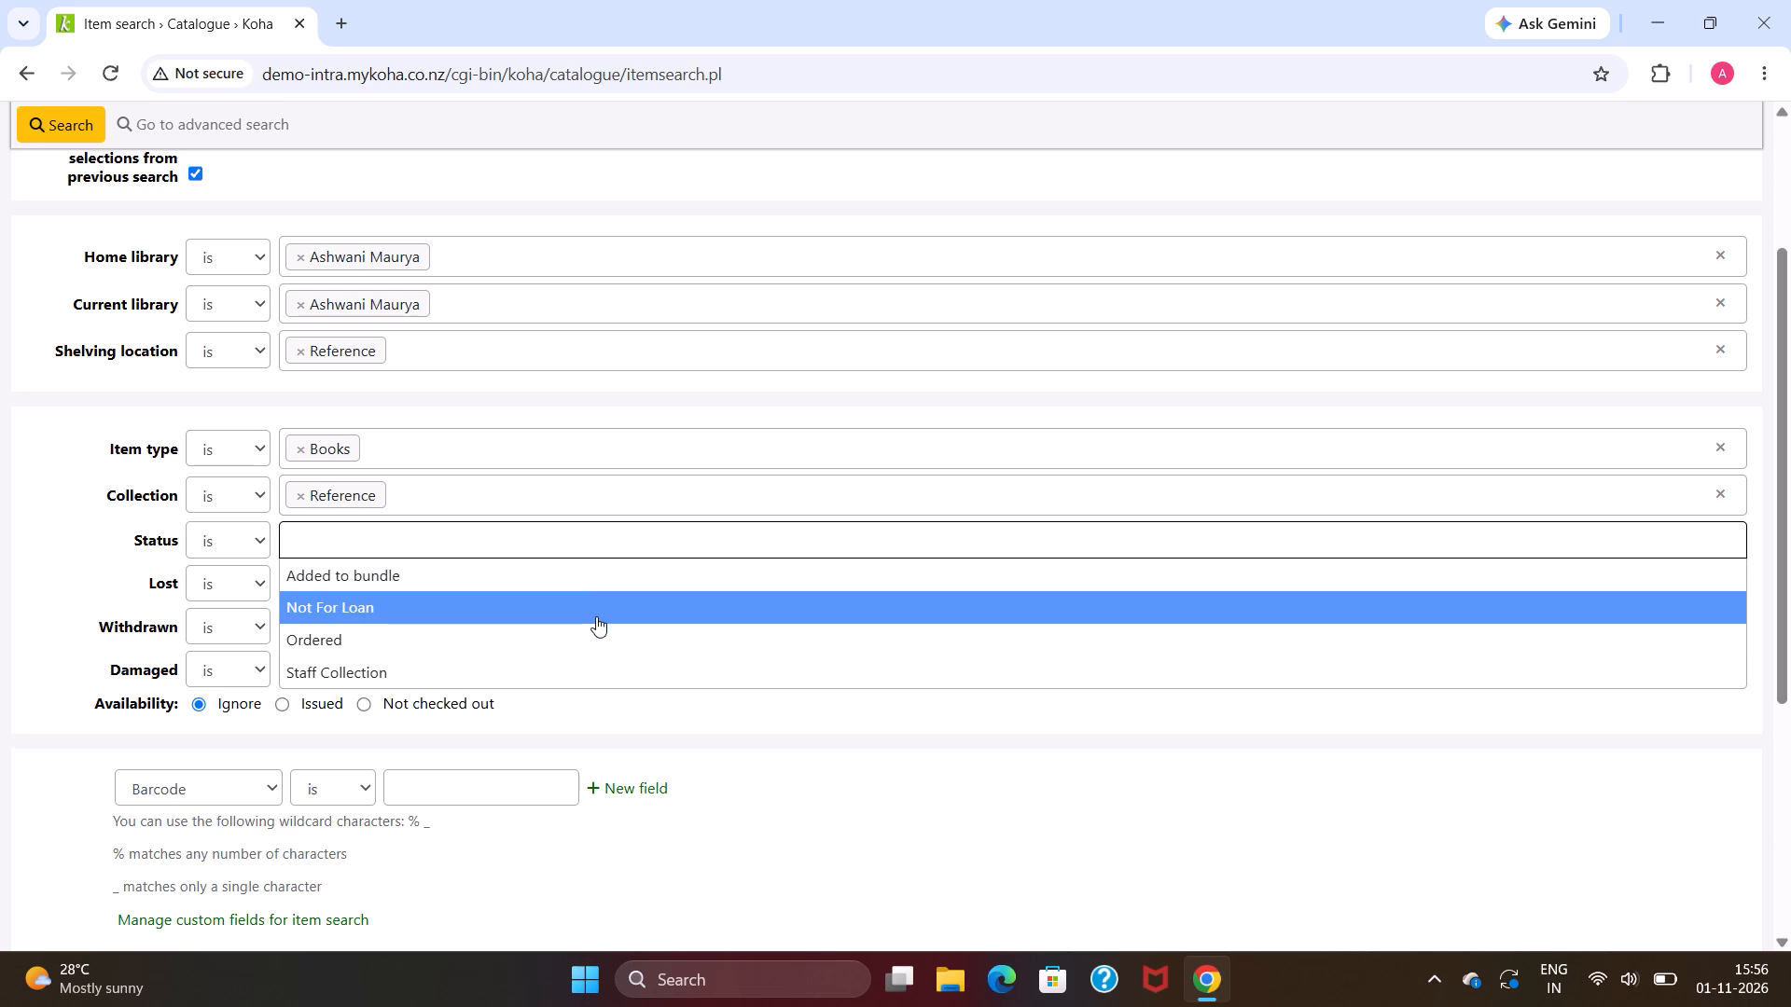
pyautogui.click(543, 666)
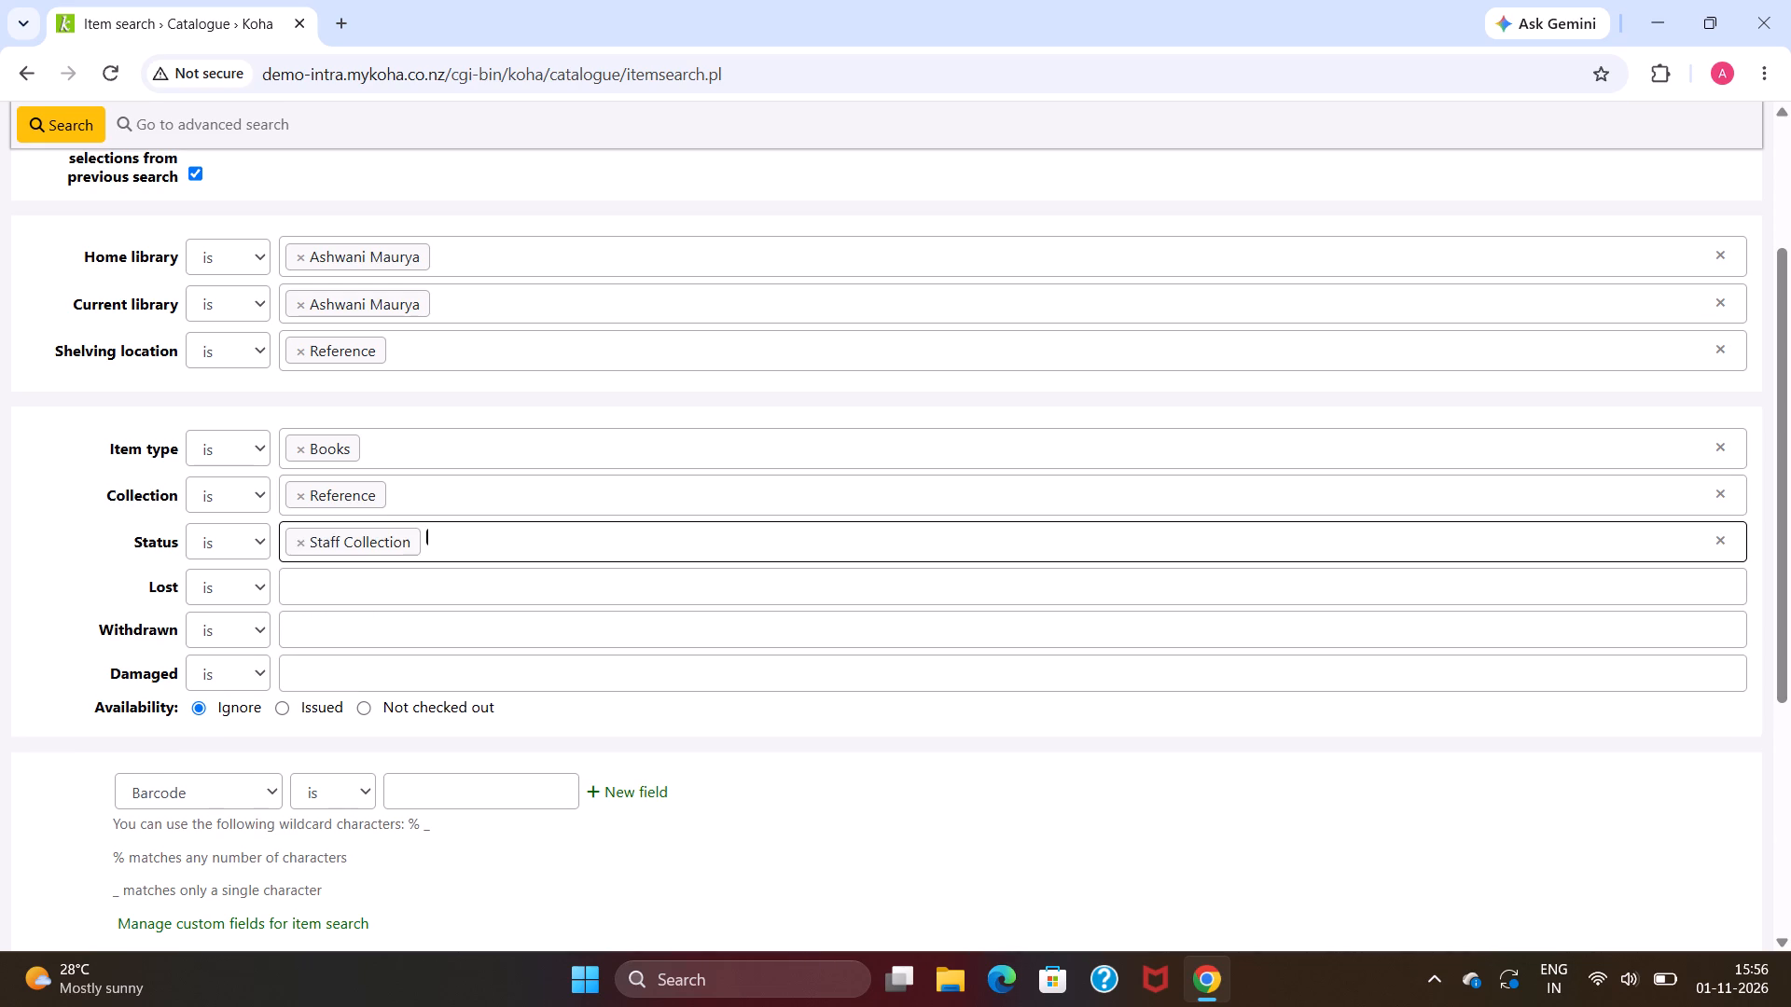
# Set the Lost filter to Long Overdue (Lost), Withdrawn to Withdrawn and Damaged to Damaged.
pyautogui.click(515, 604)
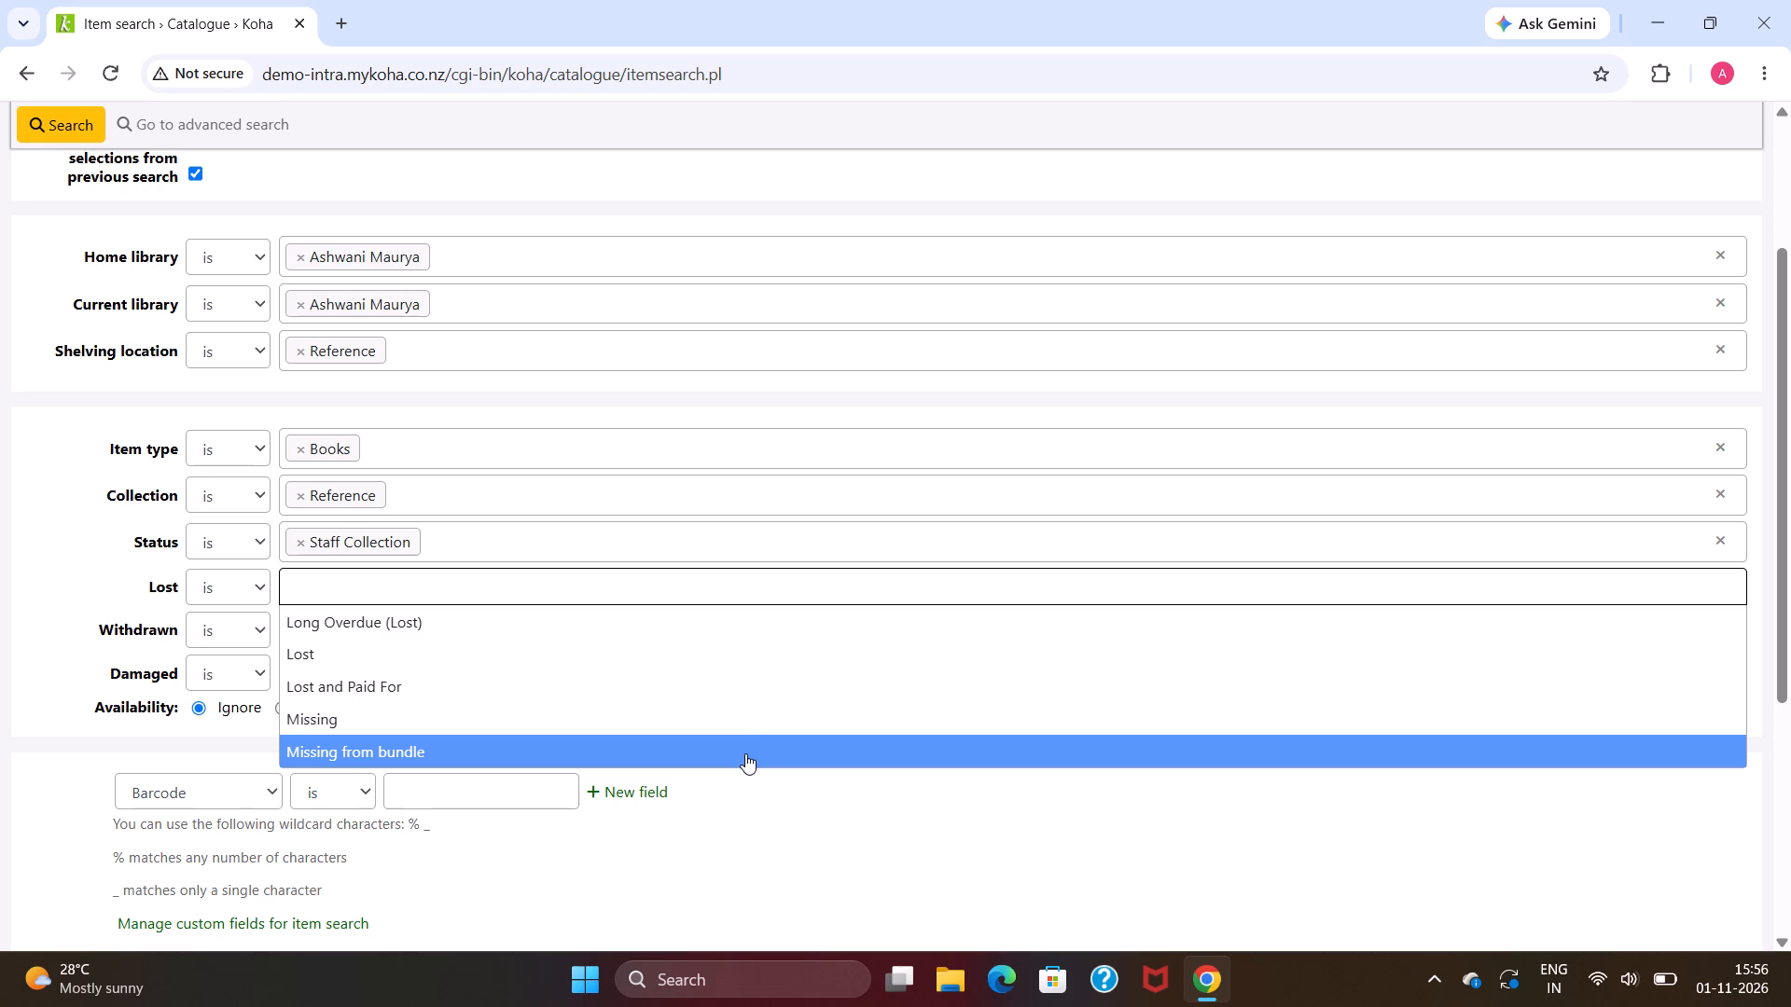
pyautogui.click(836, 614)
pyautogui.click(779, 650)
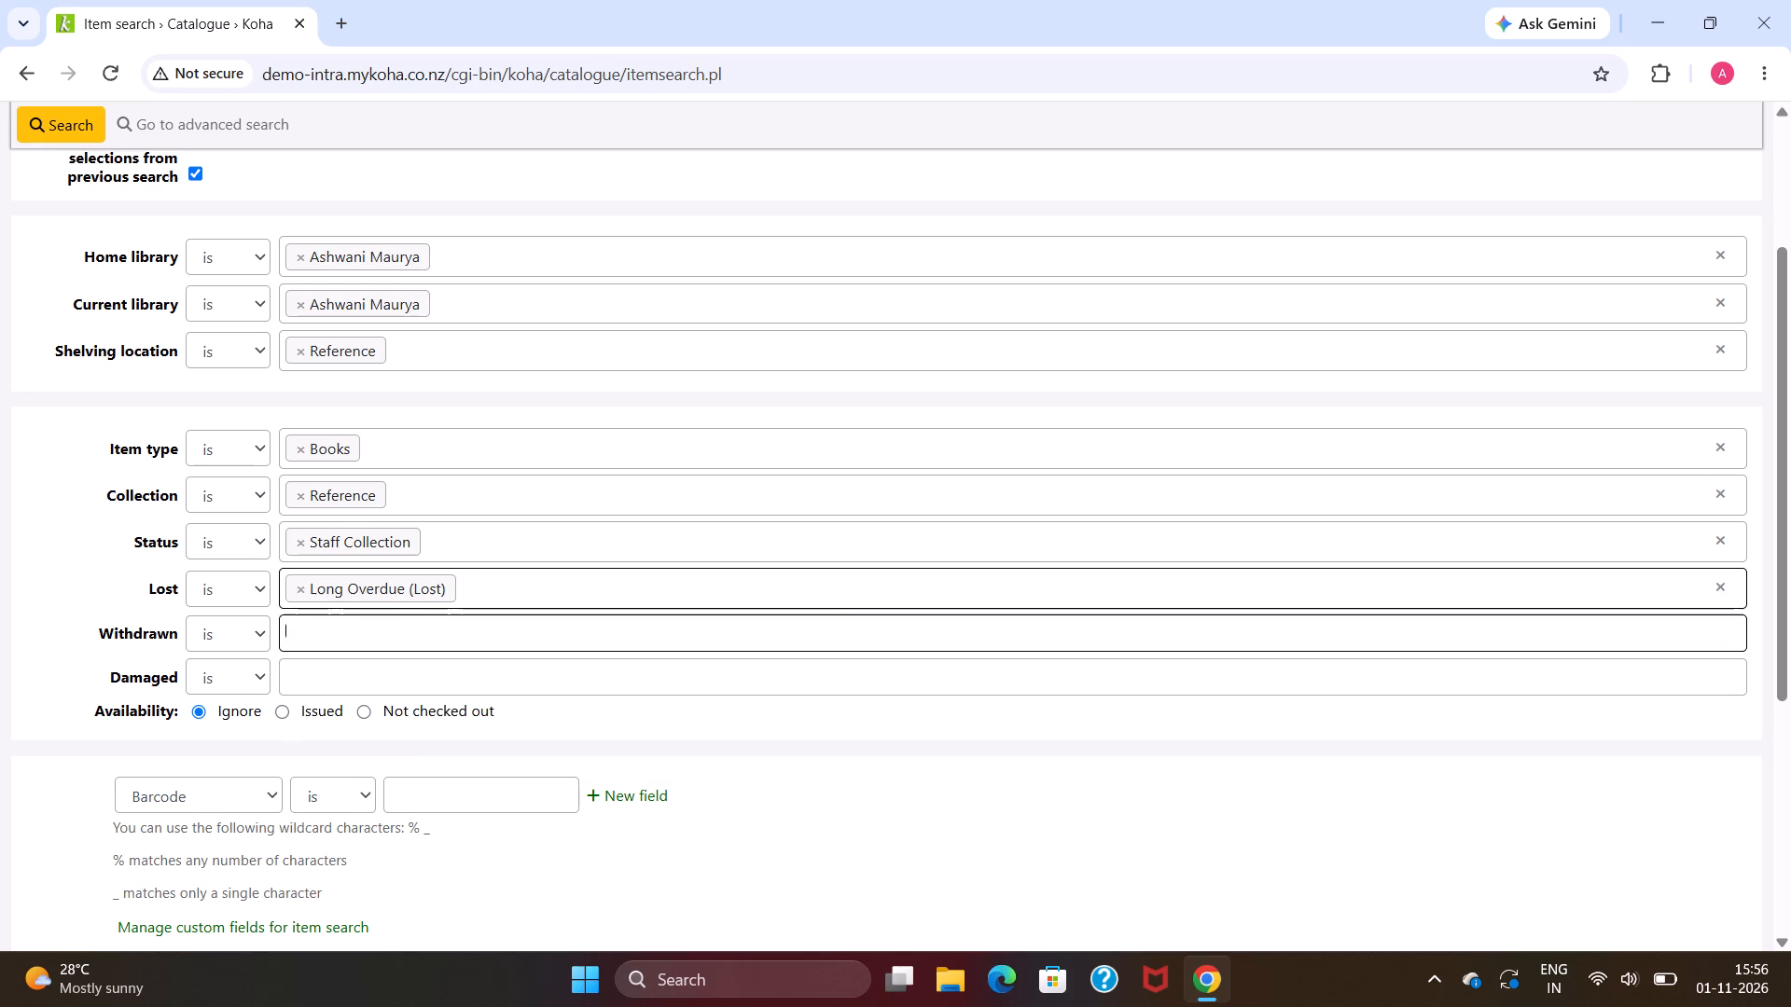
pyautogui.click(760, 690)
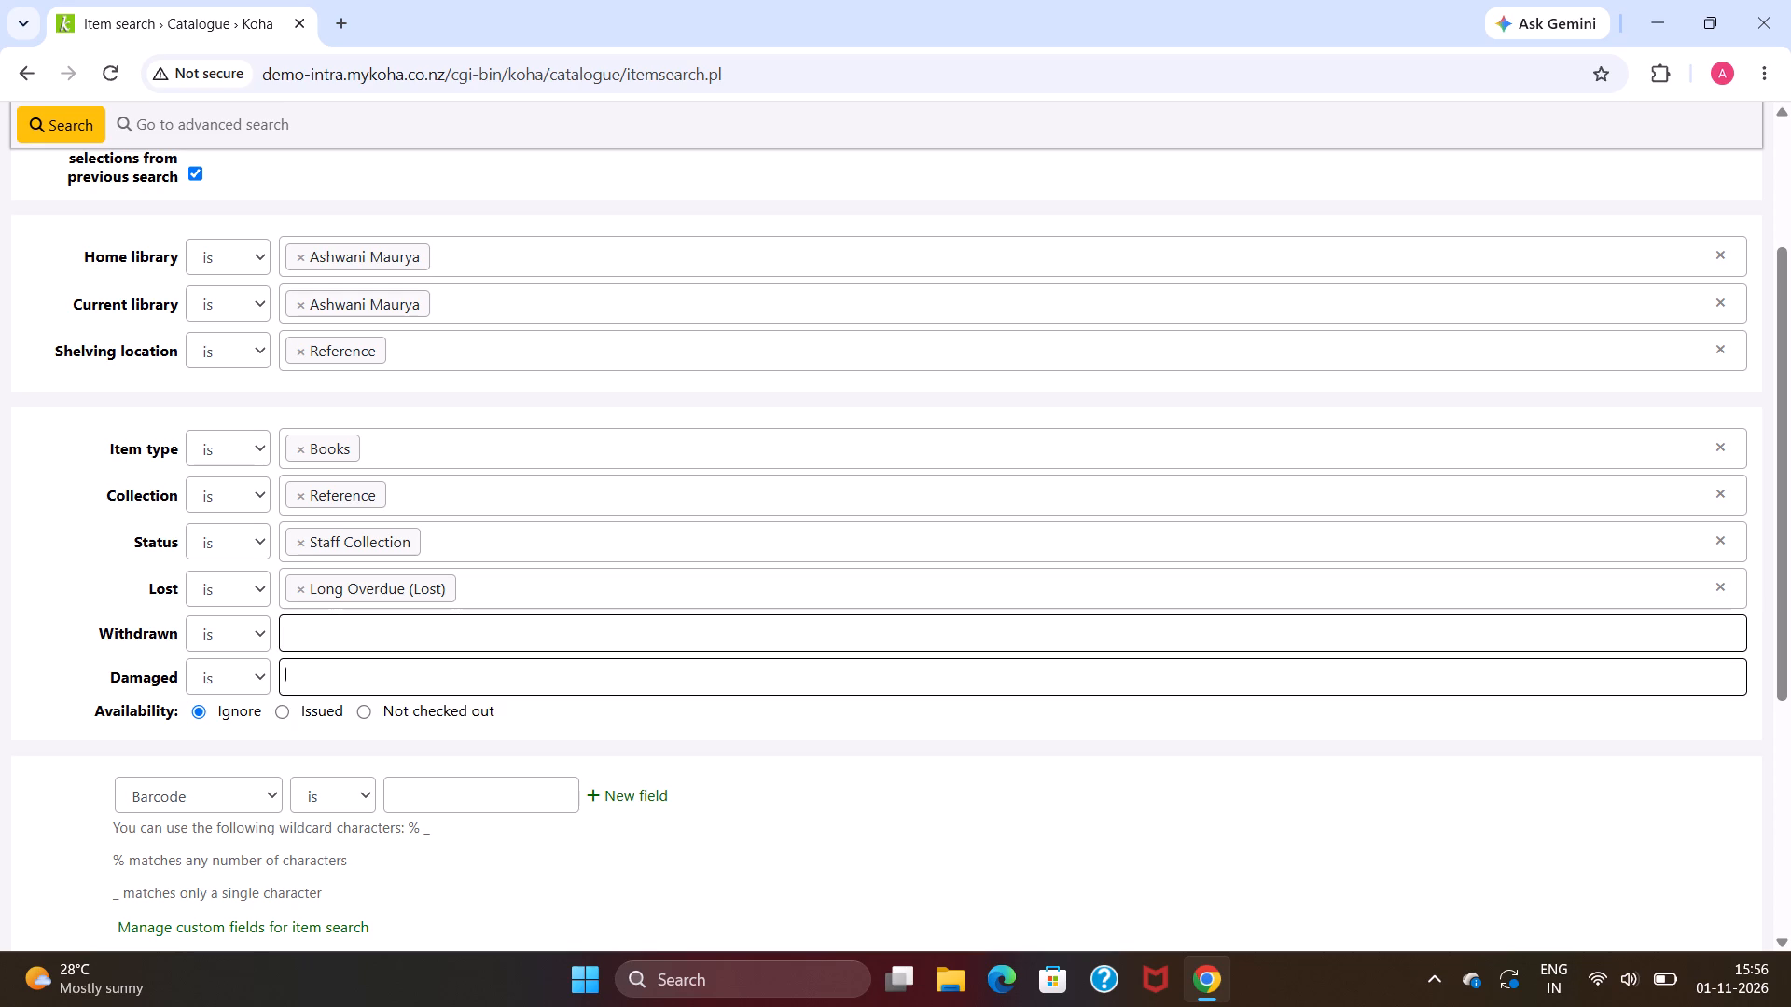
pyautogui.click(782, 641)
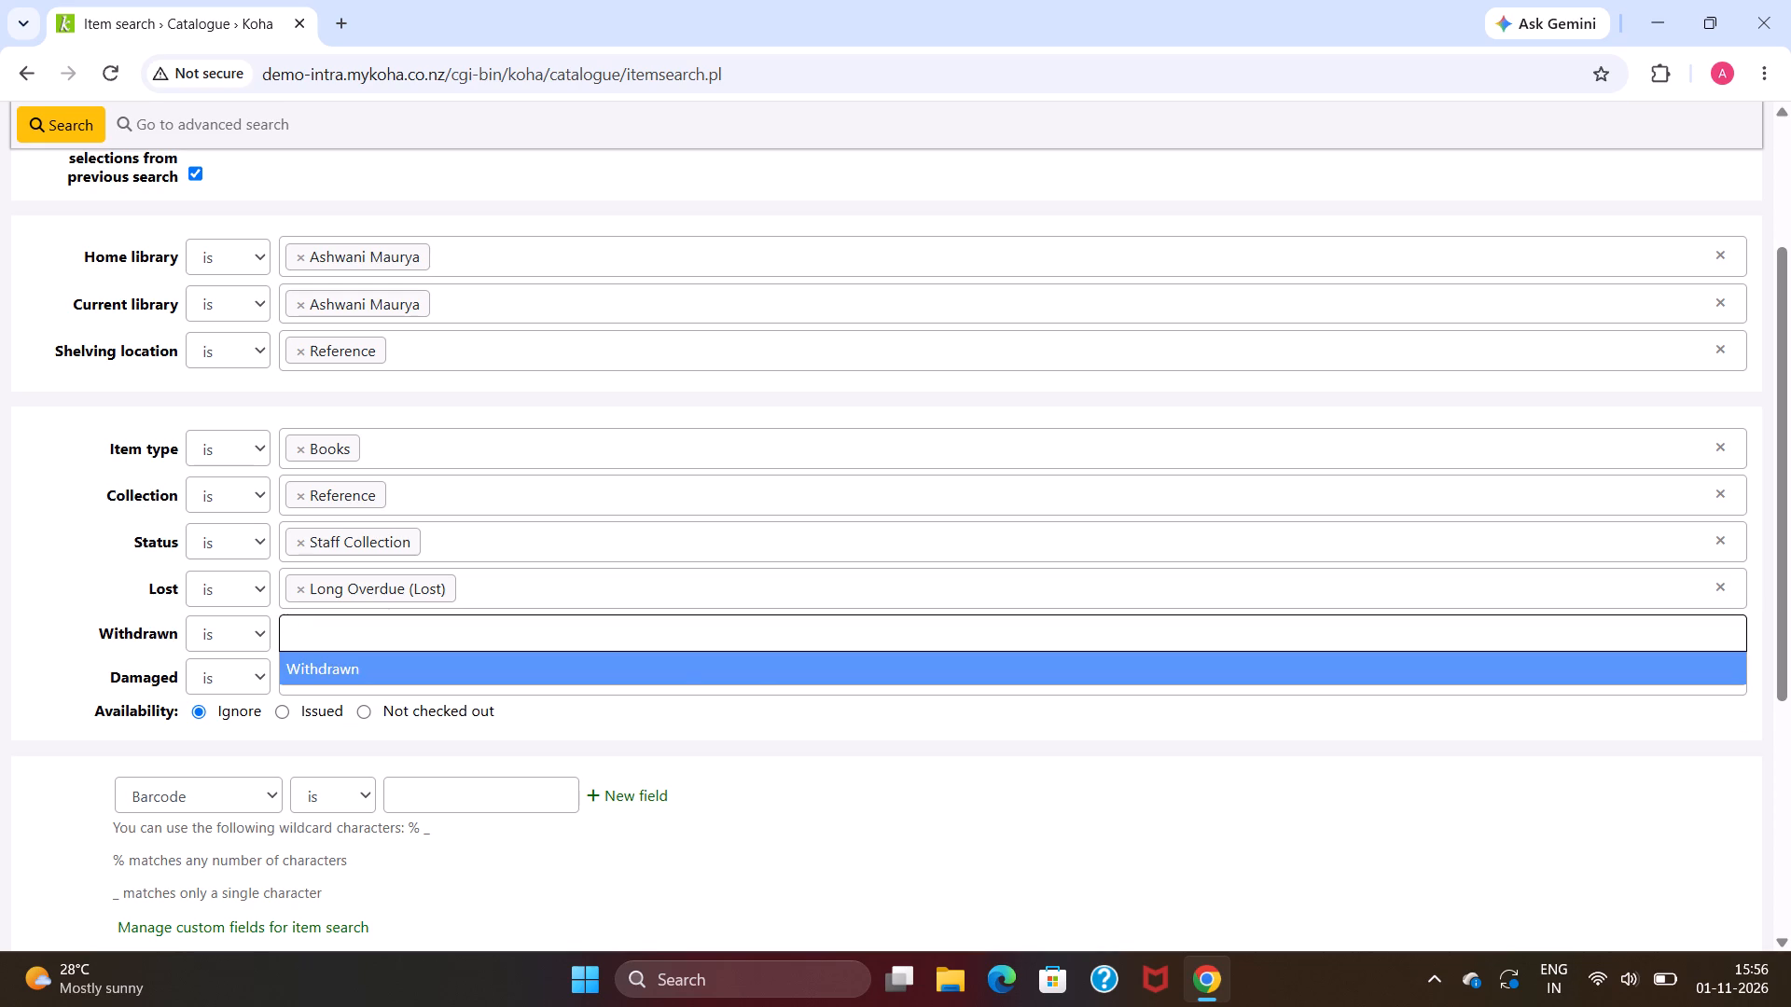
pyautogui.click(679, 663)
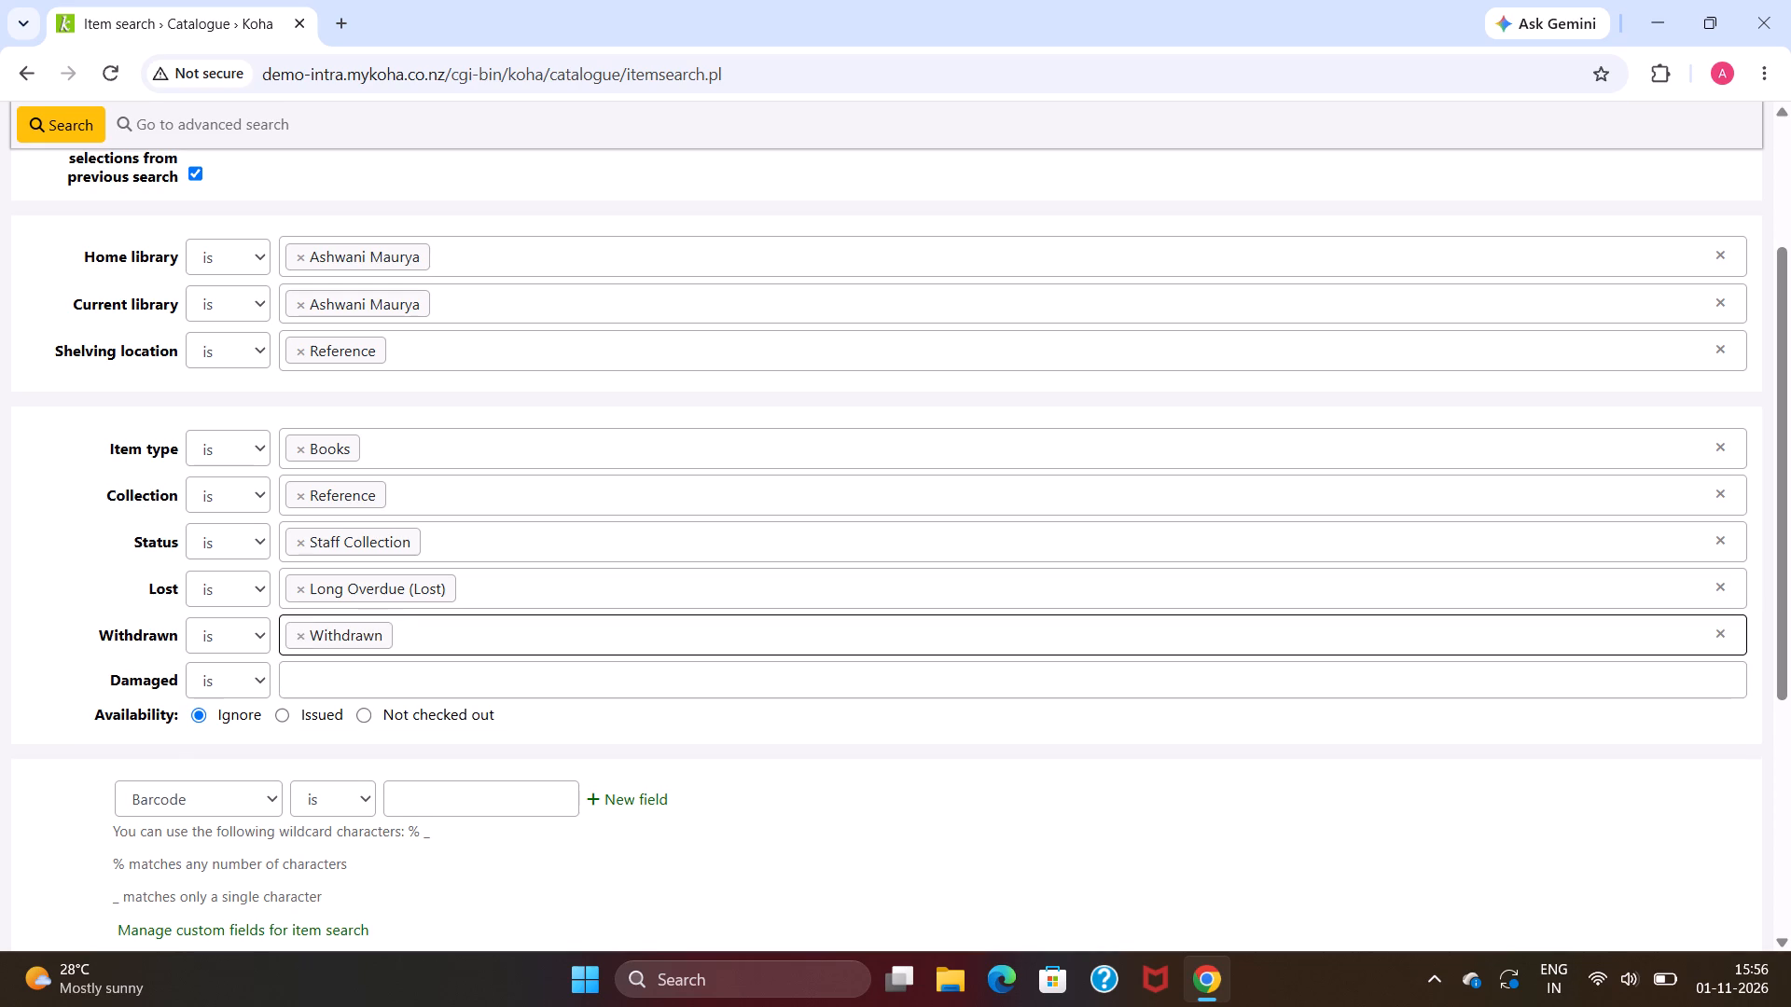
pyautogui.click(665, 690)
pyautogui.click(643, 708)
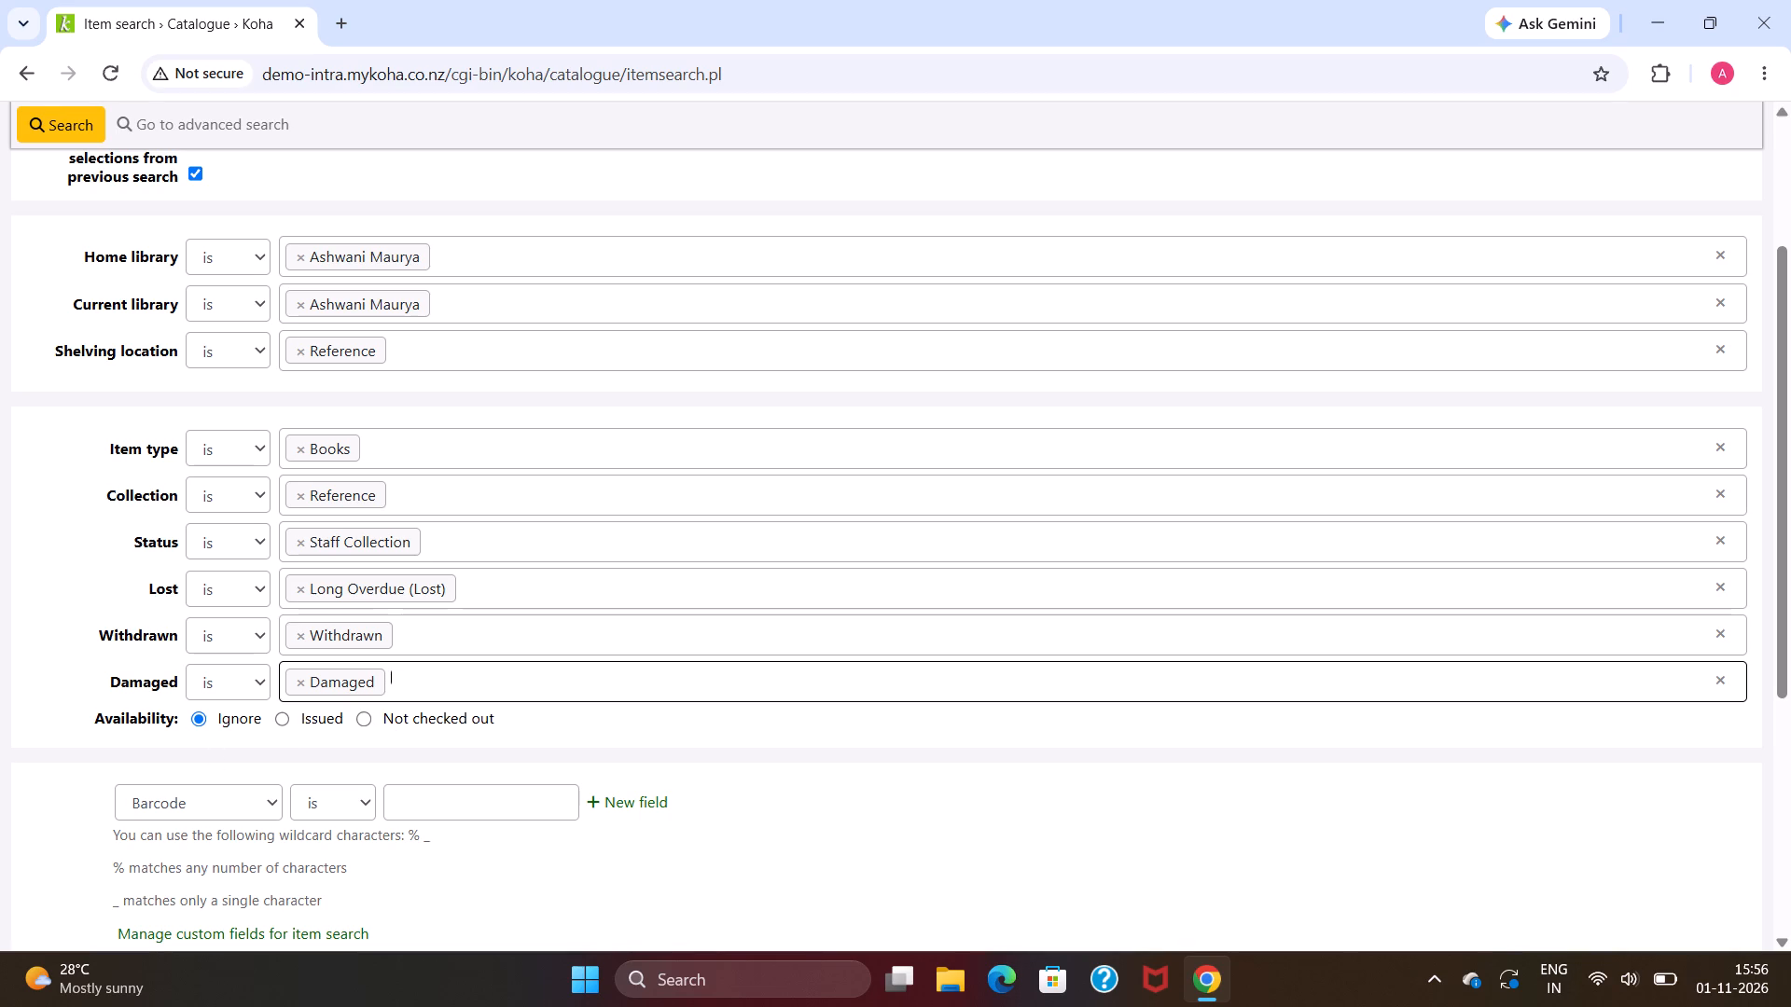
# Set the item search's From call number to 07899.
pyautogui.click(466, 805)
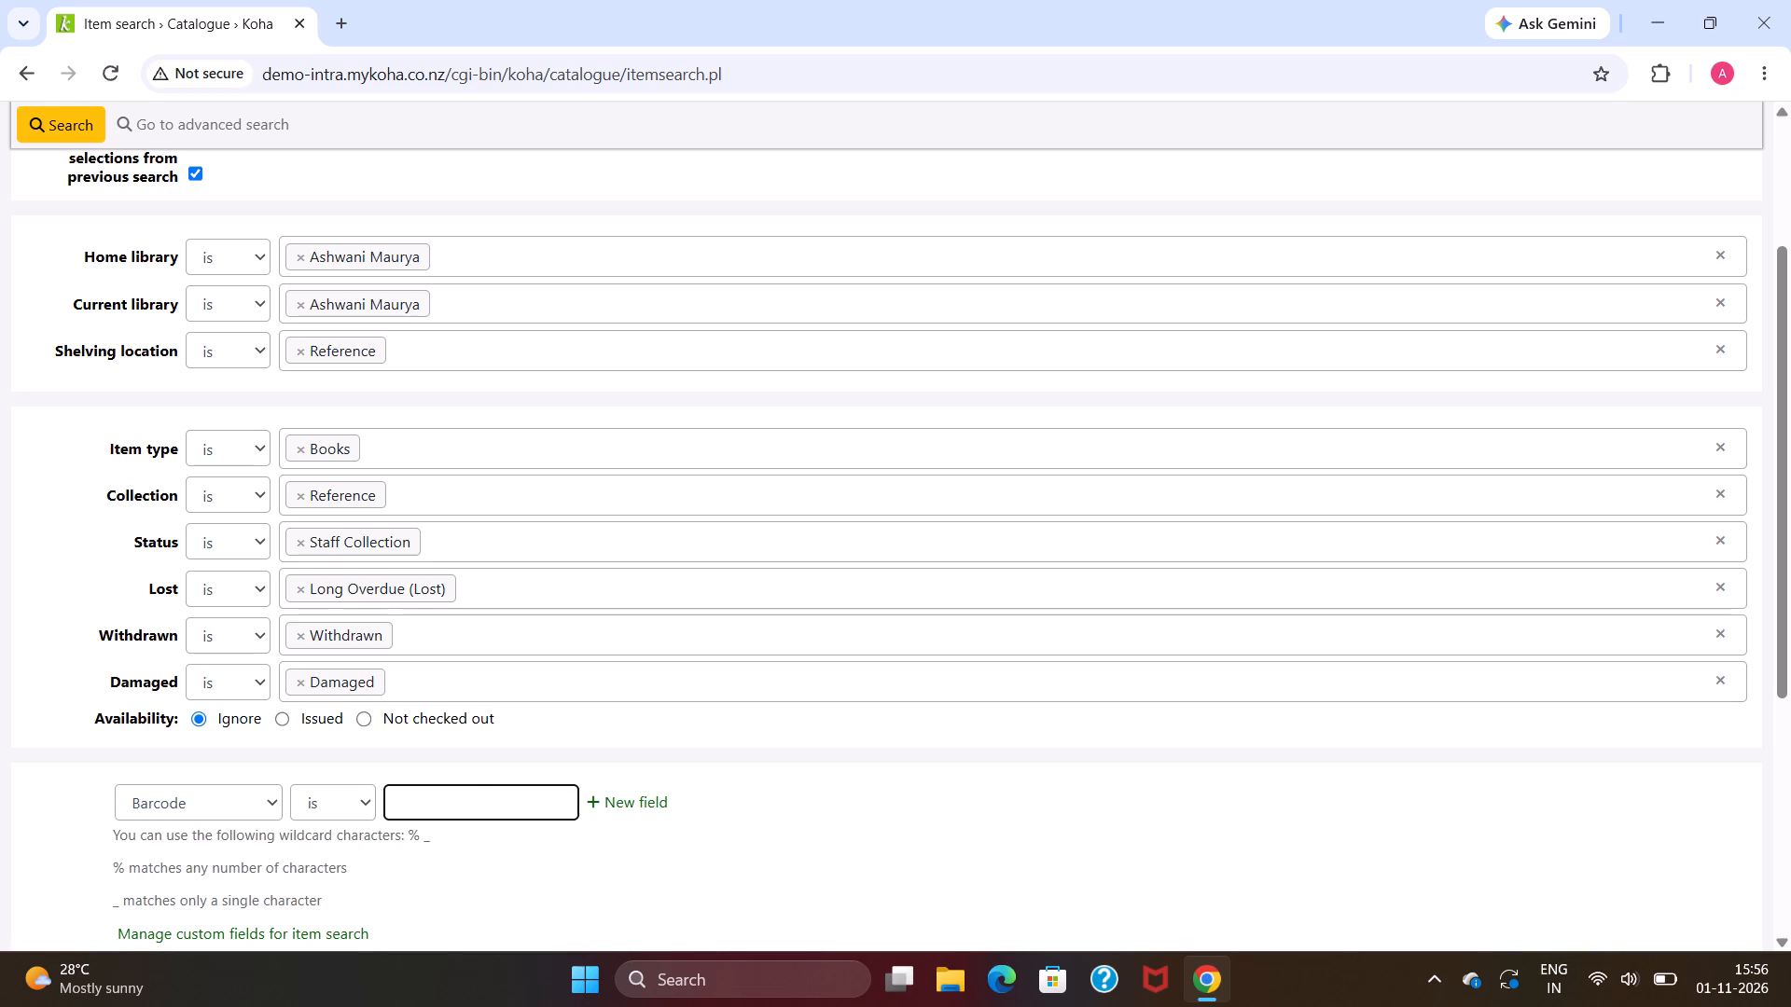
pyautogui.scroll(-3, 477, 777)
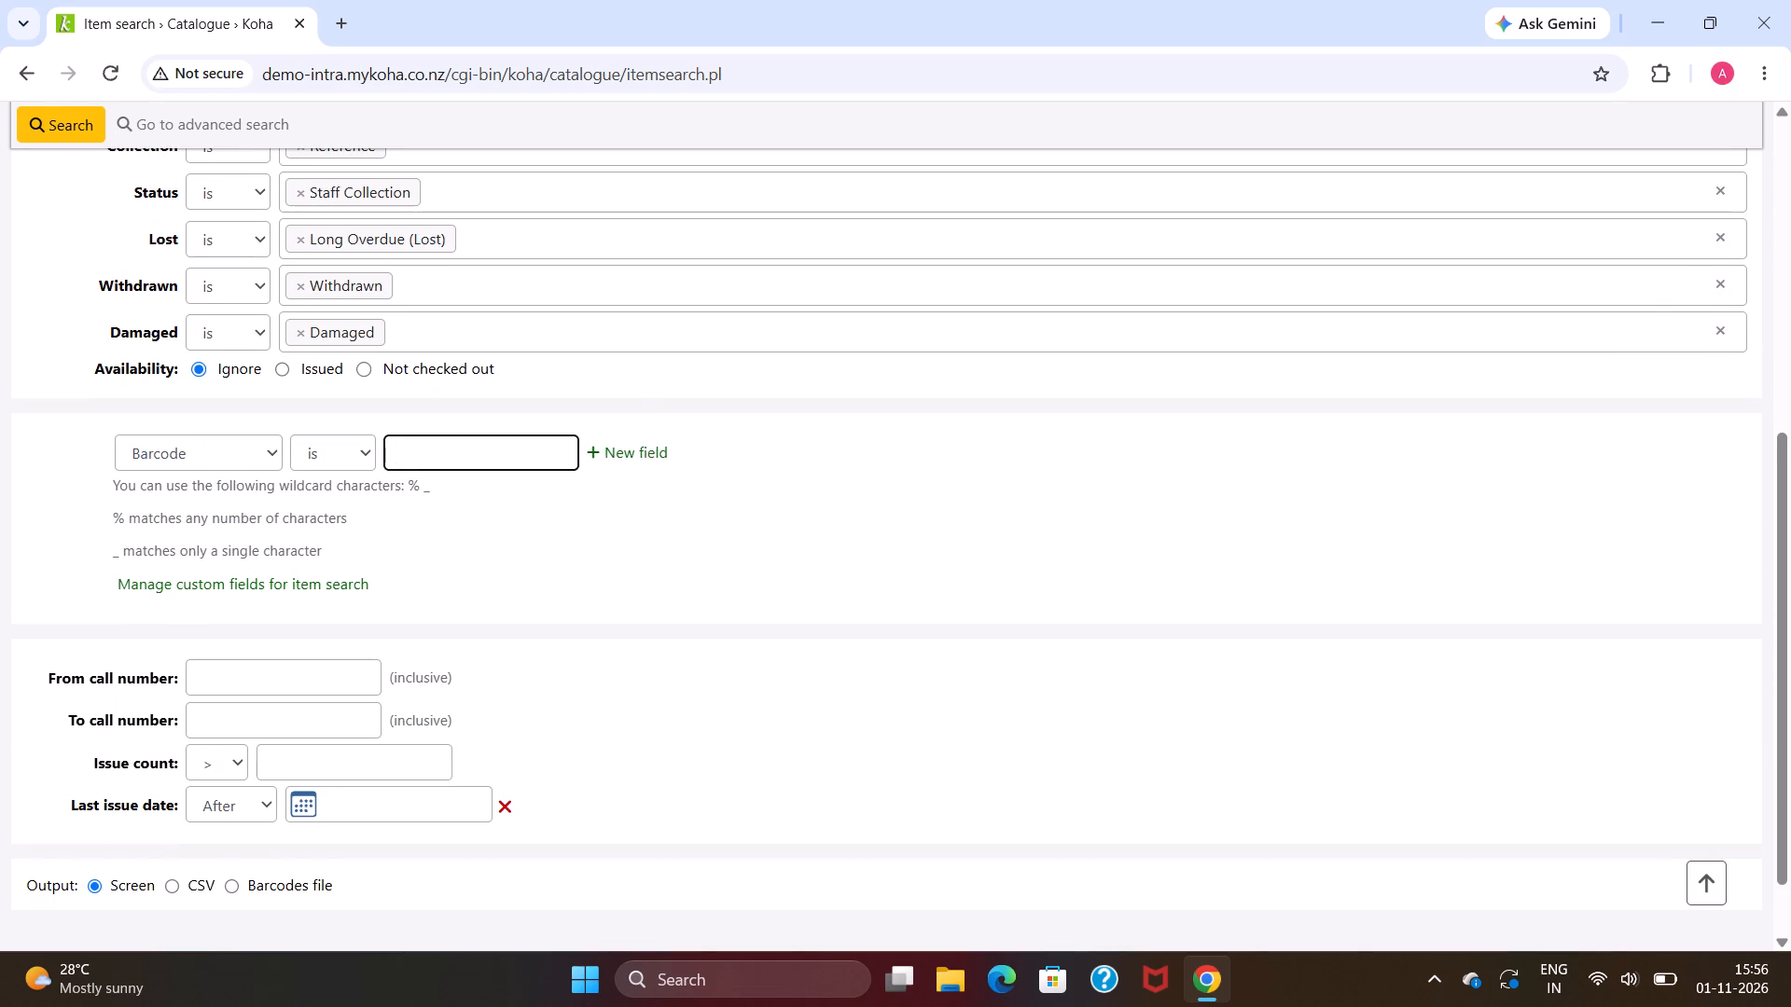
pyautogui.click(369, 669)
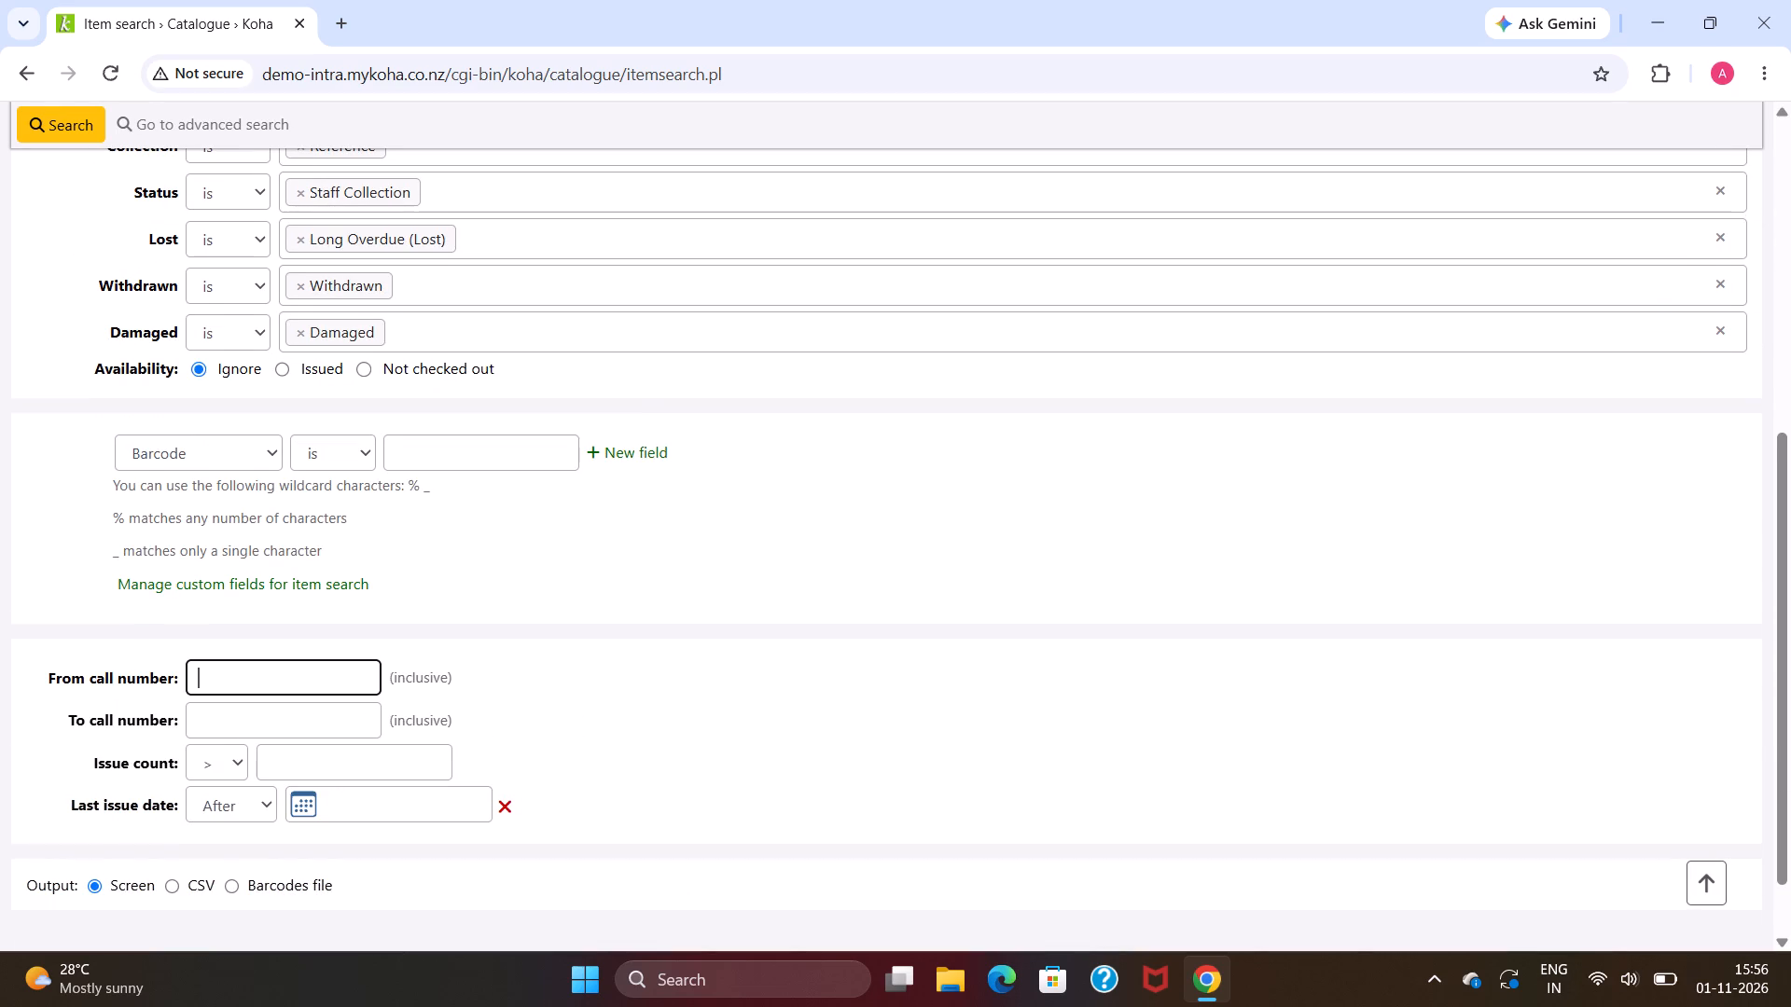
pyautogui.write('07899')
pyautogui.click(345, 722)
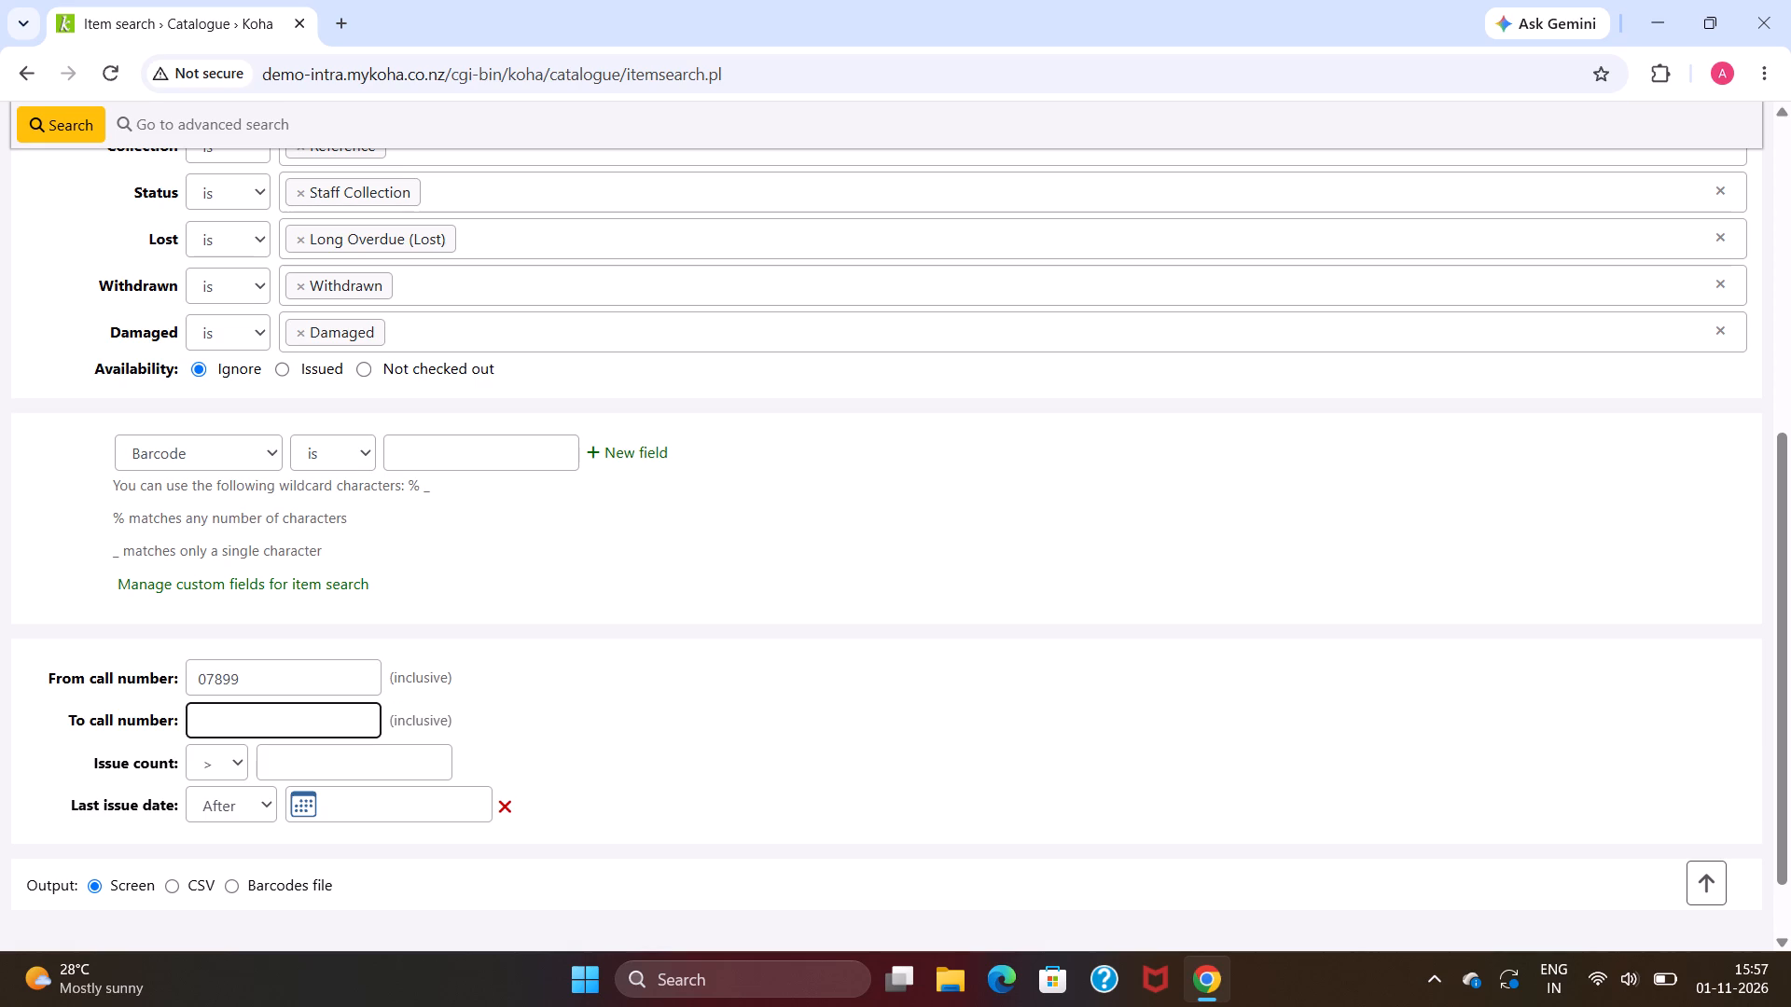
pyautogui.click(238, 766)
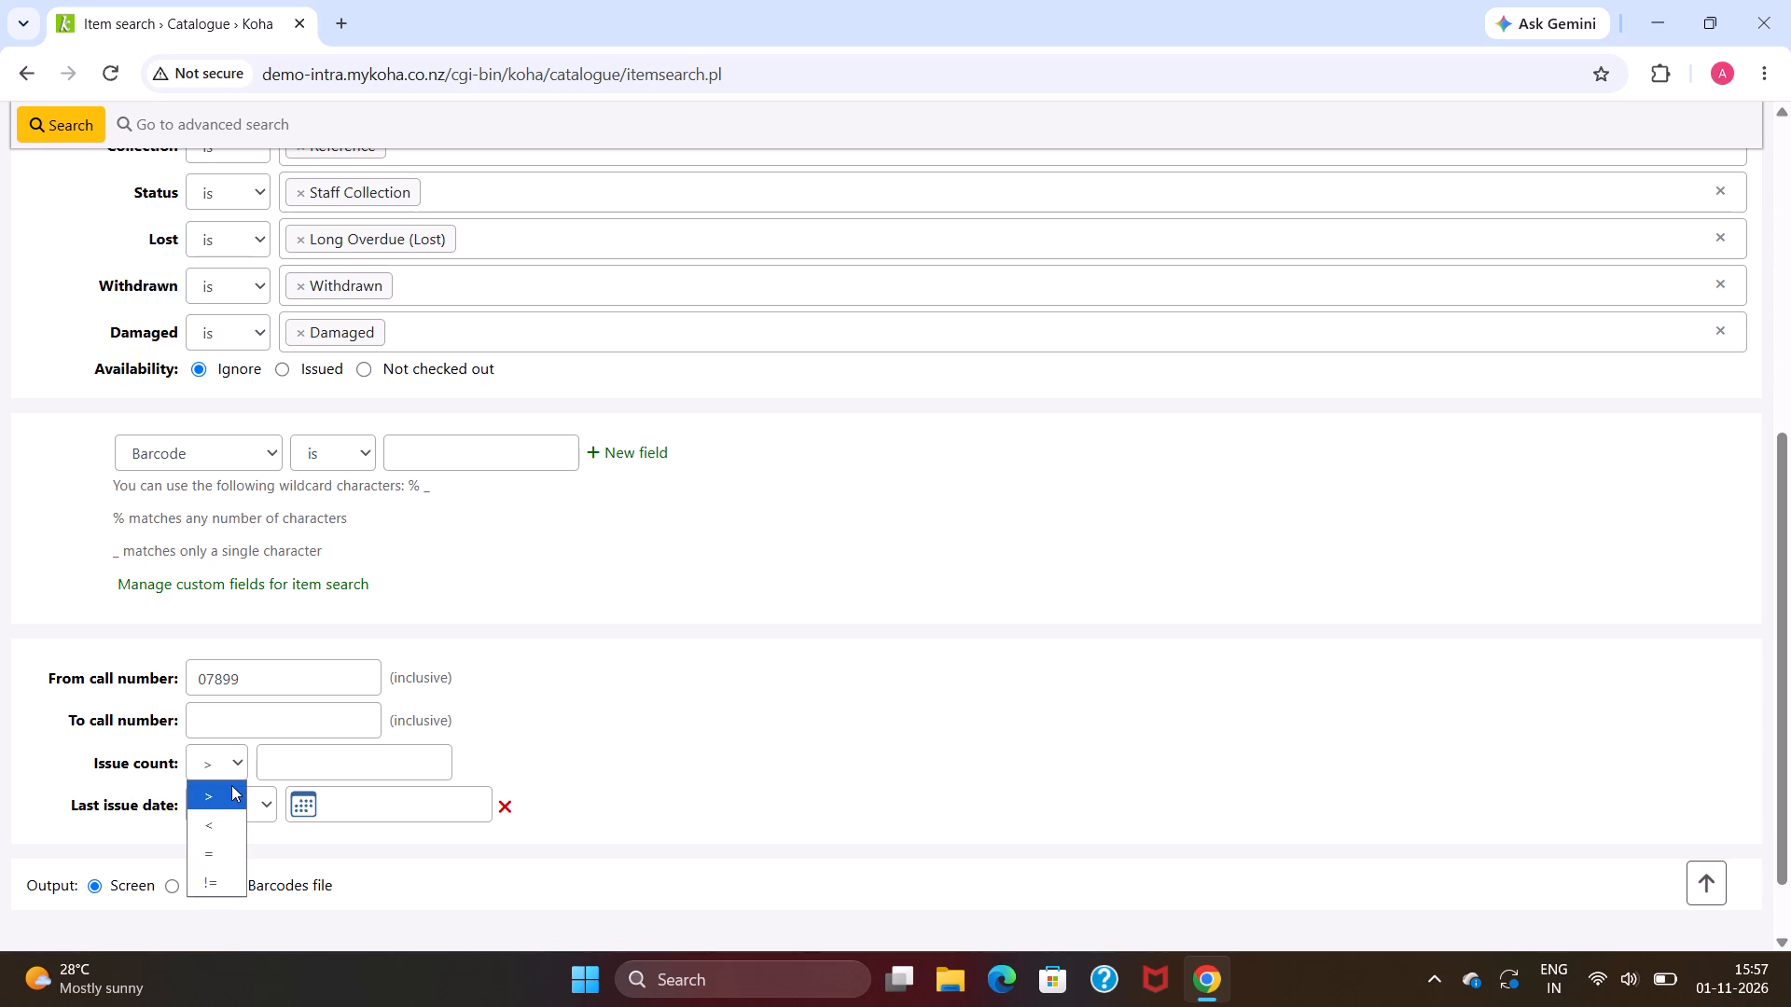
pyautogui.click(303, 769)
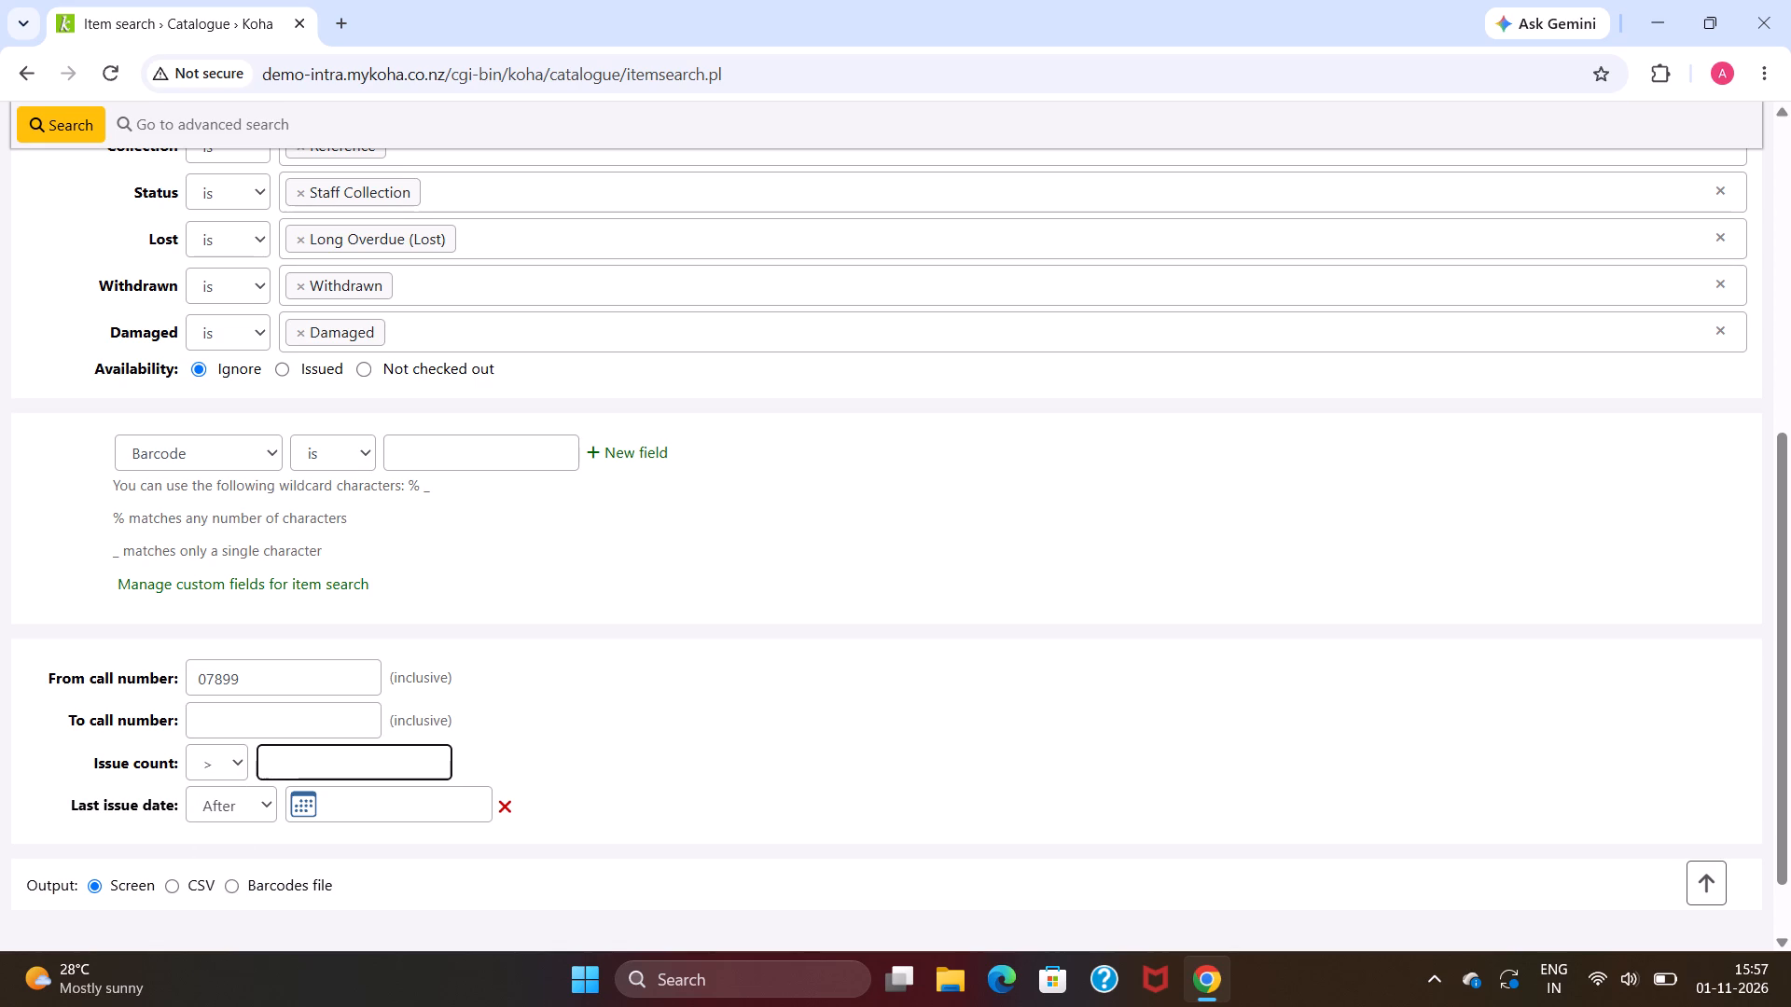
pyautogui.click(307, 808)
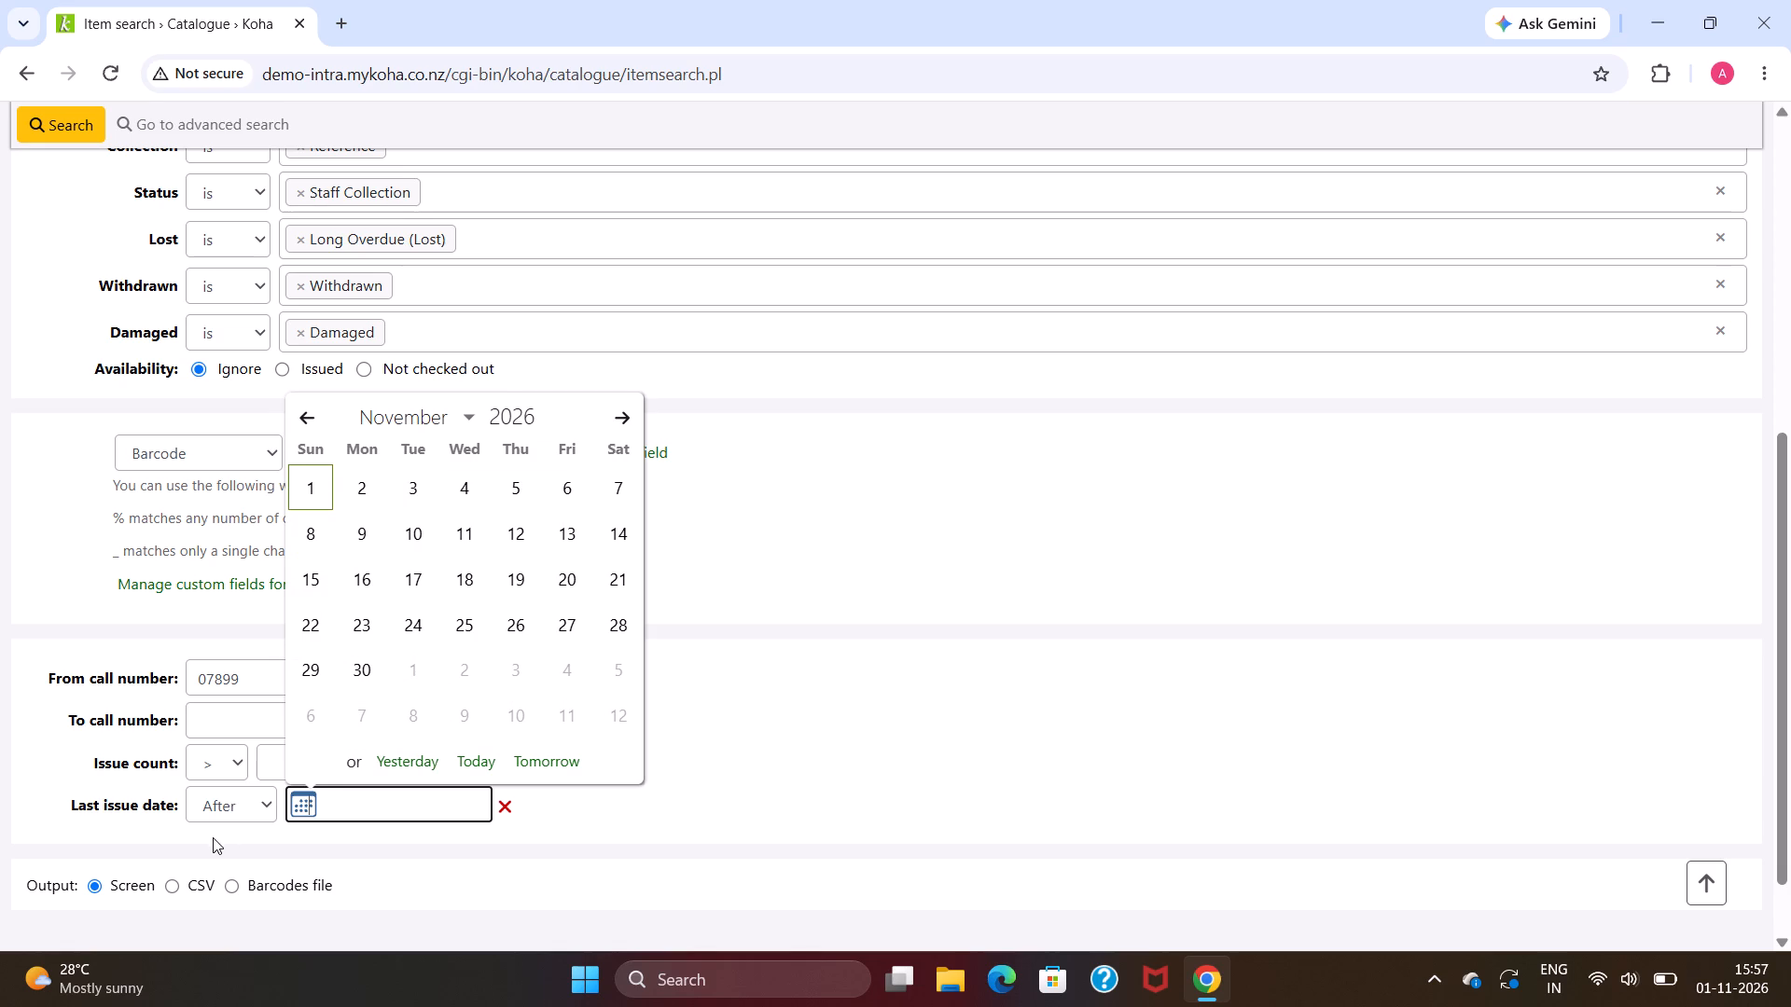
# Choose Barcodes file as the output format of the item search.
pyautogui.click(167, 890)
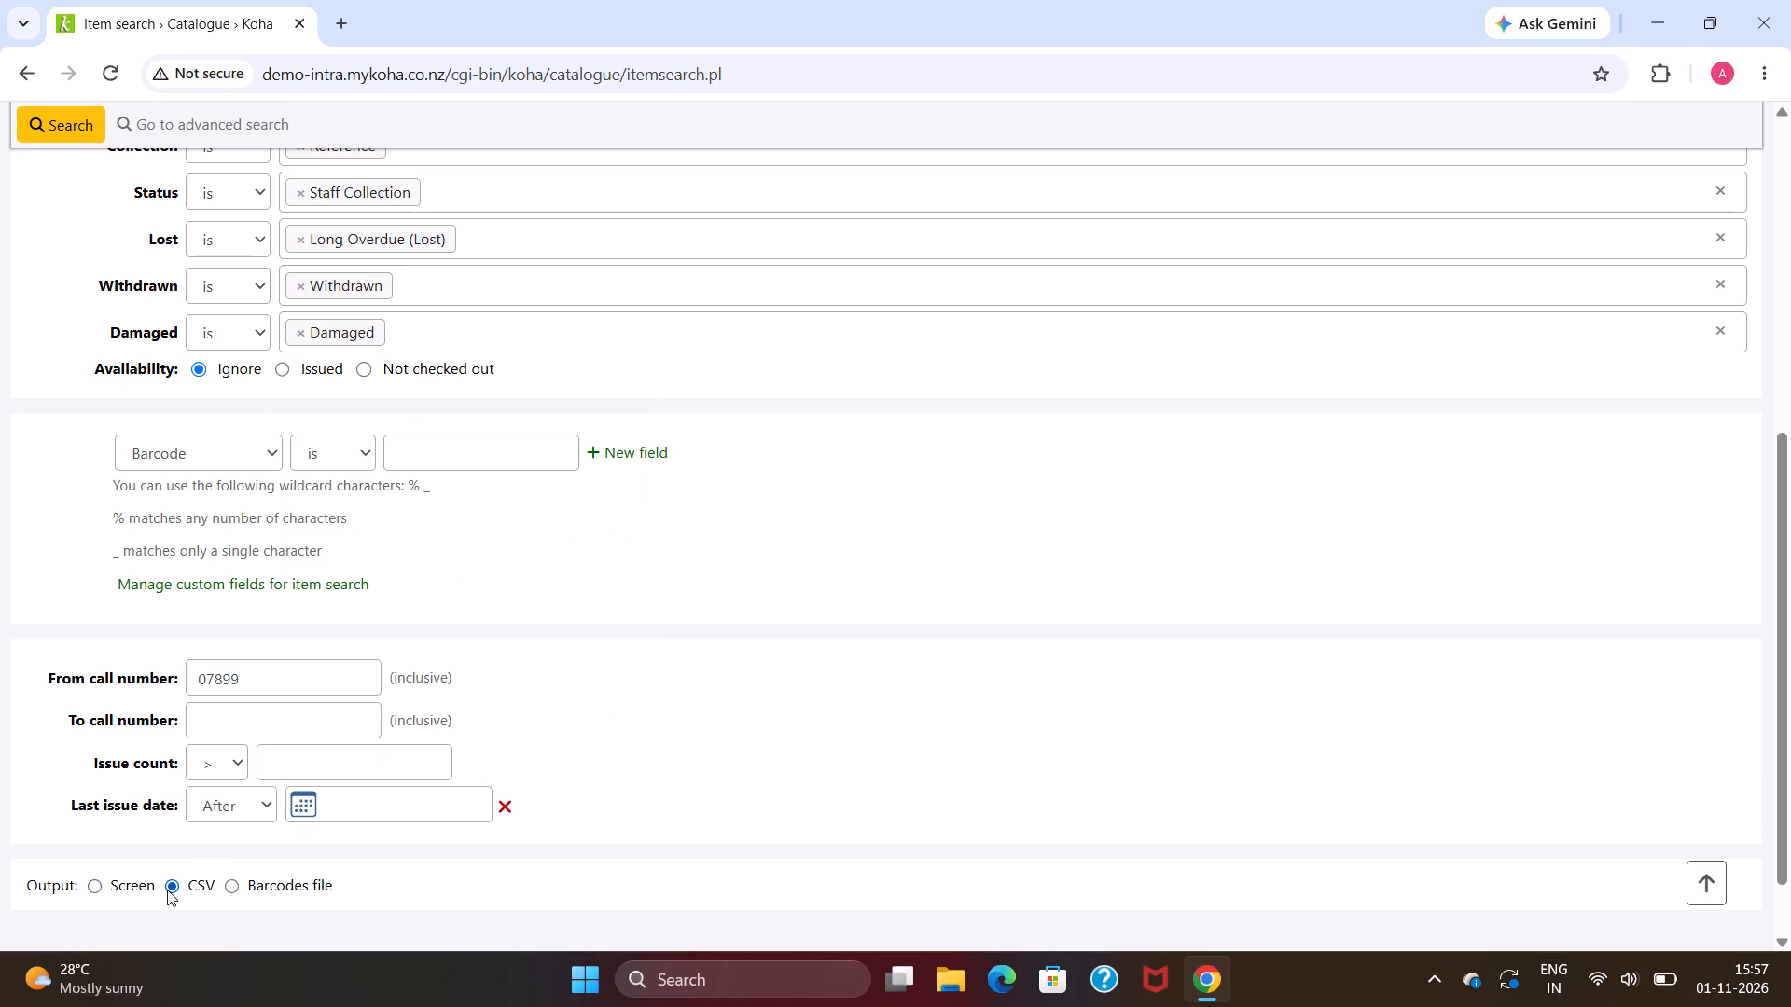
pyautogui.click(231, 888)
# Leave the item search and view the Libraries list in Administration, checking the CL01 library's entry.
pyautogui.scroll(5, 363, 787)
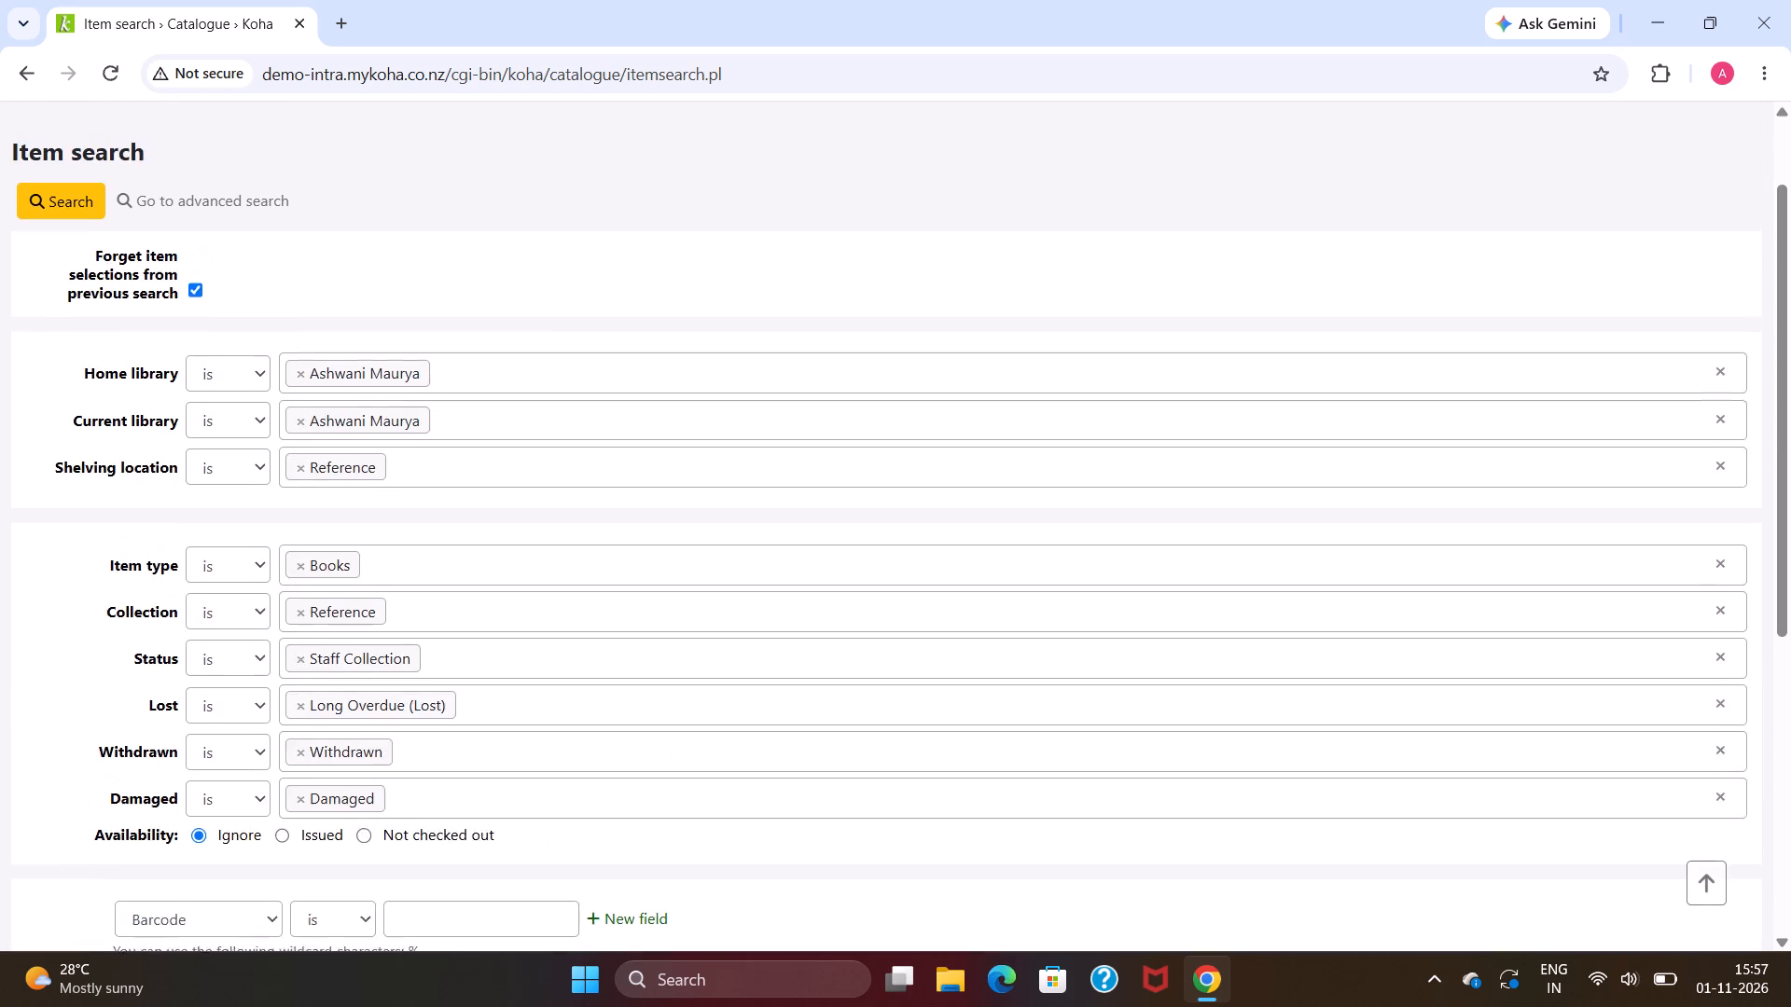
pyautogui.scroll(2, 438, 625)
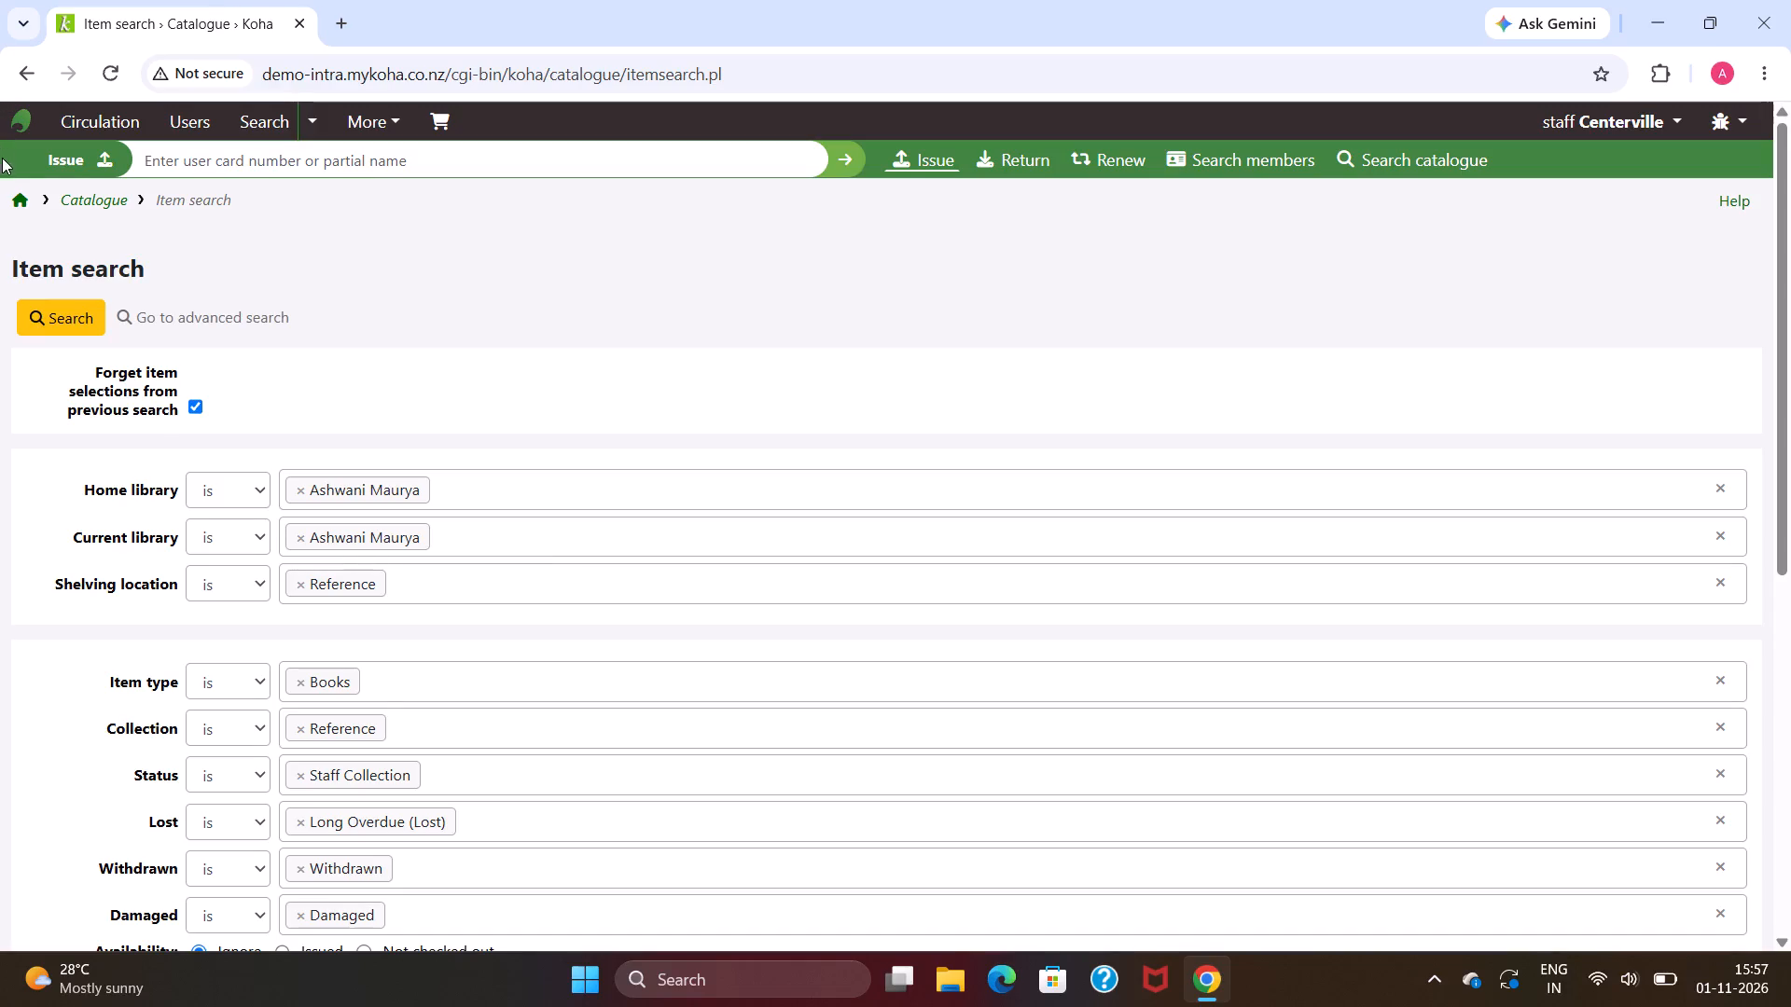
pyautogui.click(17, 198)
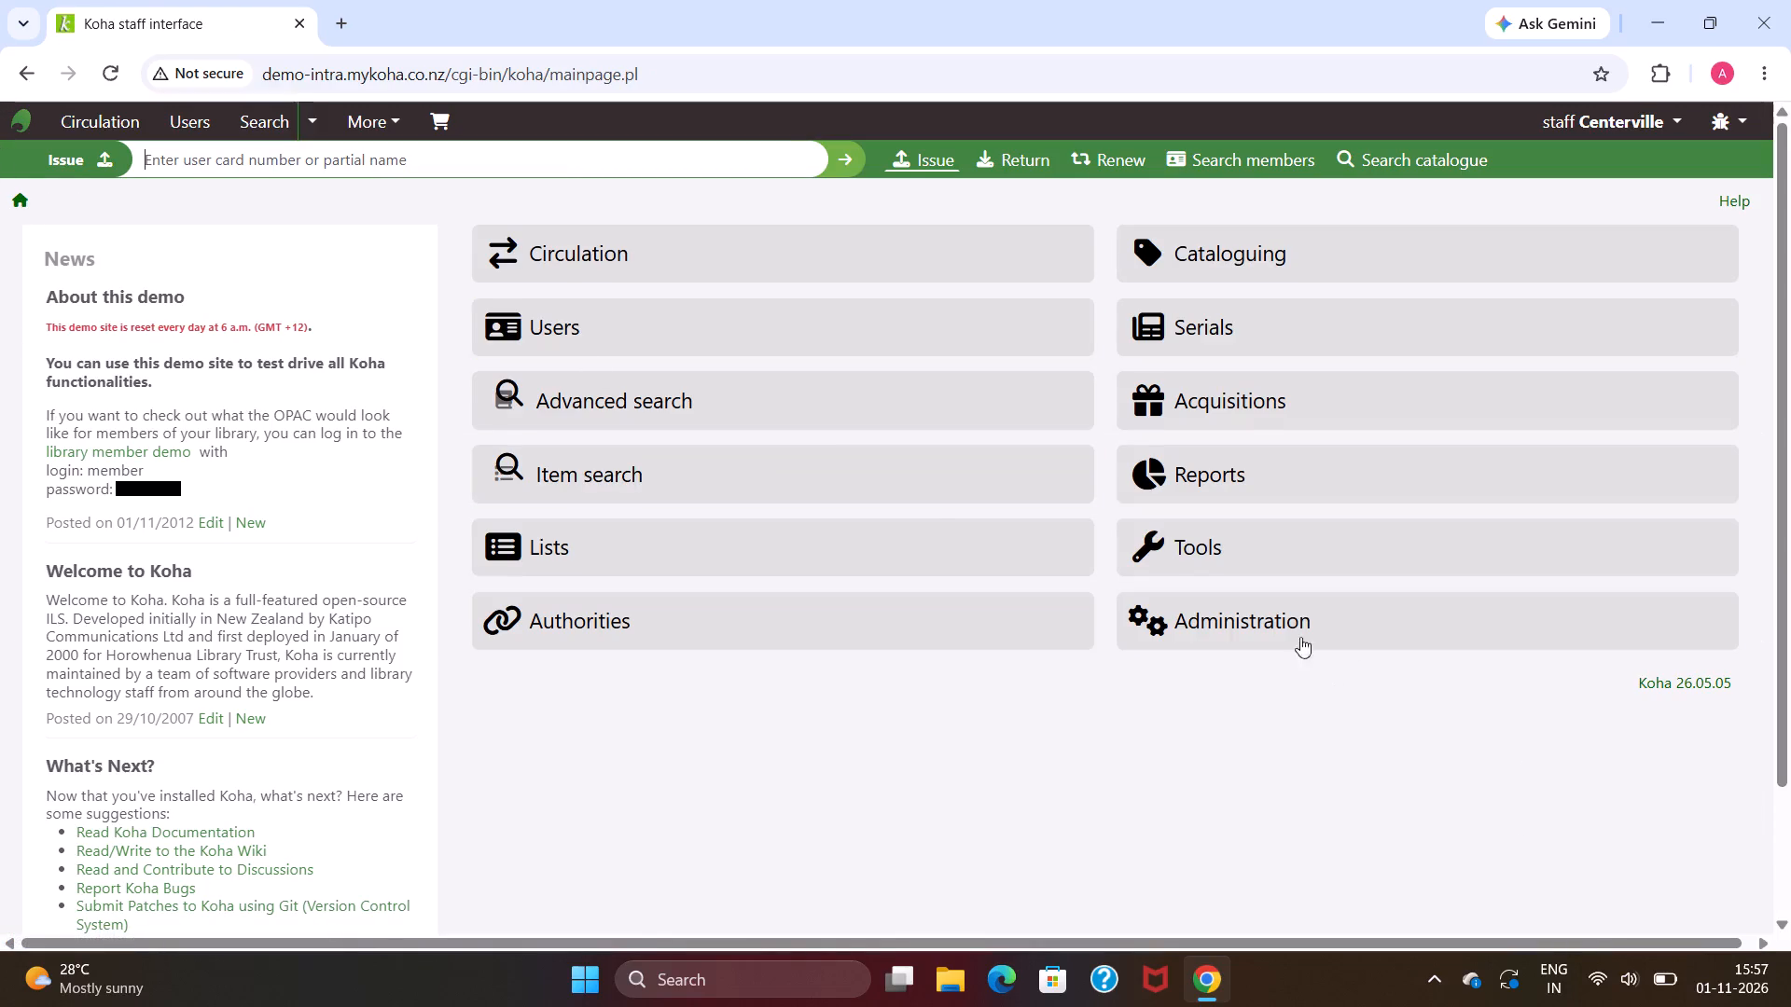
pyautogui.click(1257, 614)
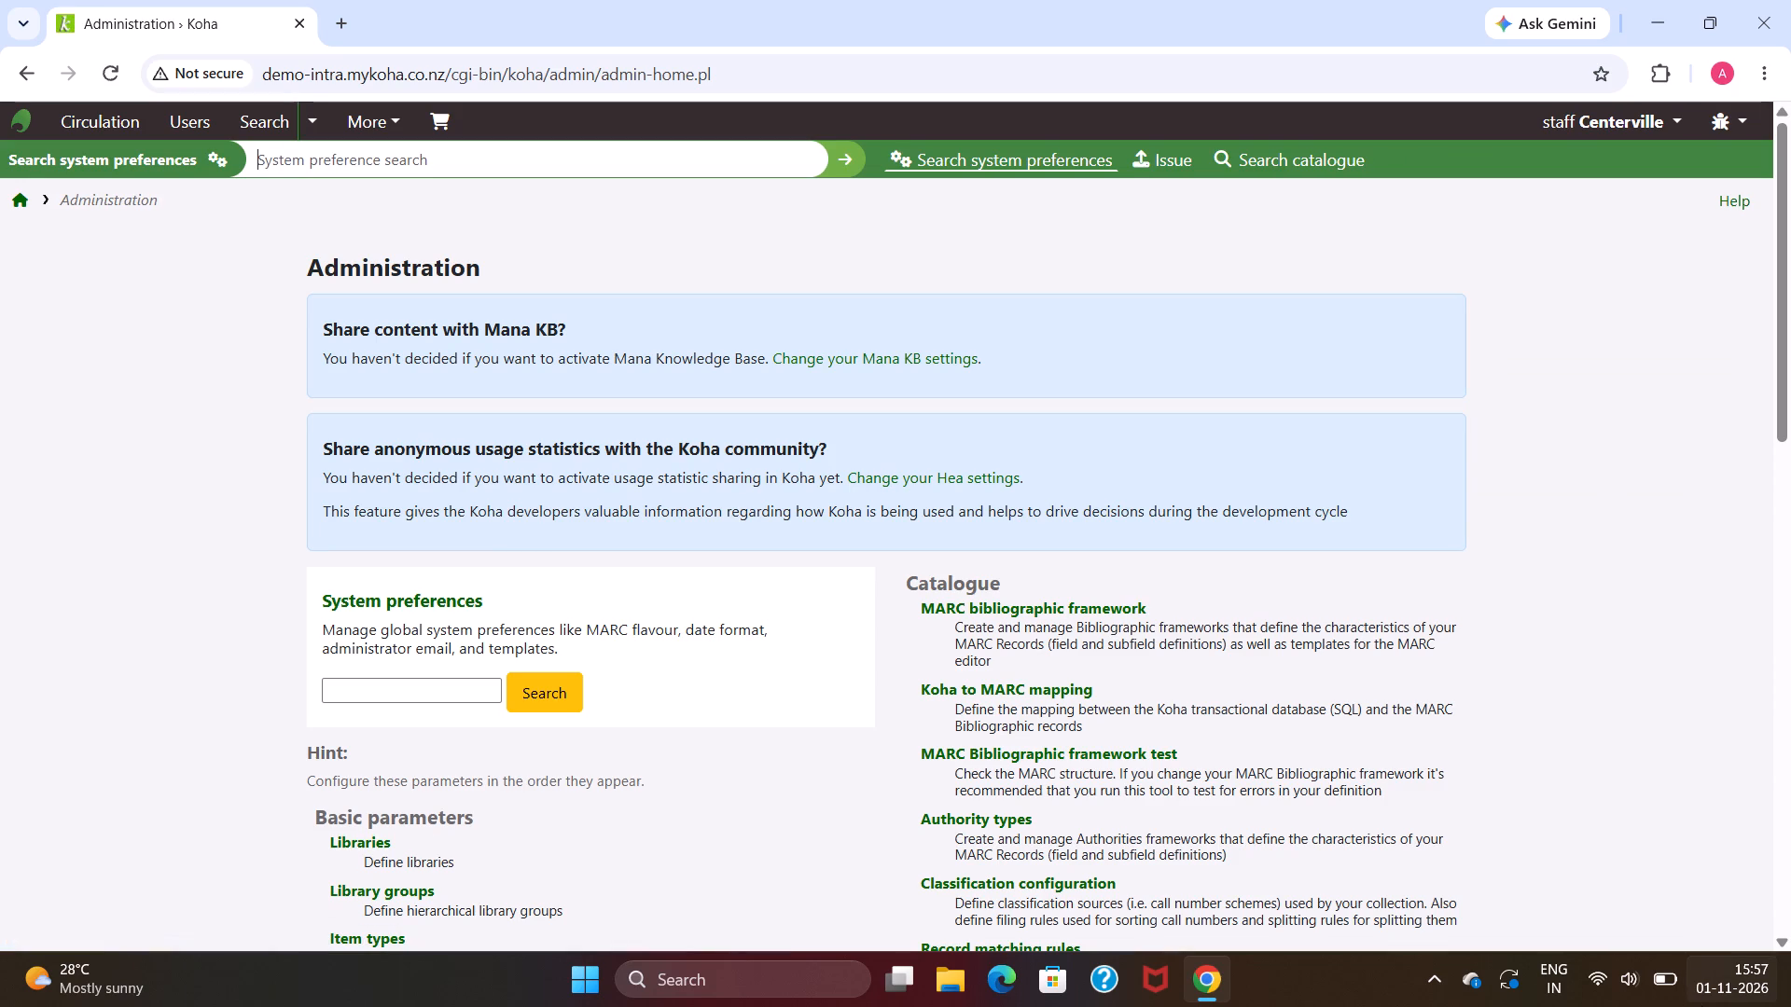
pyautogui.scroll(-3, 1790, 651)
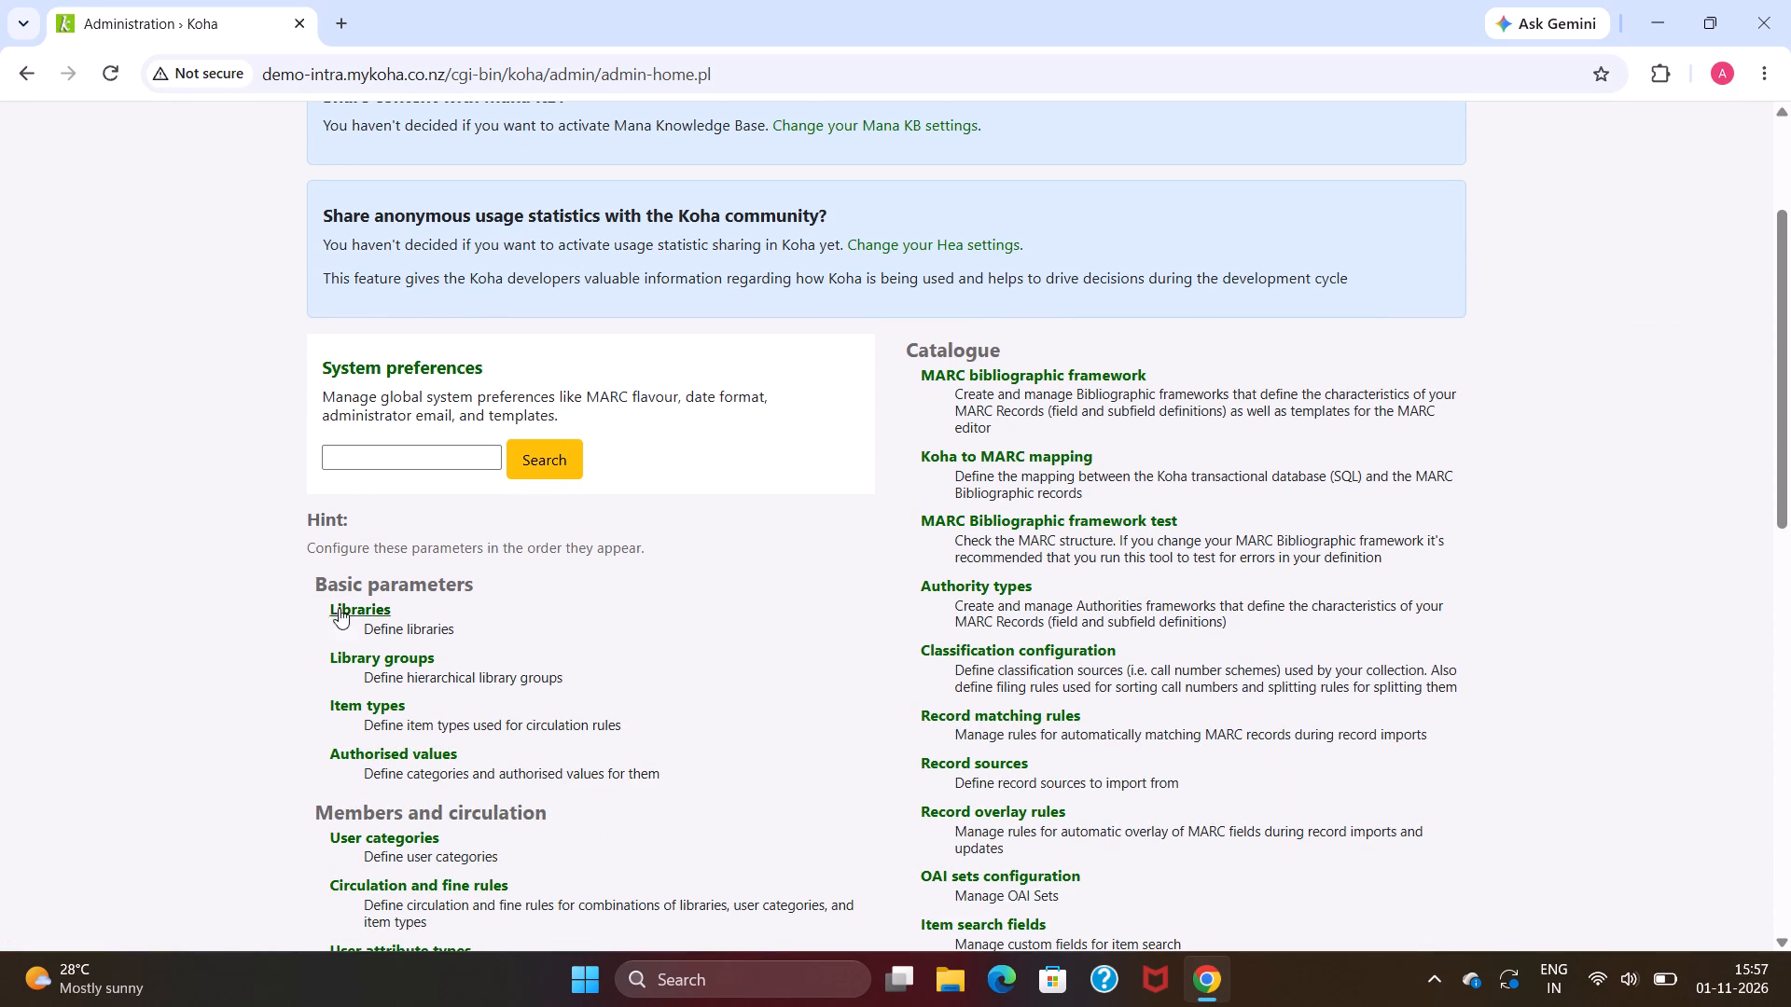
pyautogui.click(368, 608)
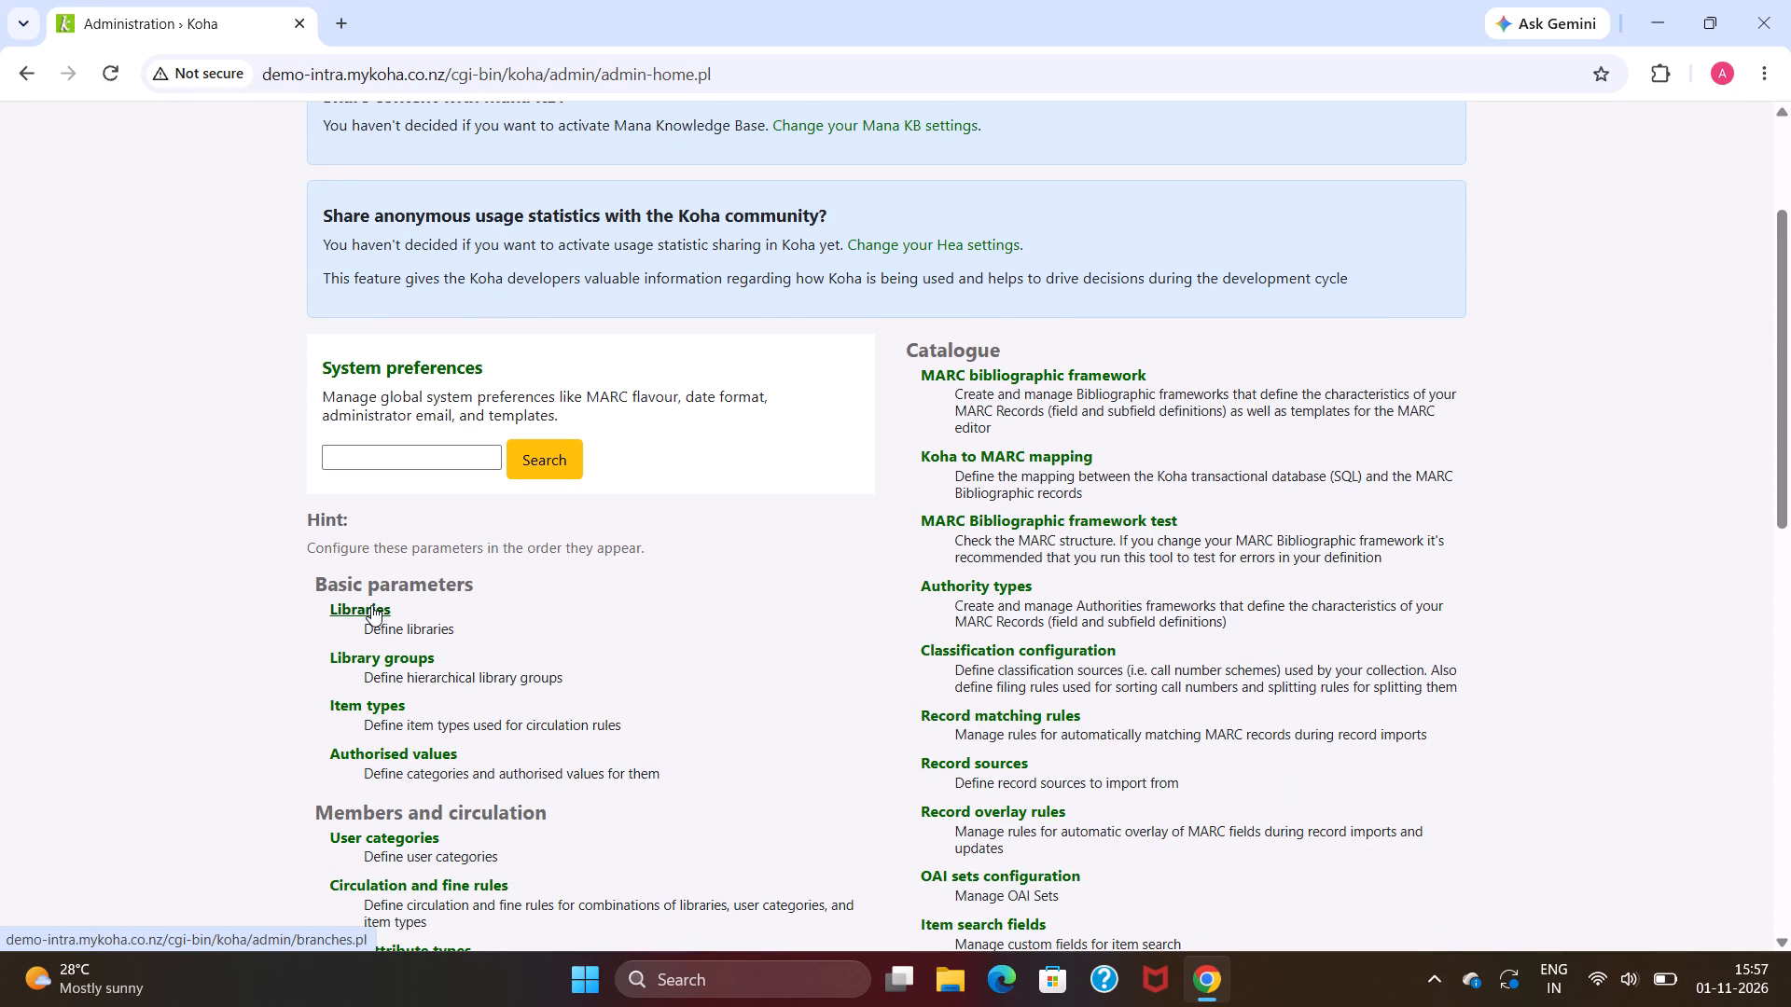
pyautogui.click(371, 605)
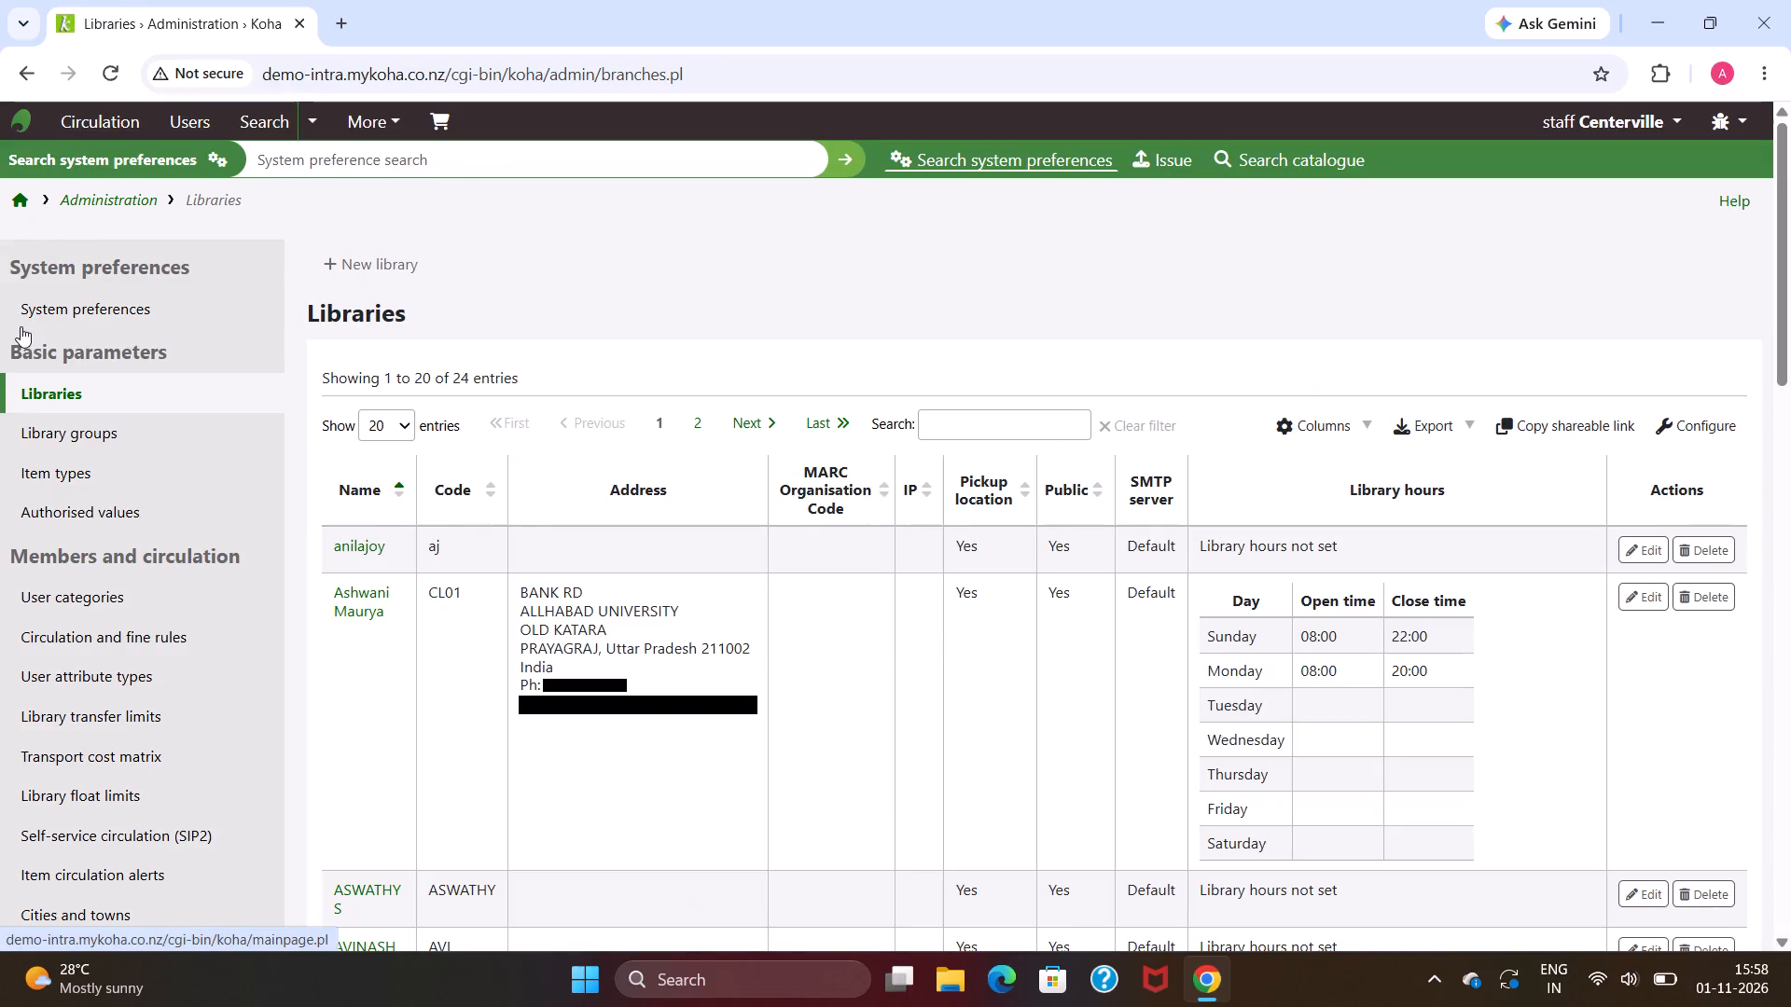
# Return to the home page and open the Item types list in Administration.
pyautogui.click(32, 199)
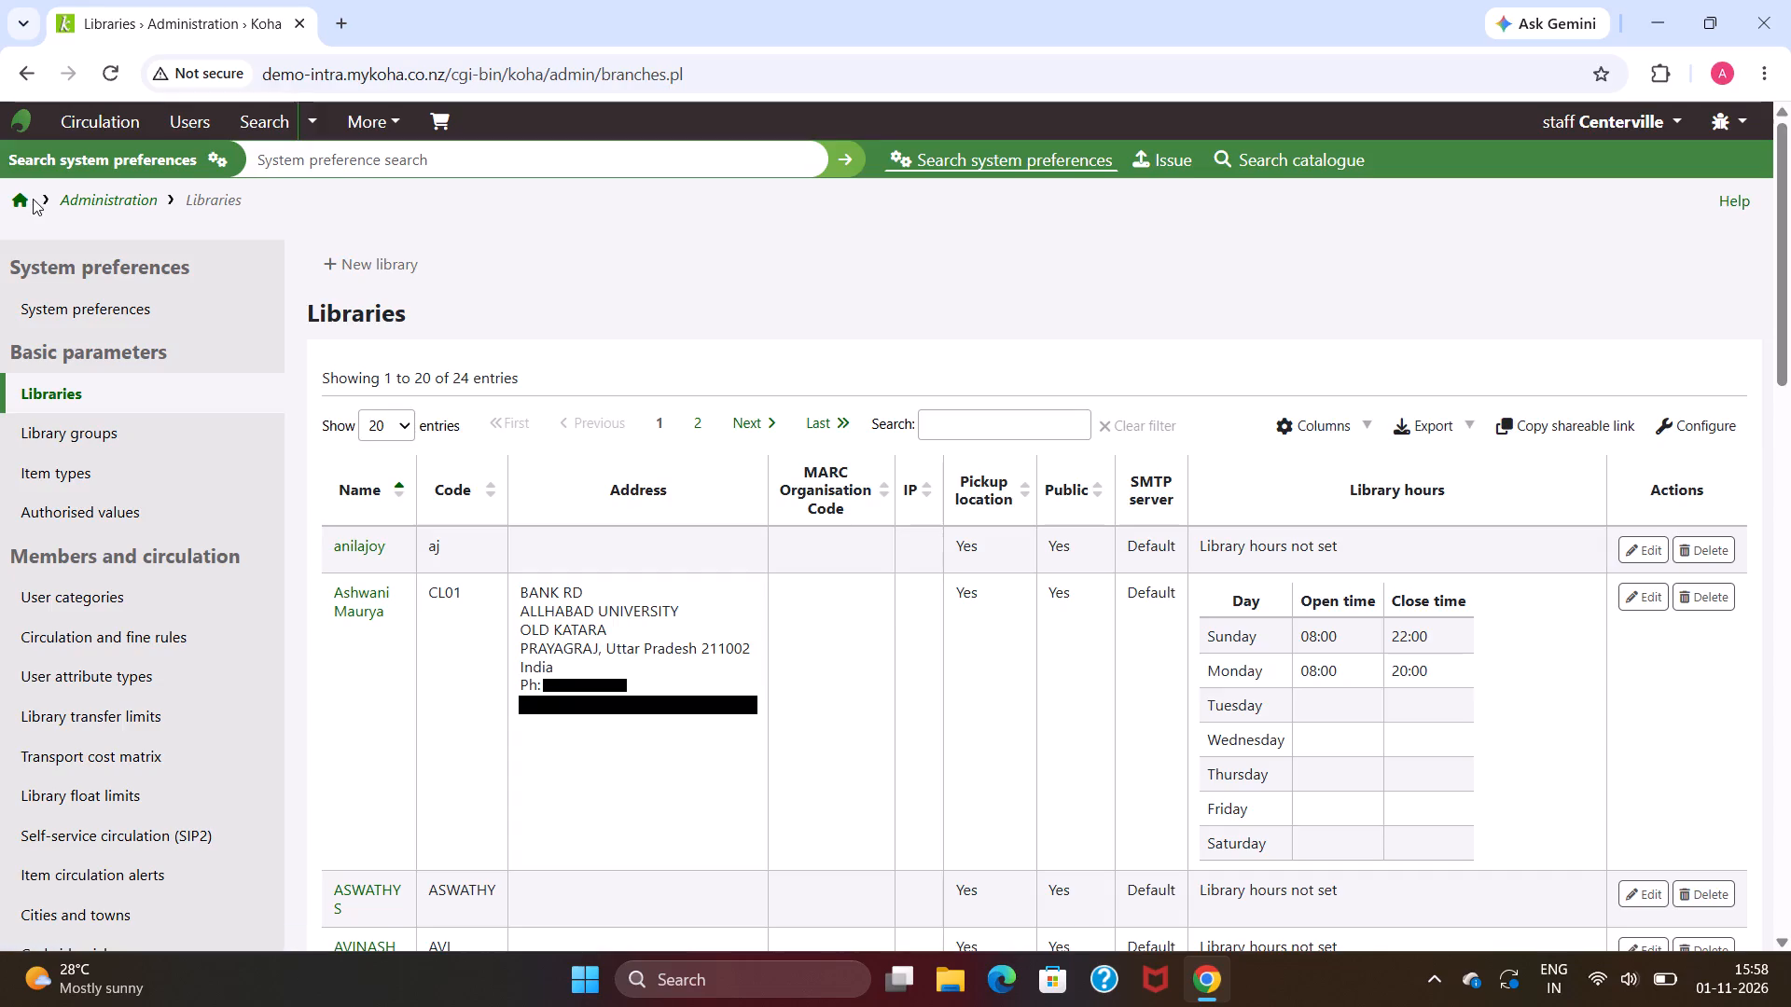
pyautogui.click(33, 199)
pyautogui.click(30, 200)
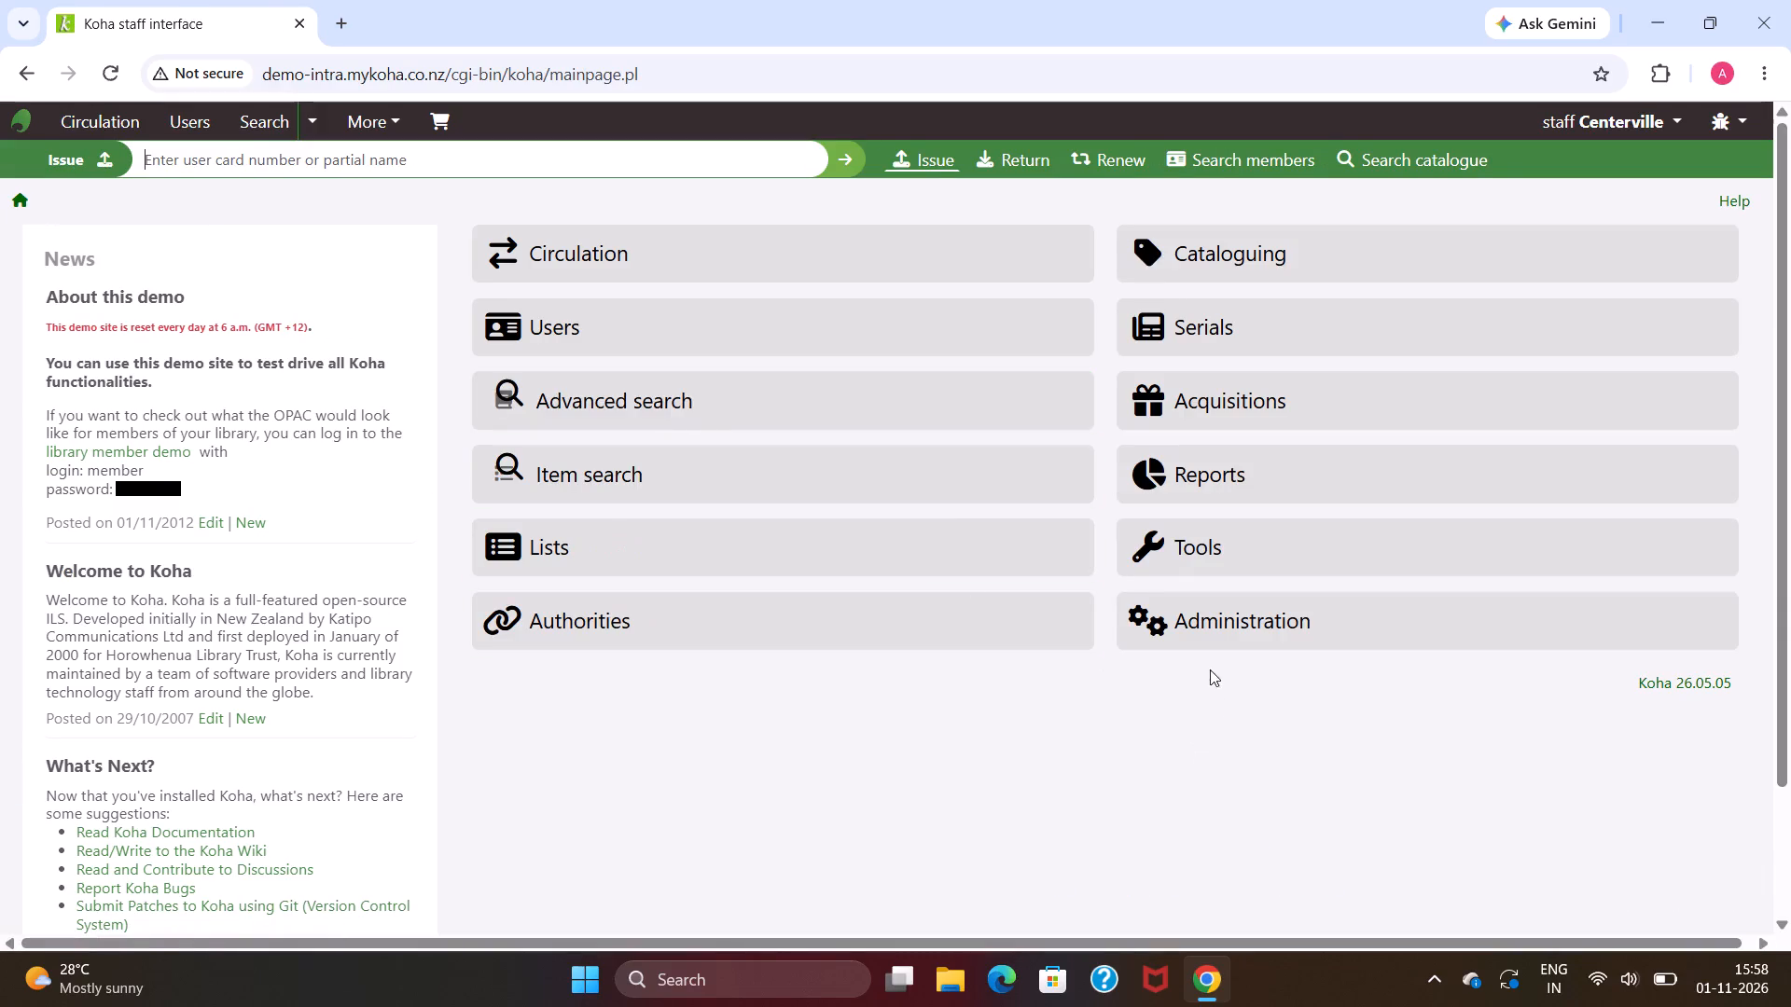
pyautogui.doubleClick(1229, 628)
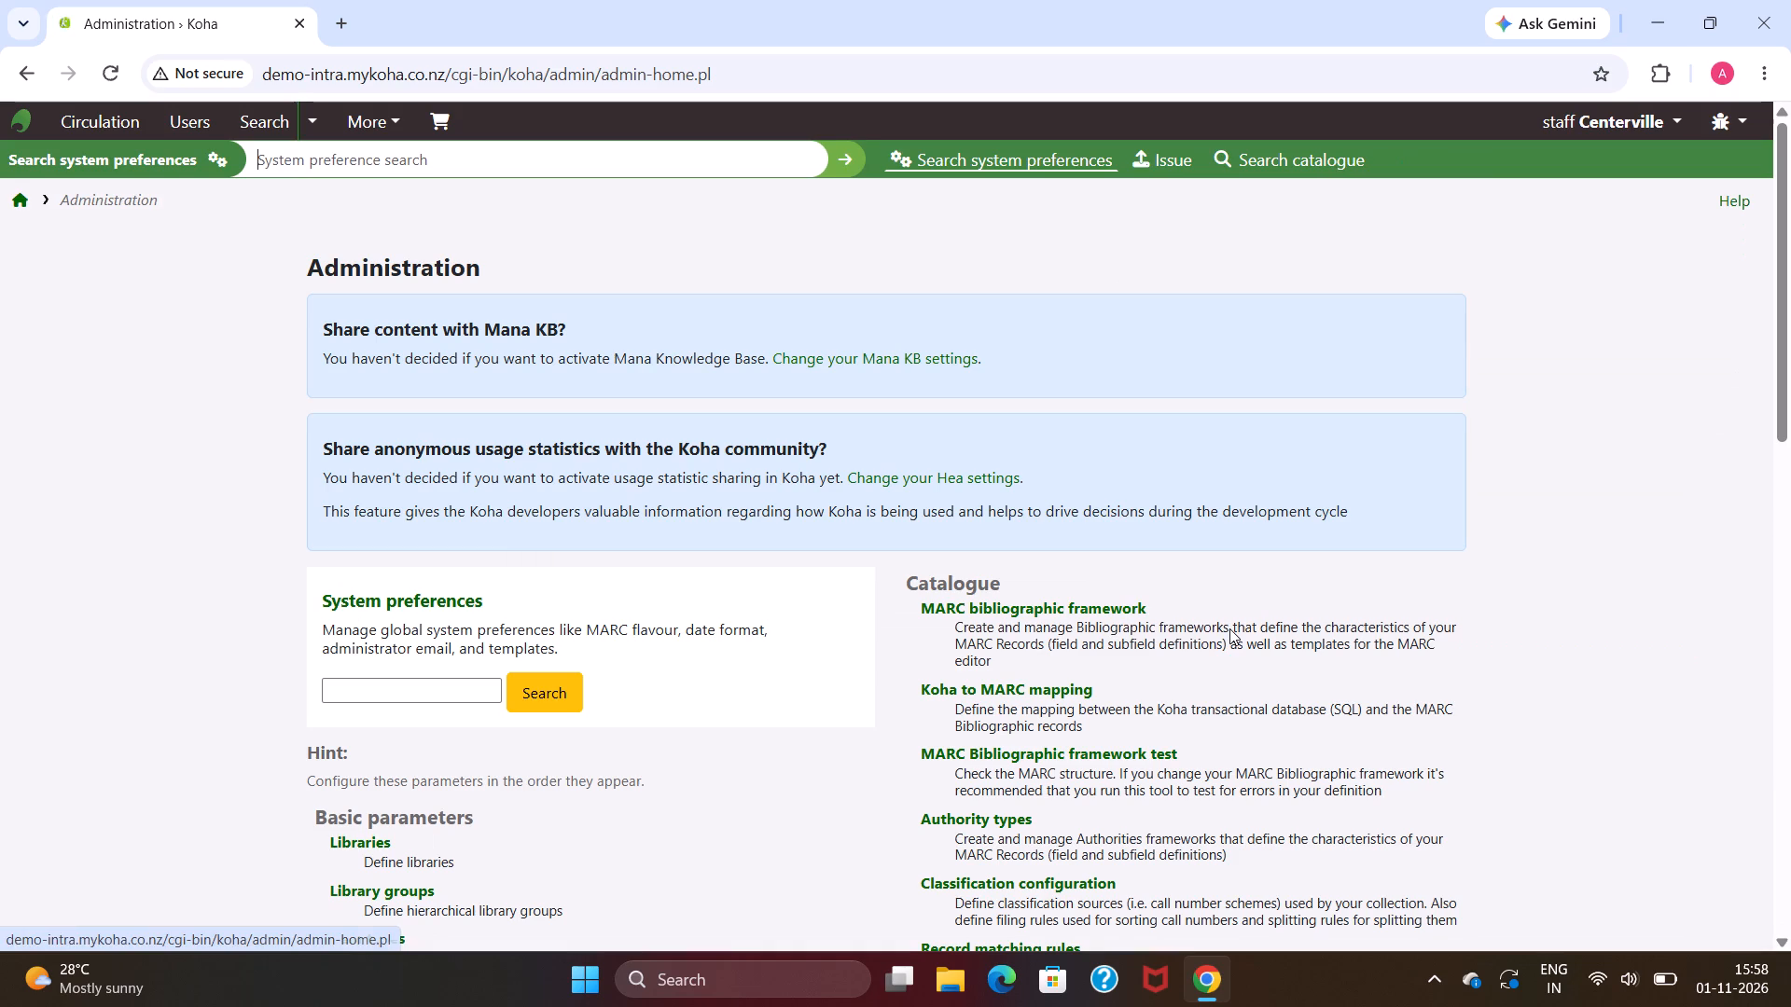
pyautogui.scroll(-1, 1182, 615)
pyautogui.scroll(-1, 617, 485)
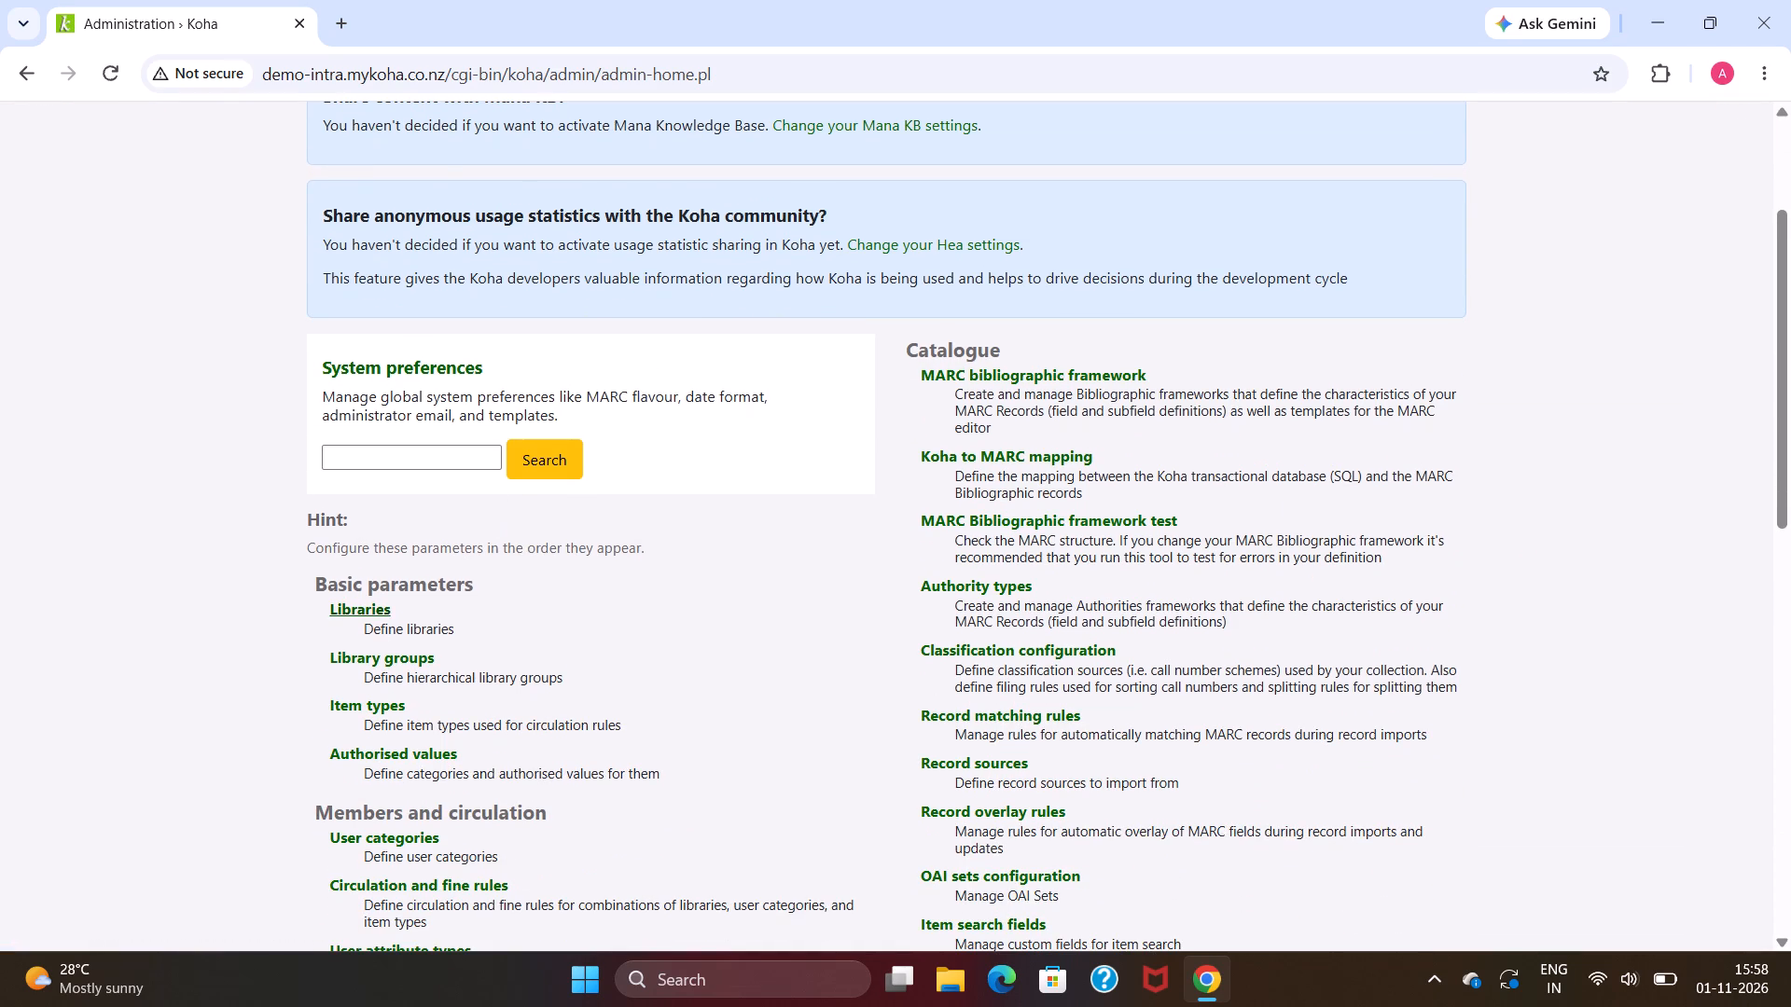
pyautogui.click(372, 709)
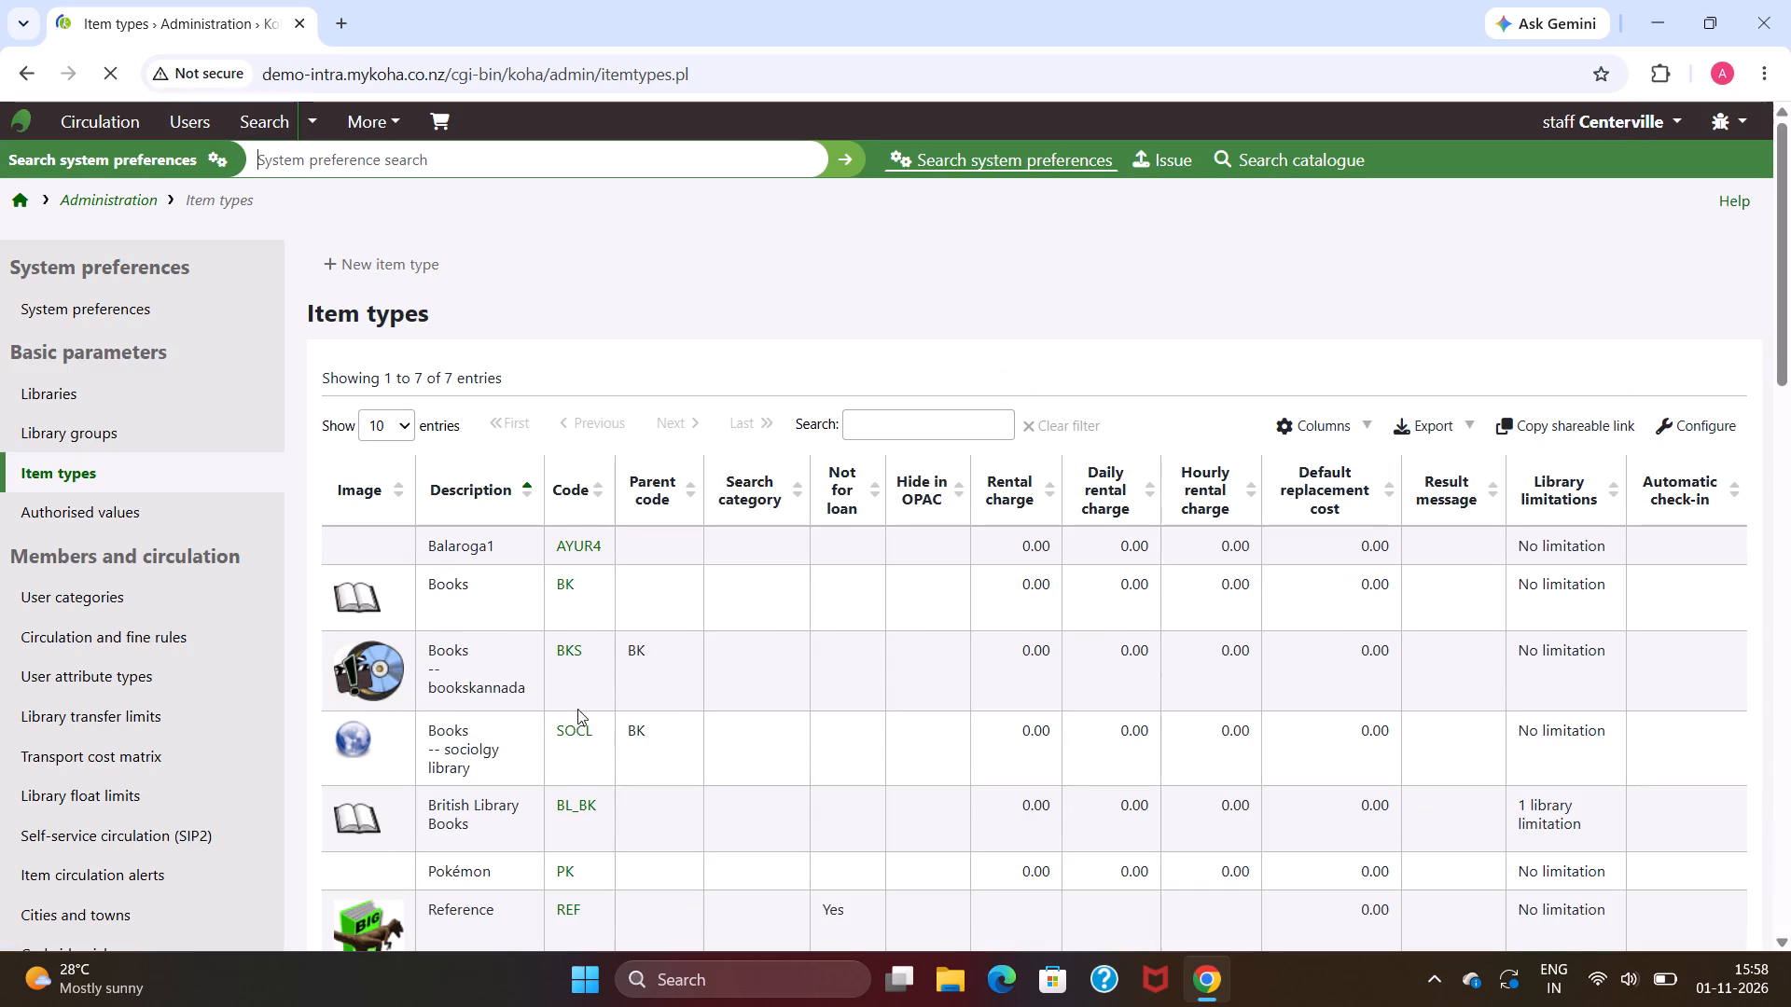
# Start a new item type with code BK, parent item type Books and description BOOK.
pyautogui.click(390, 261)
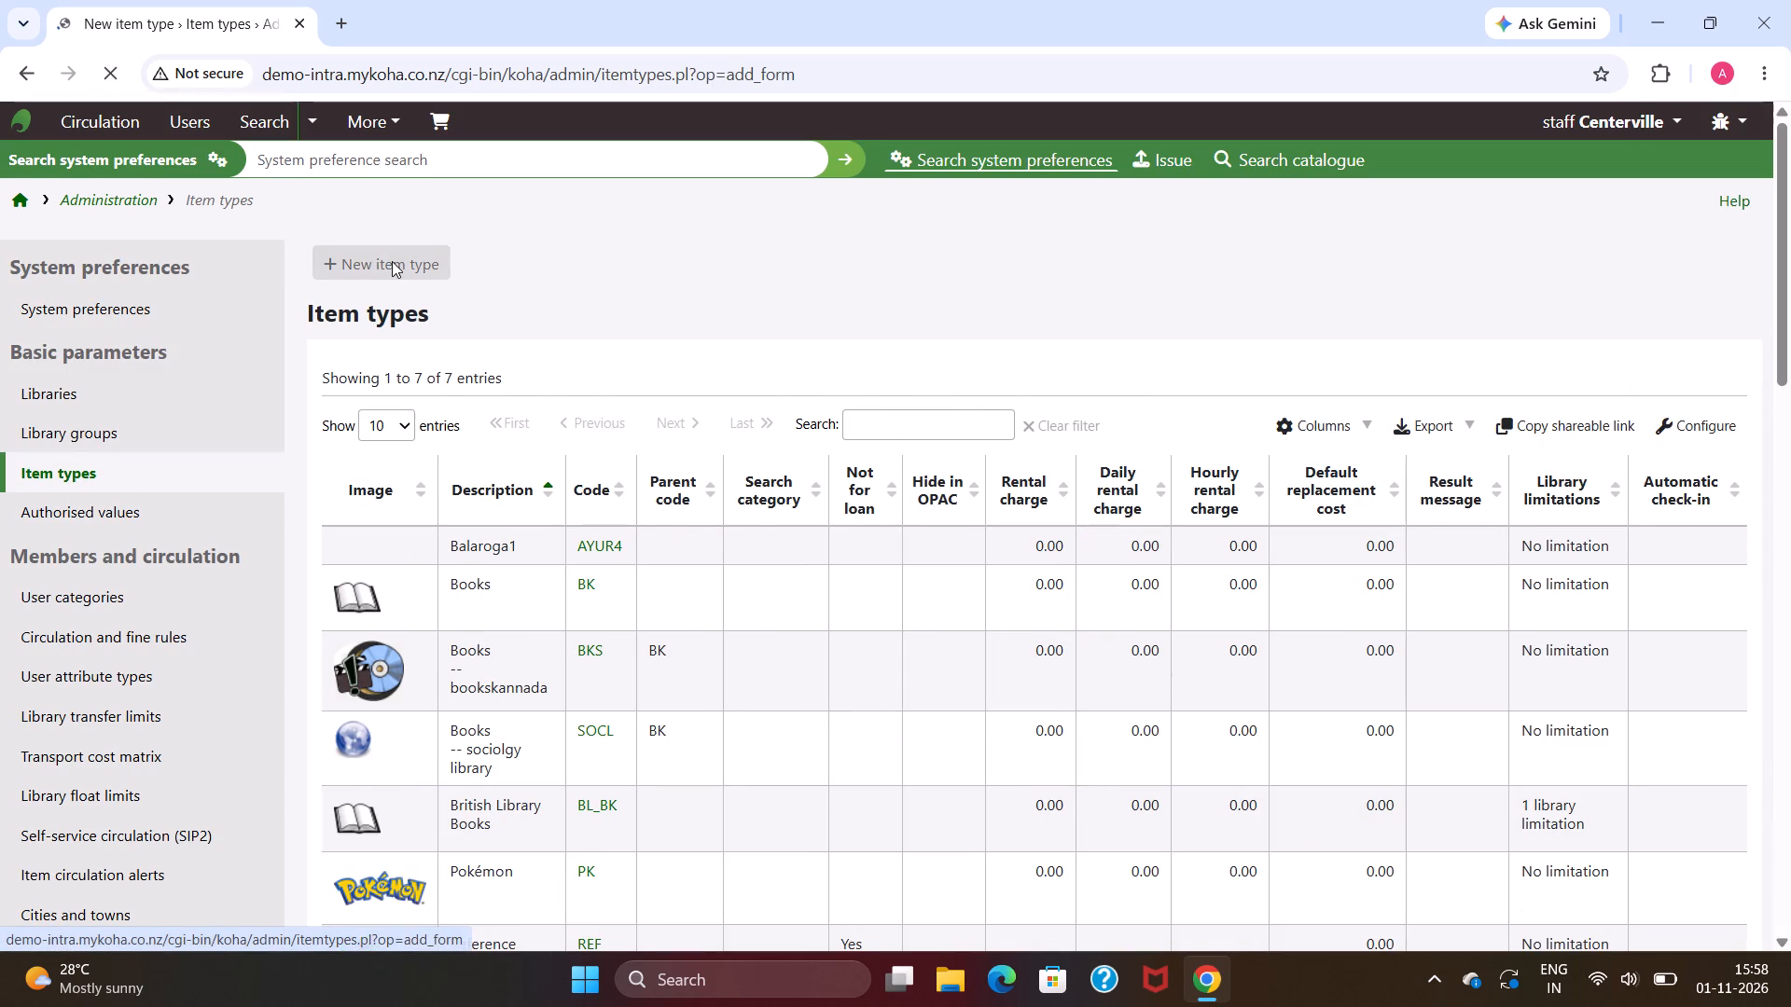
pyautogui.click(529, 331)
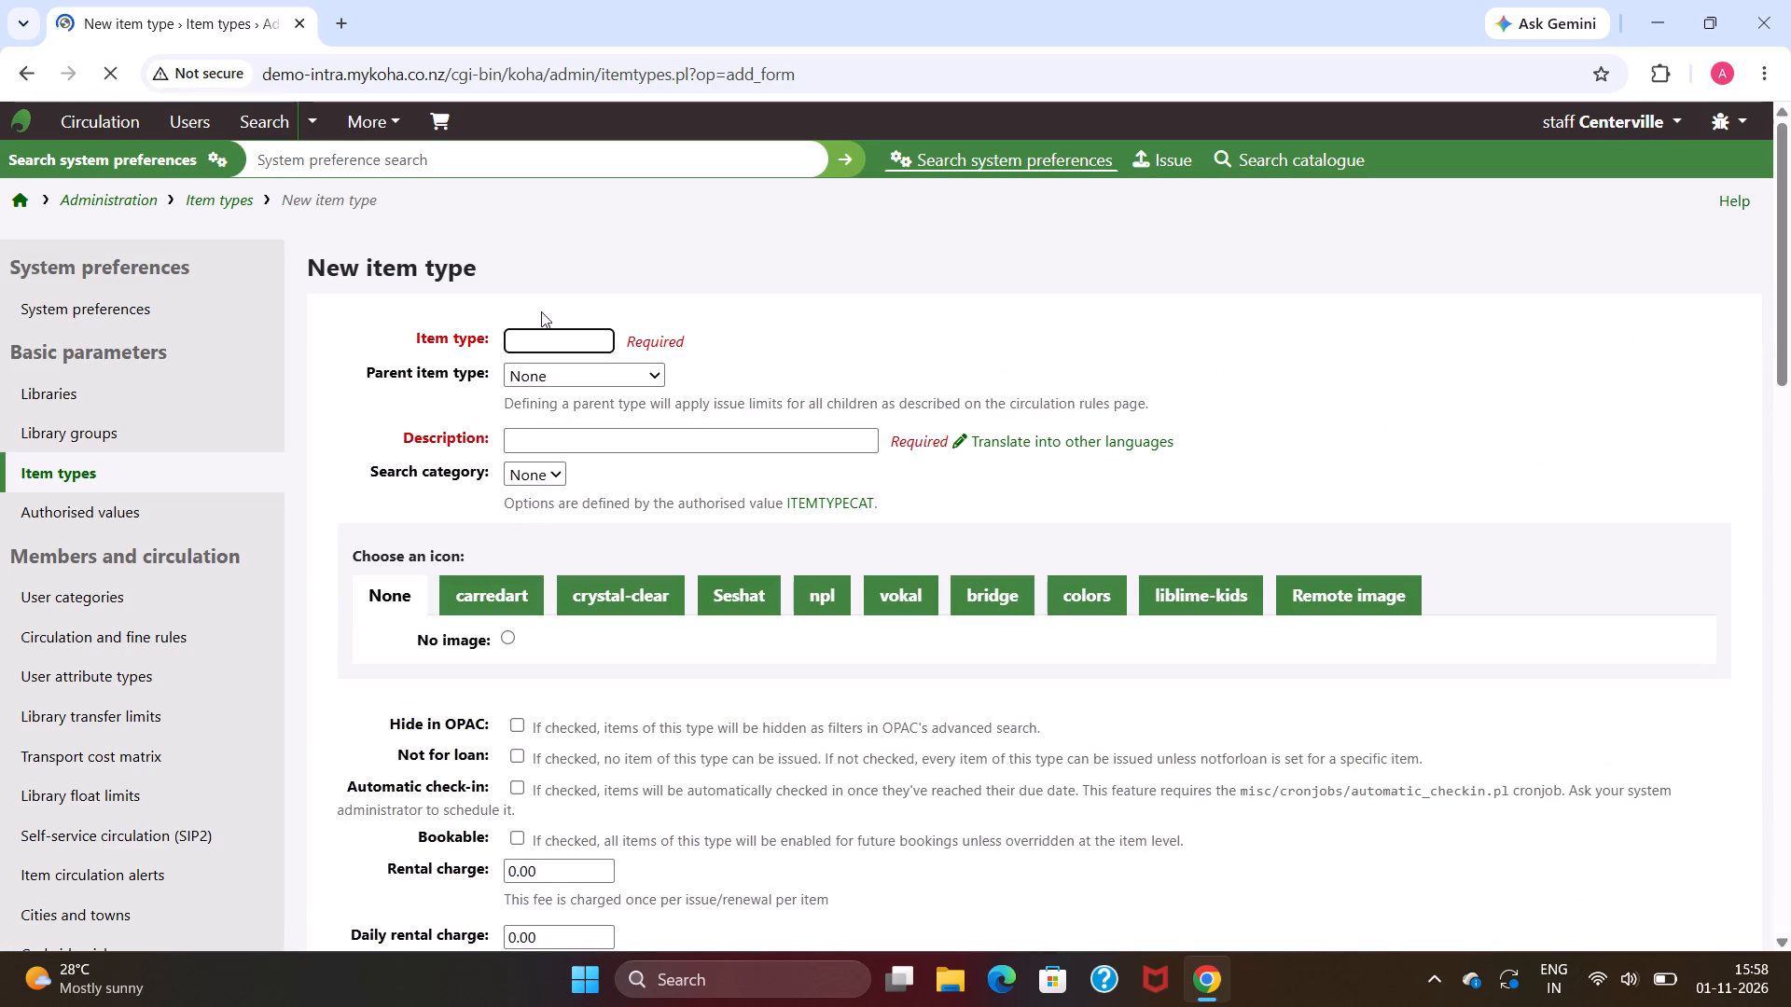
pyautogui.click(524, 336)
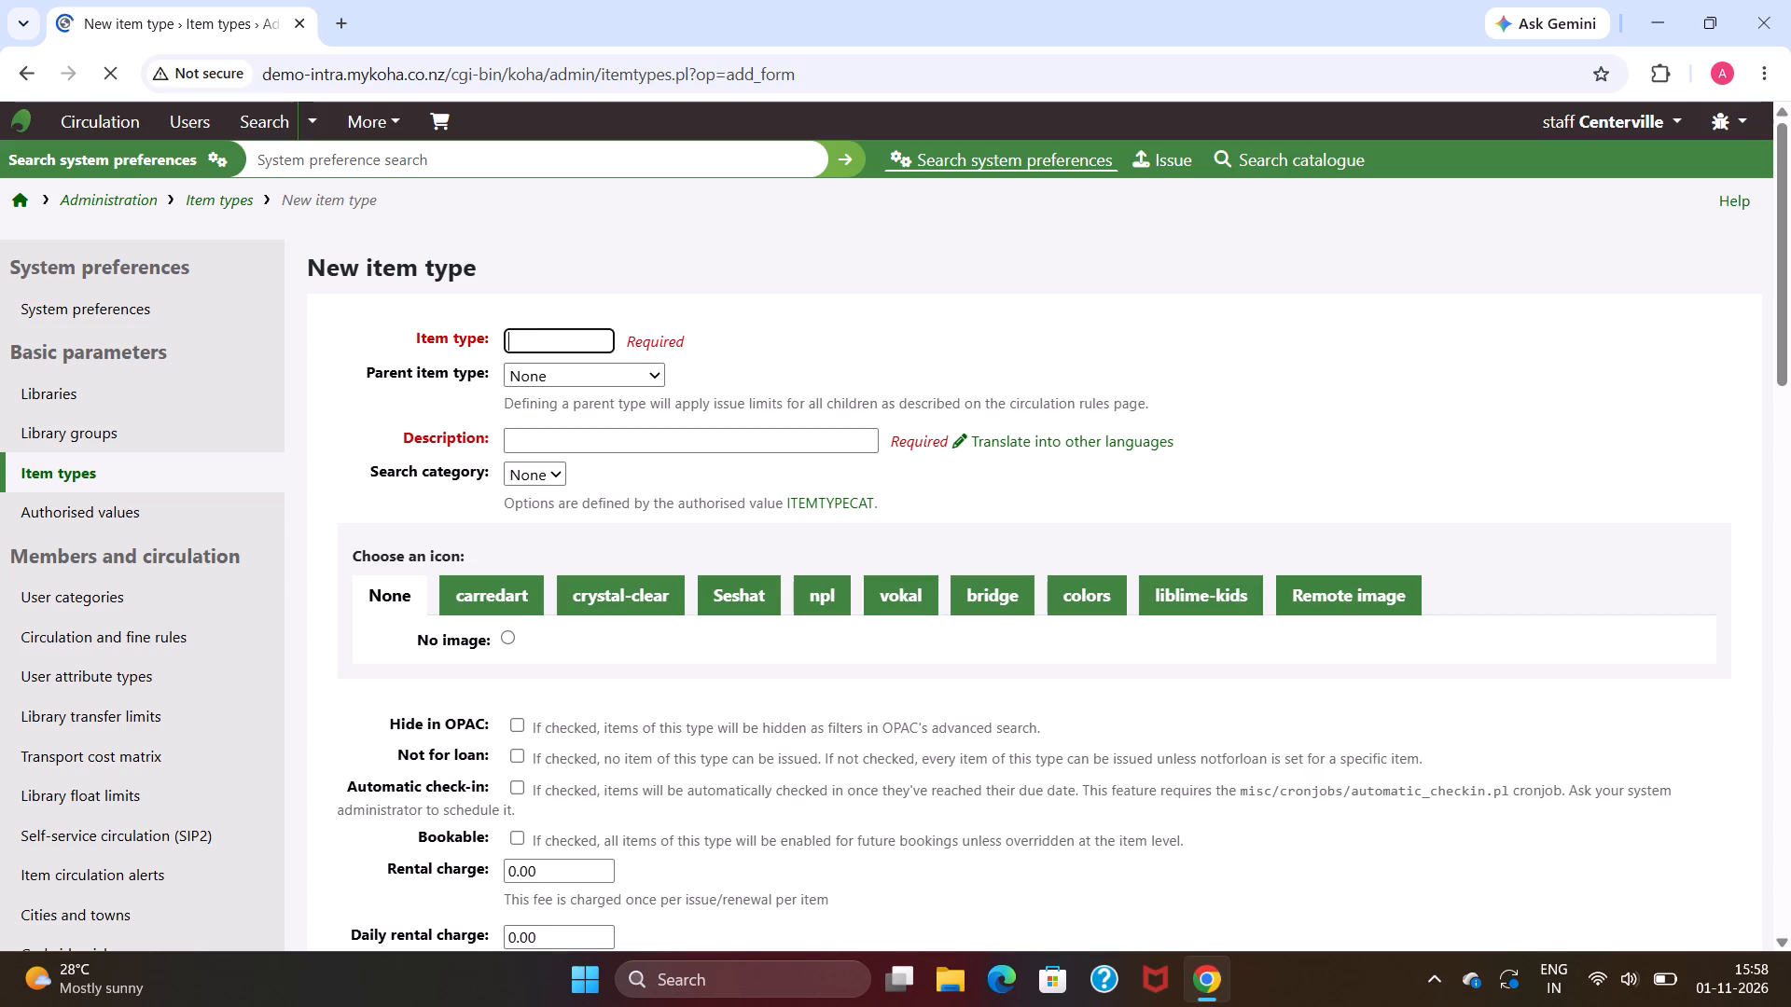
pyautogui.write('BK')
pyautogui.click(637, 368)
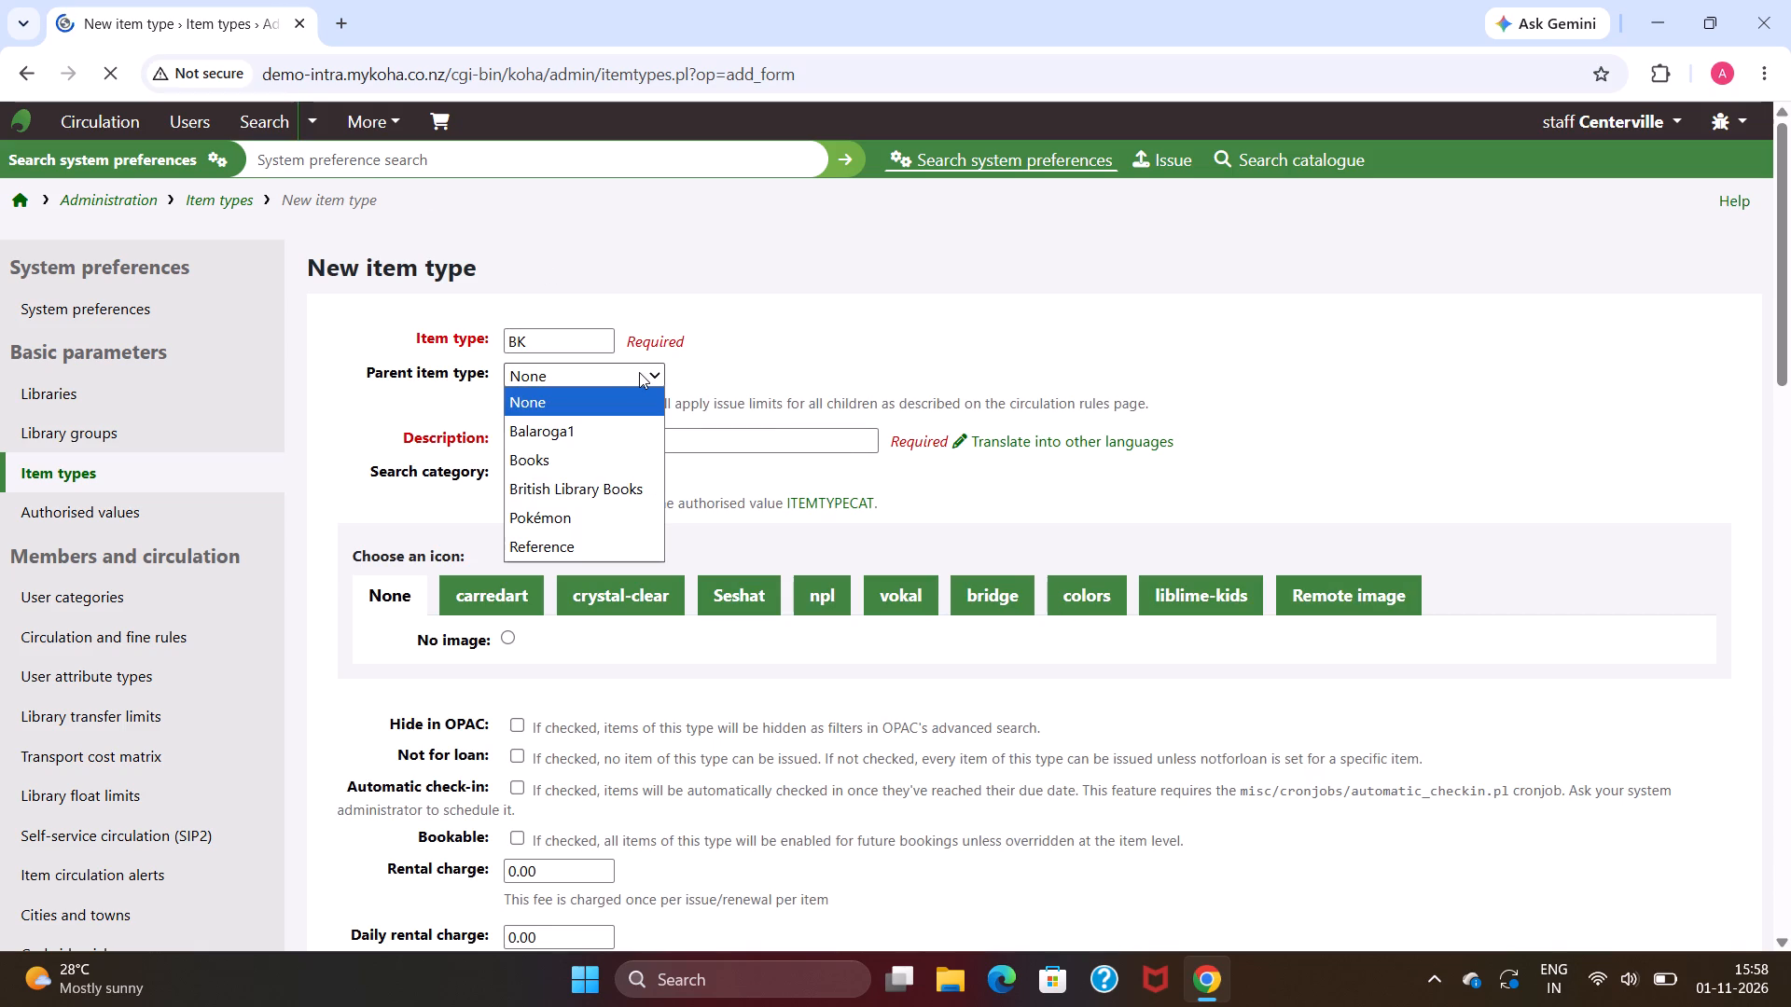
pyautogui.click(586, 461)
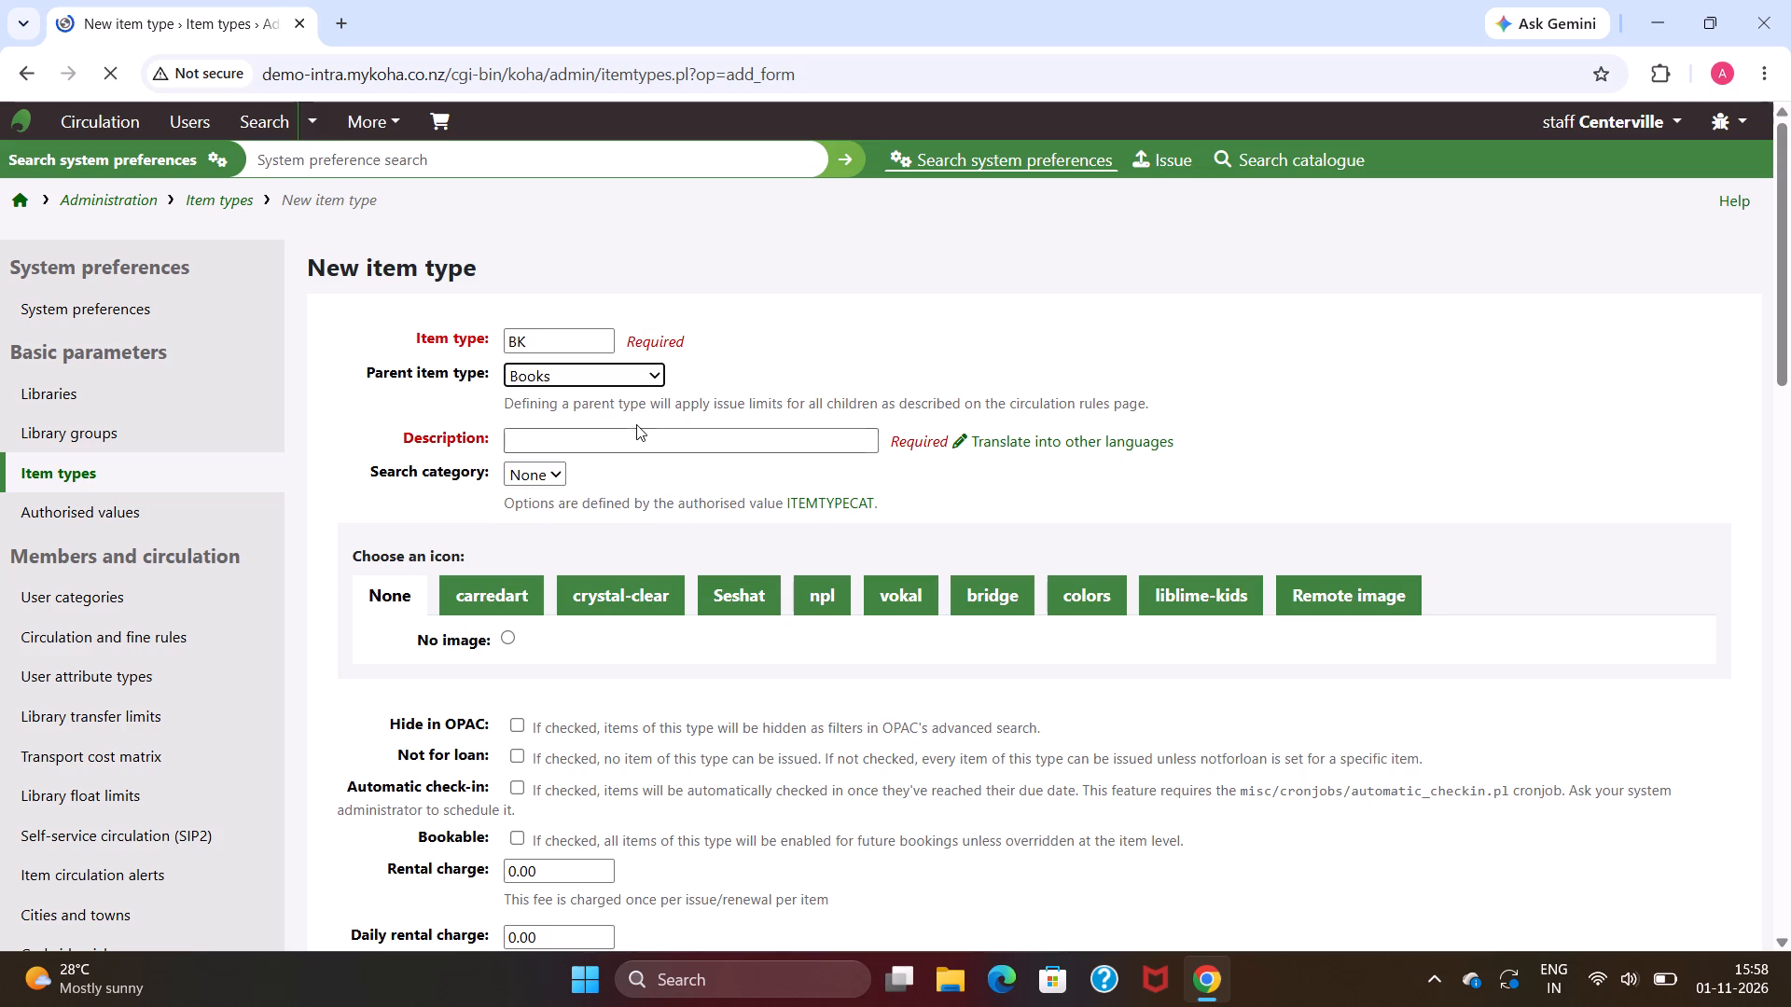
pyautogui.click(636, 424)
pyautogui.click(636, 435)
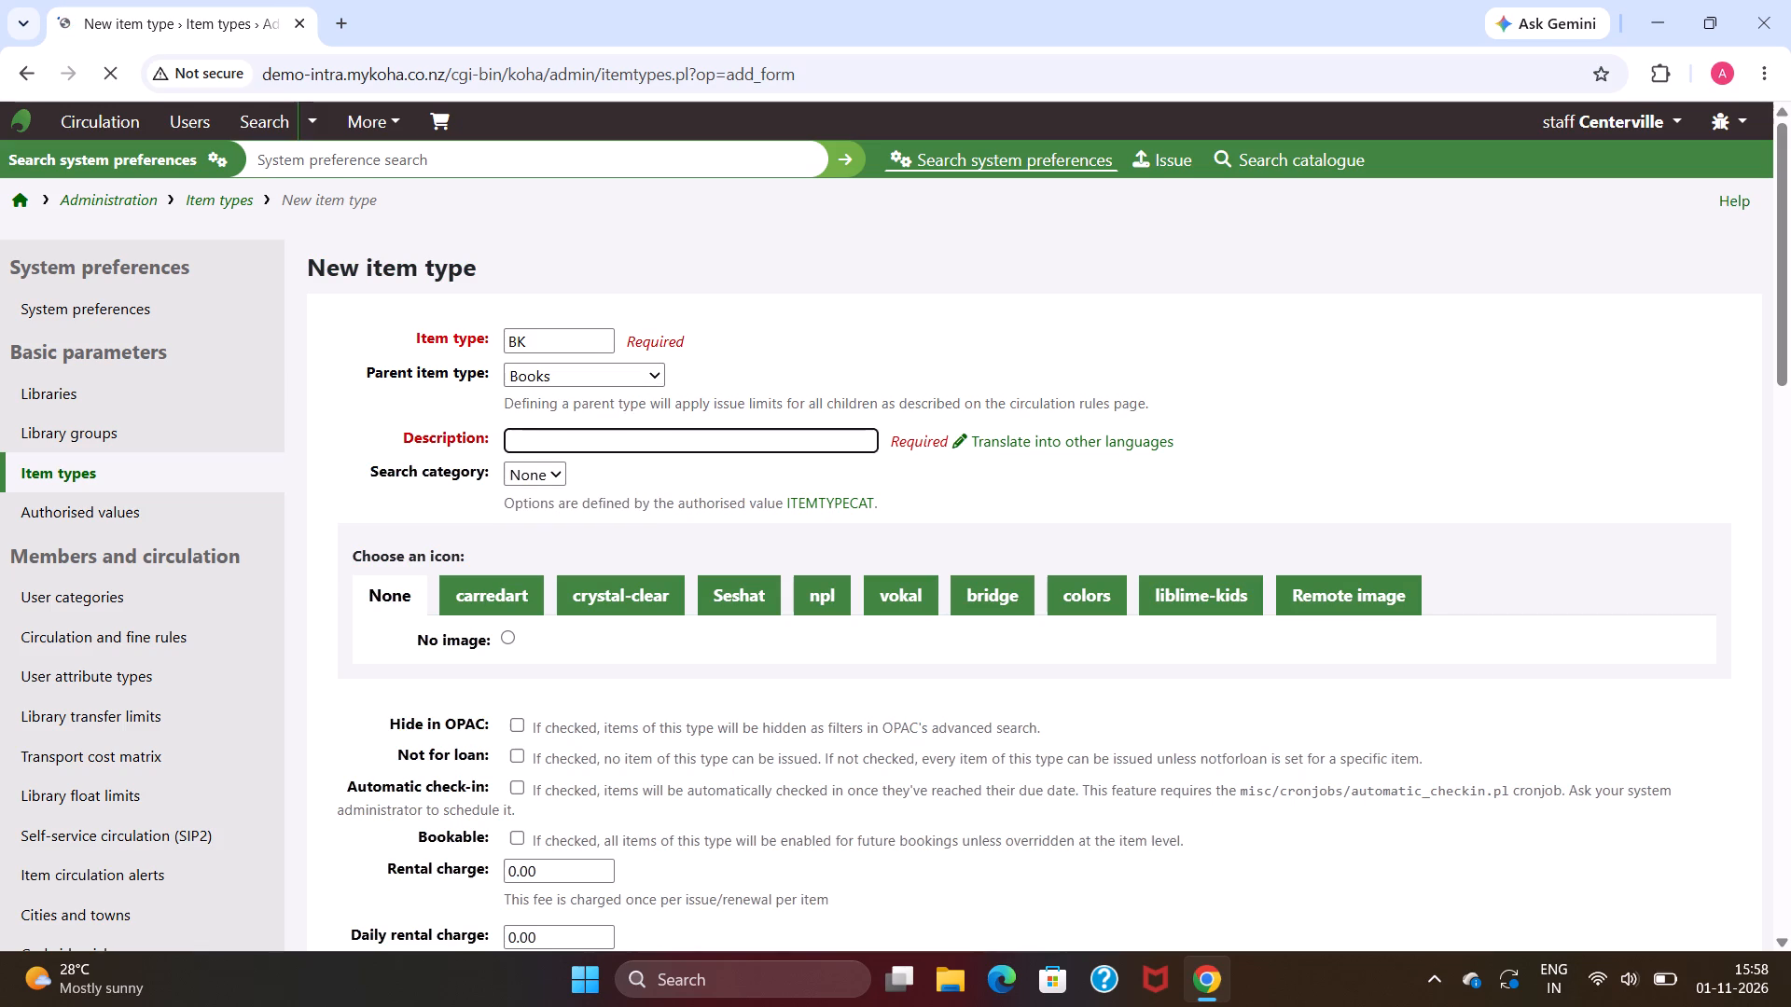
pyautogui.write('BOOK')
# Set the search category to None, look through the icon sets, and choose No image as the item type's icon.
pyautogui.click(546, 469)
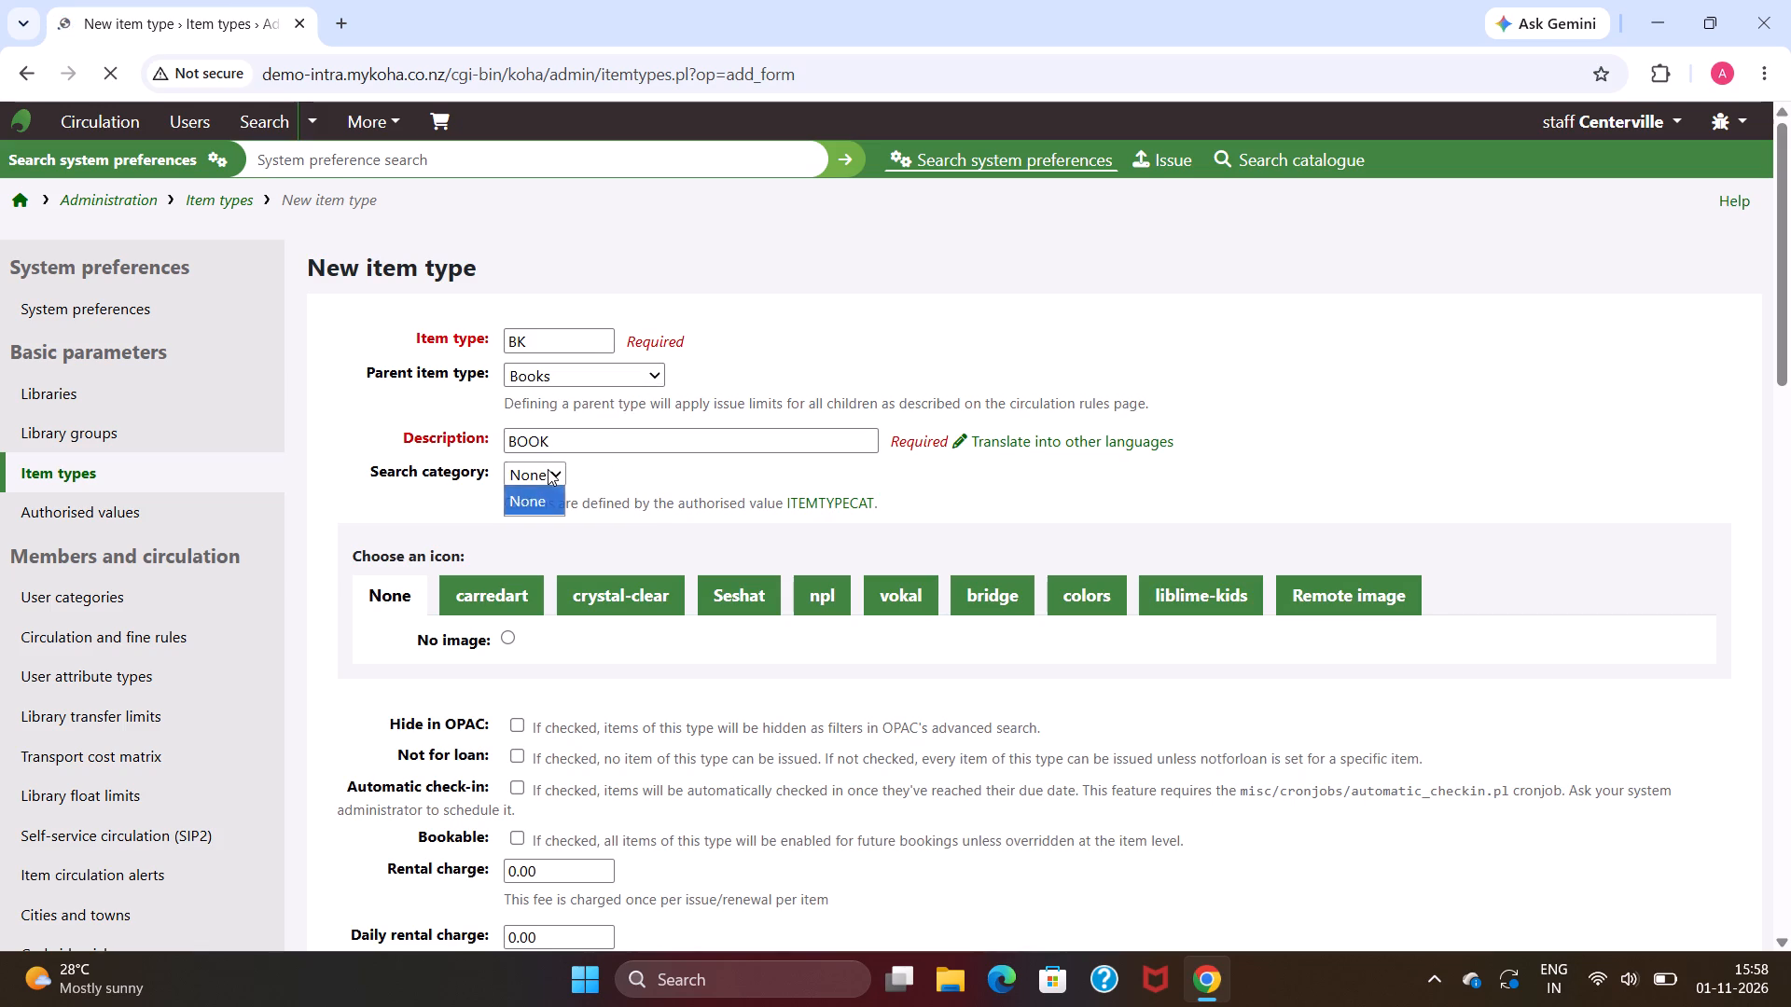
pyautogui.click(538, 496)
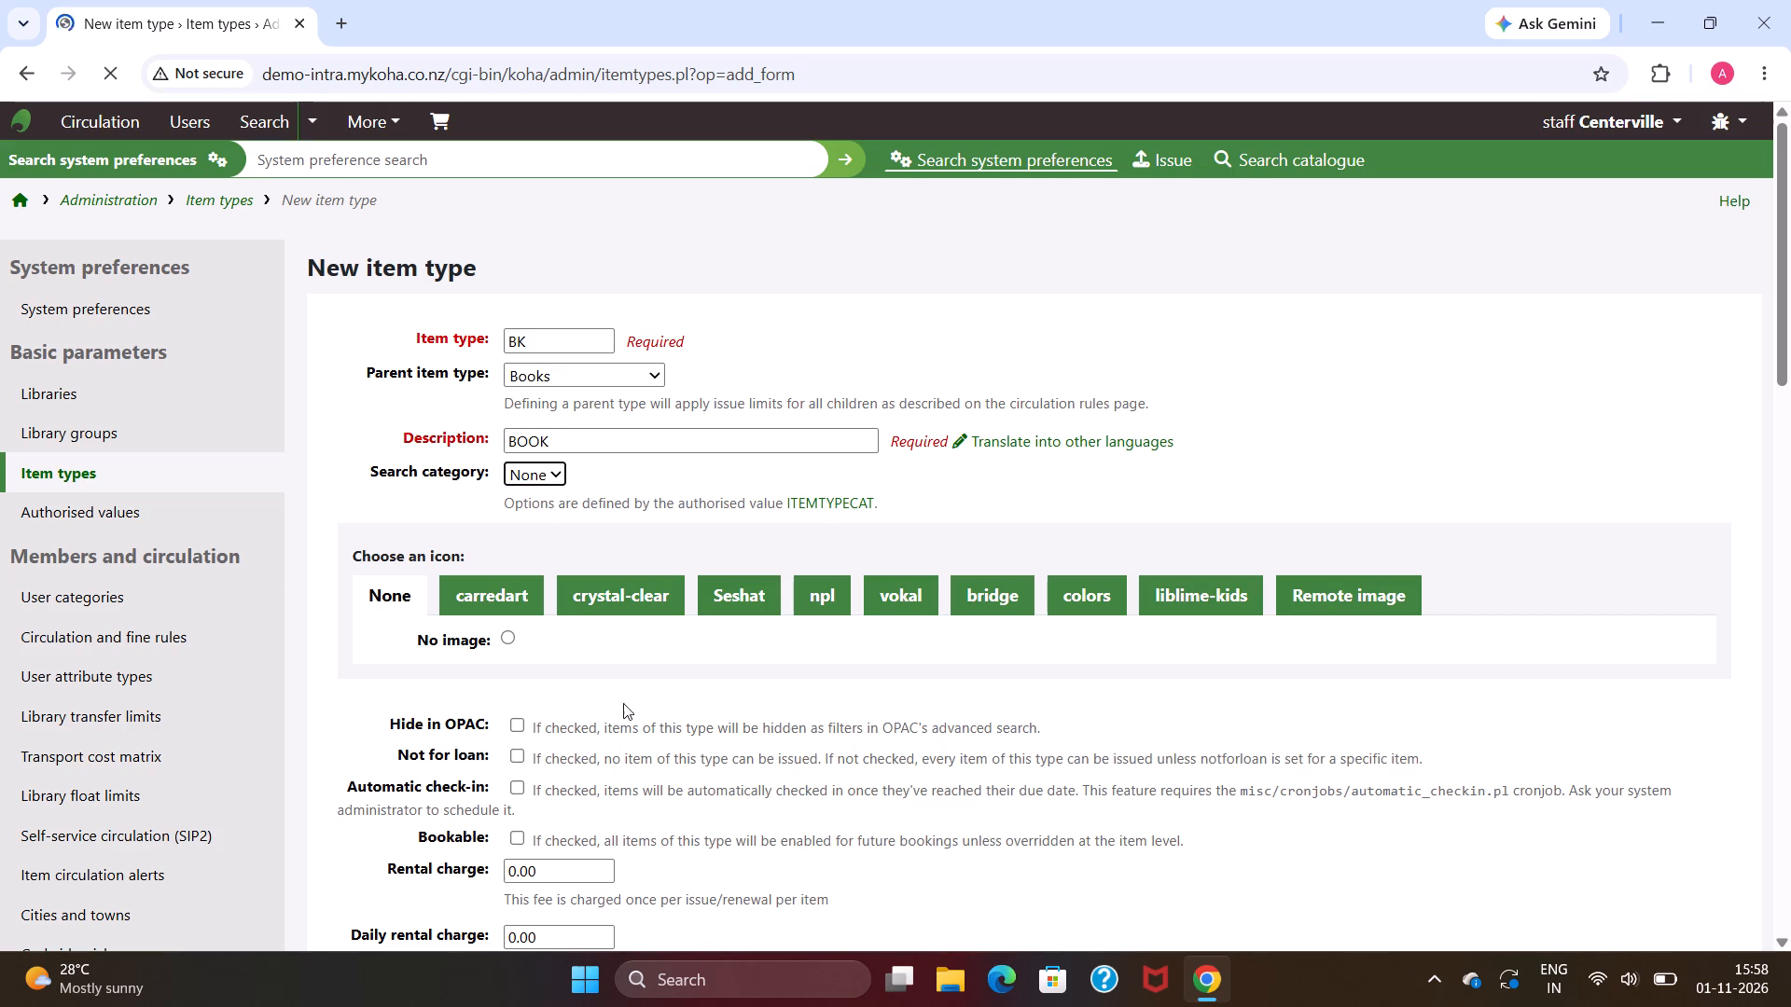
pyautogui.scroll(-1, 549, 633)
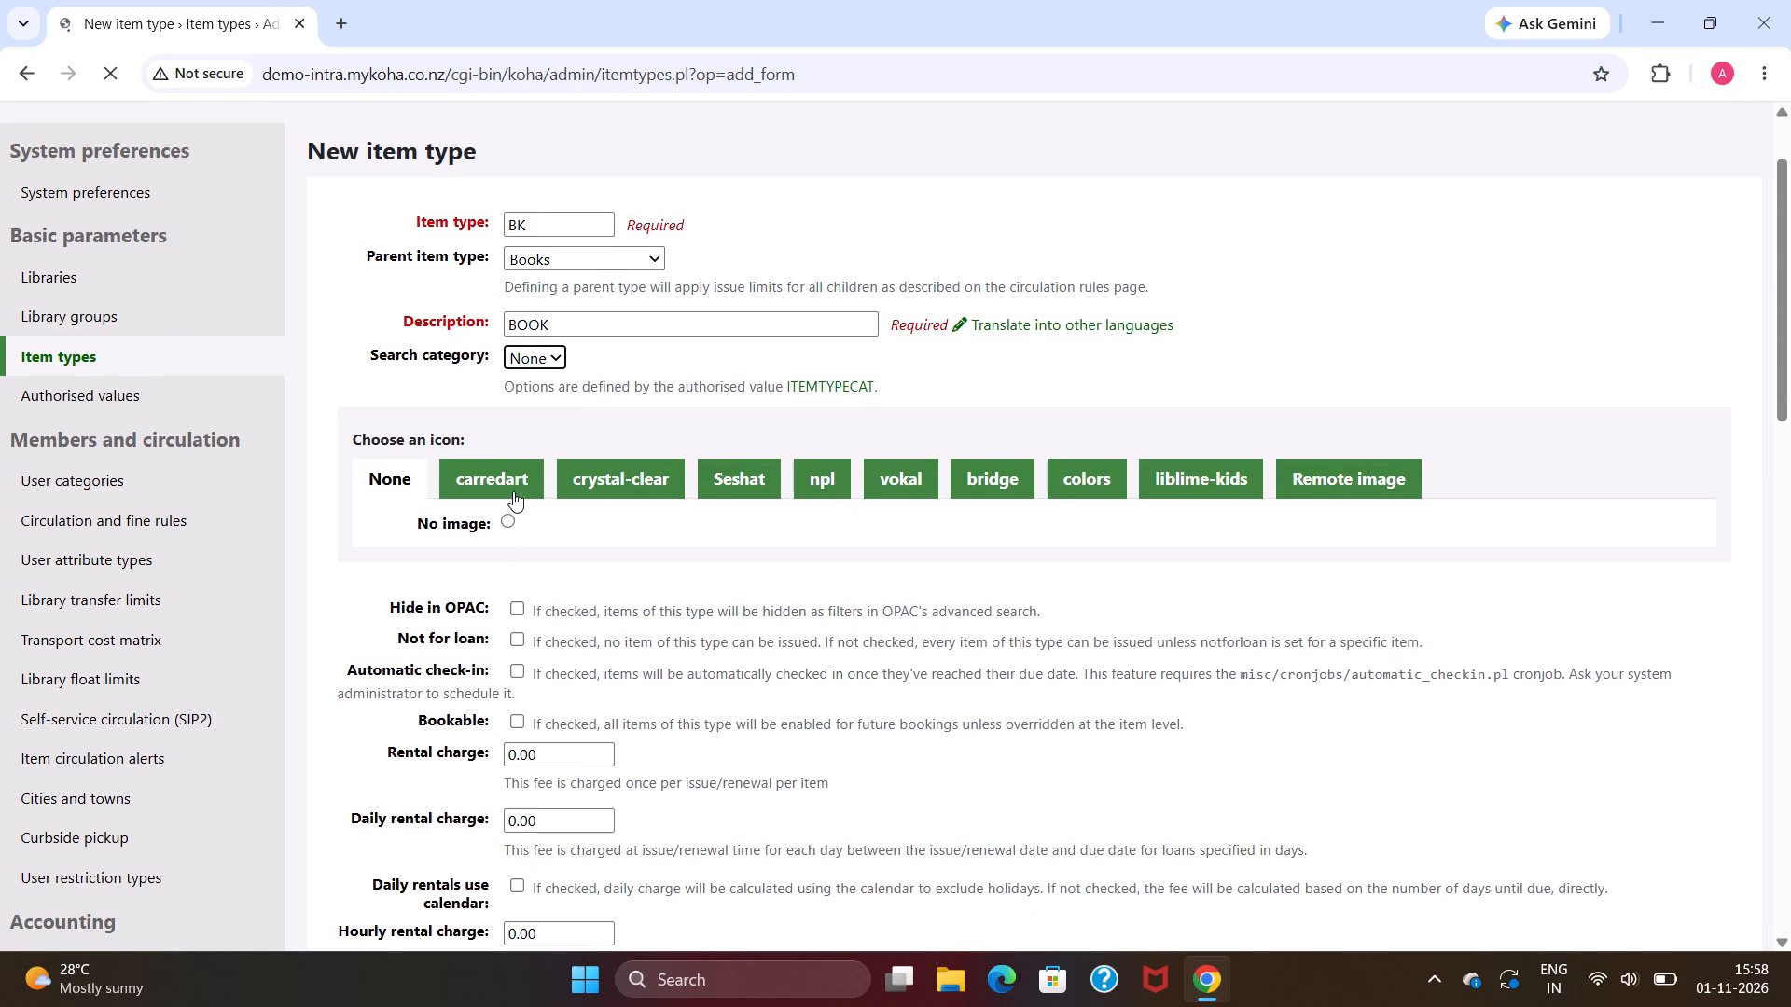
pyautogui.click(506, 481)
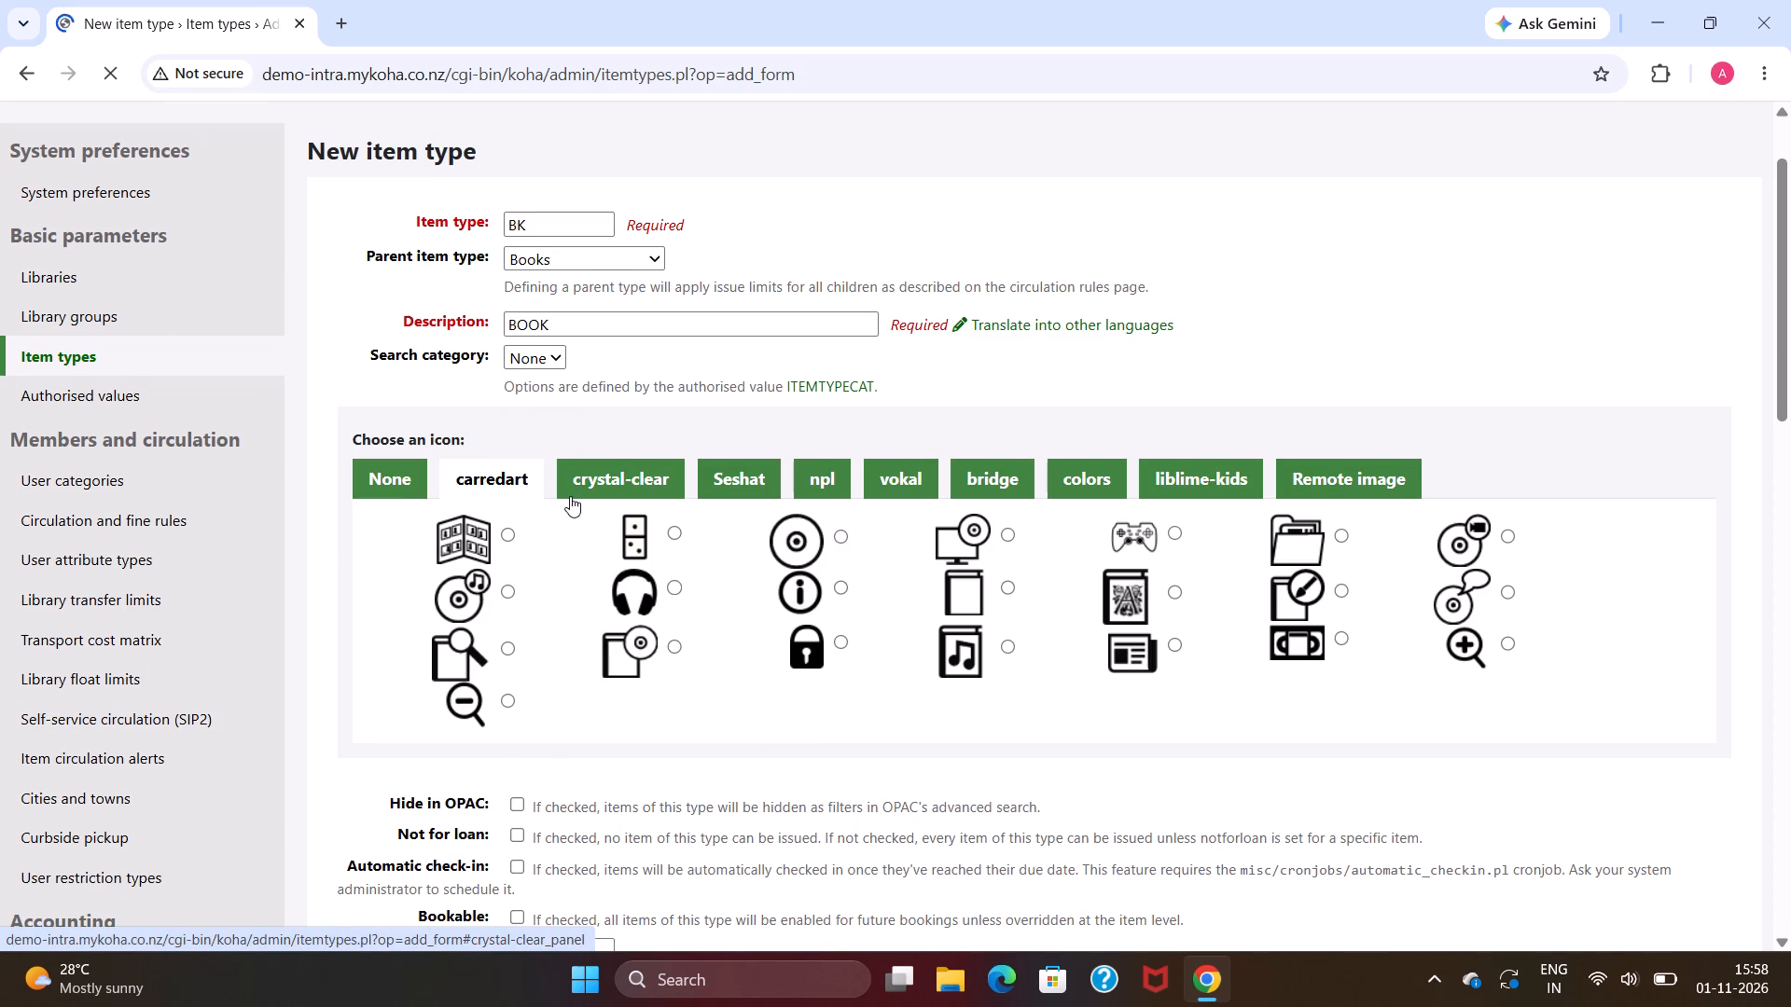
pyautogui.click(617, 495)
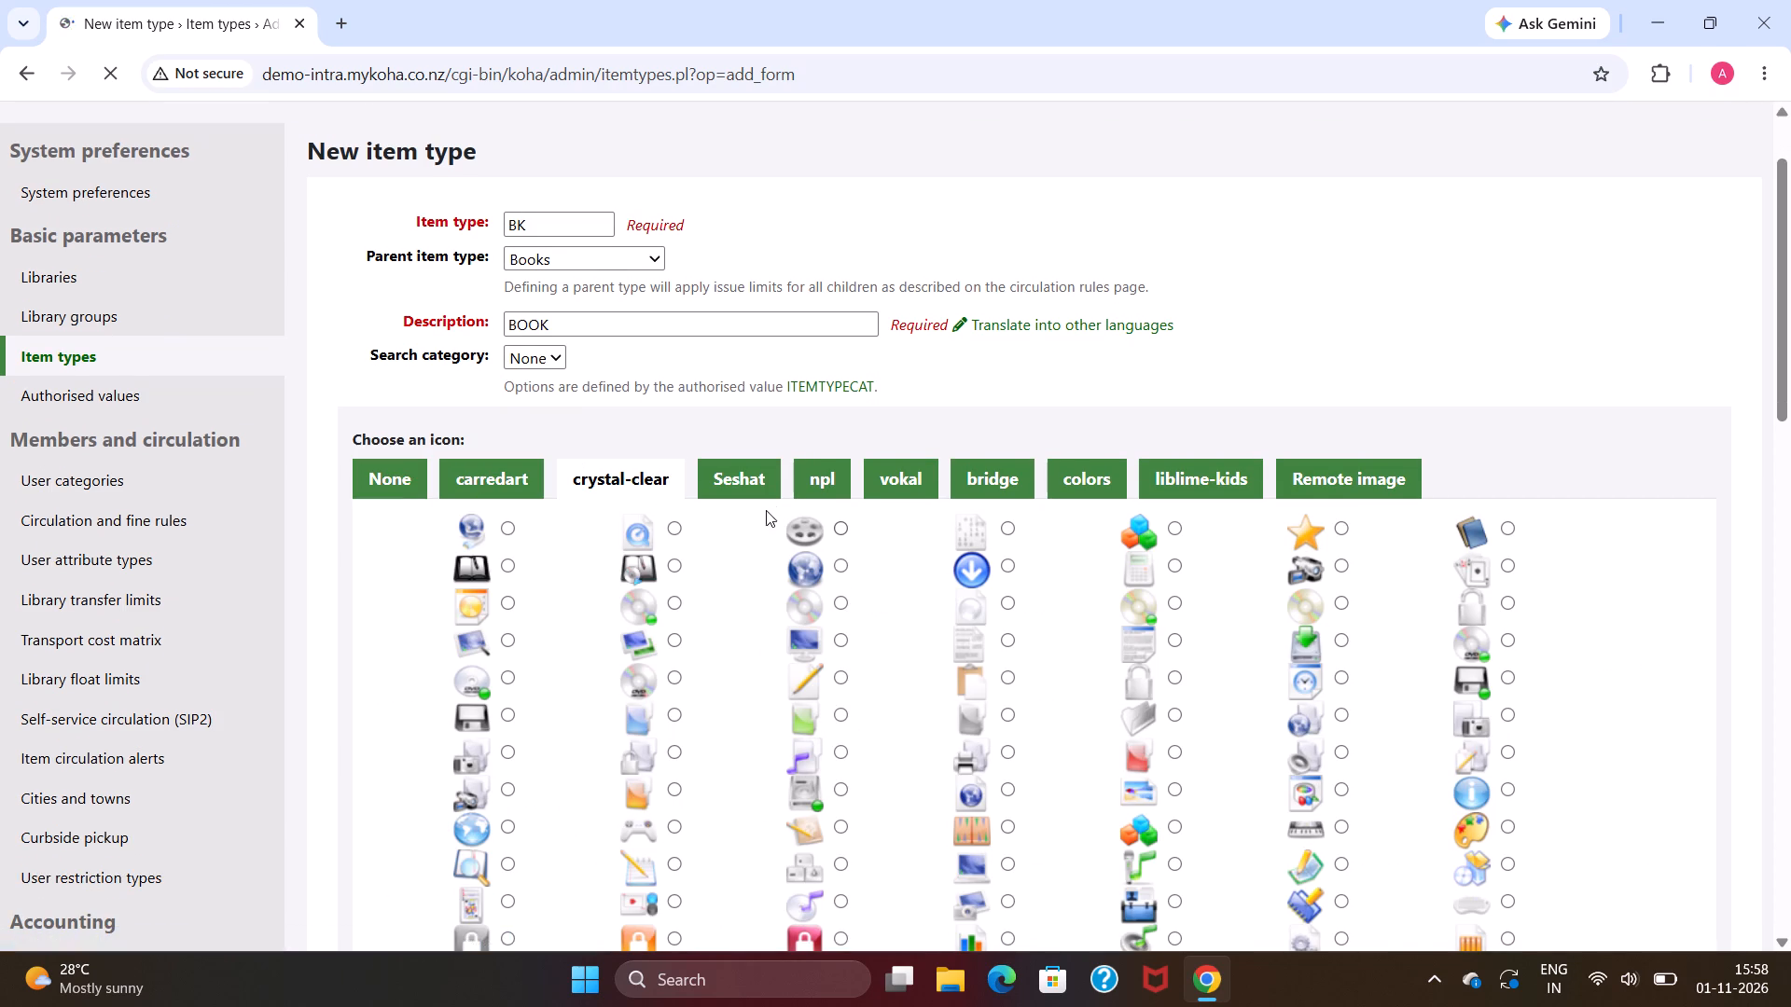
pyautogui.click(757, 487)
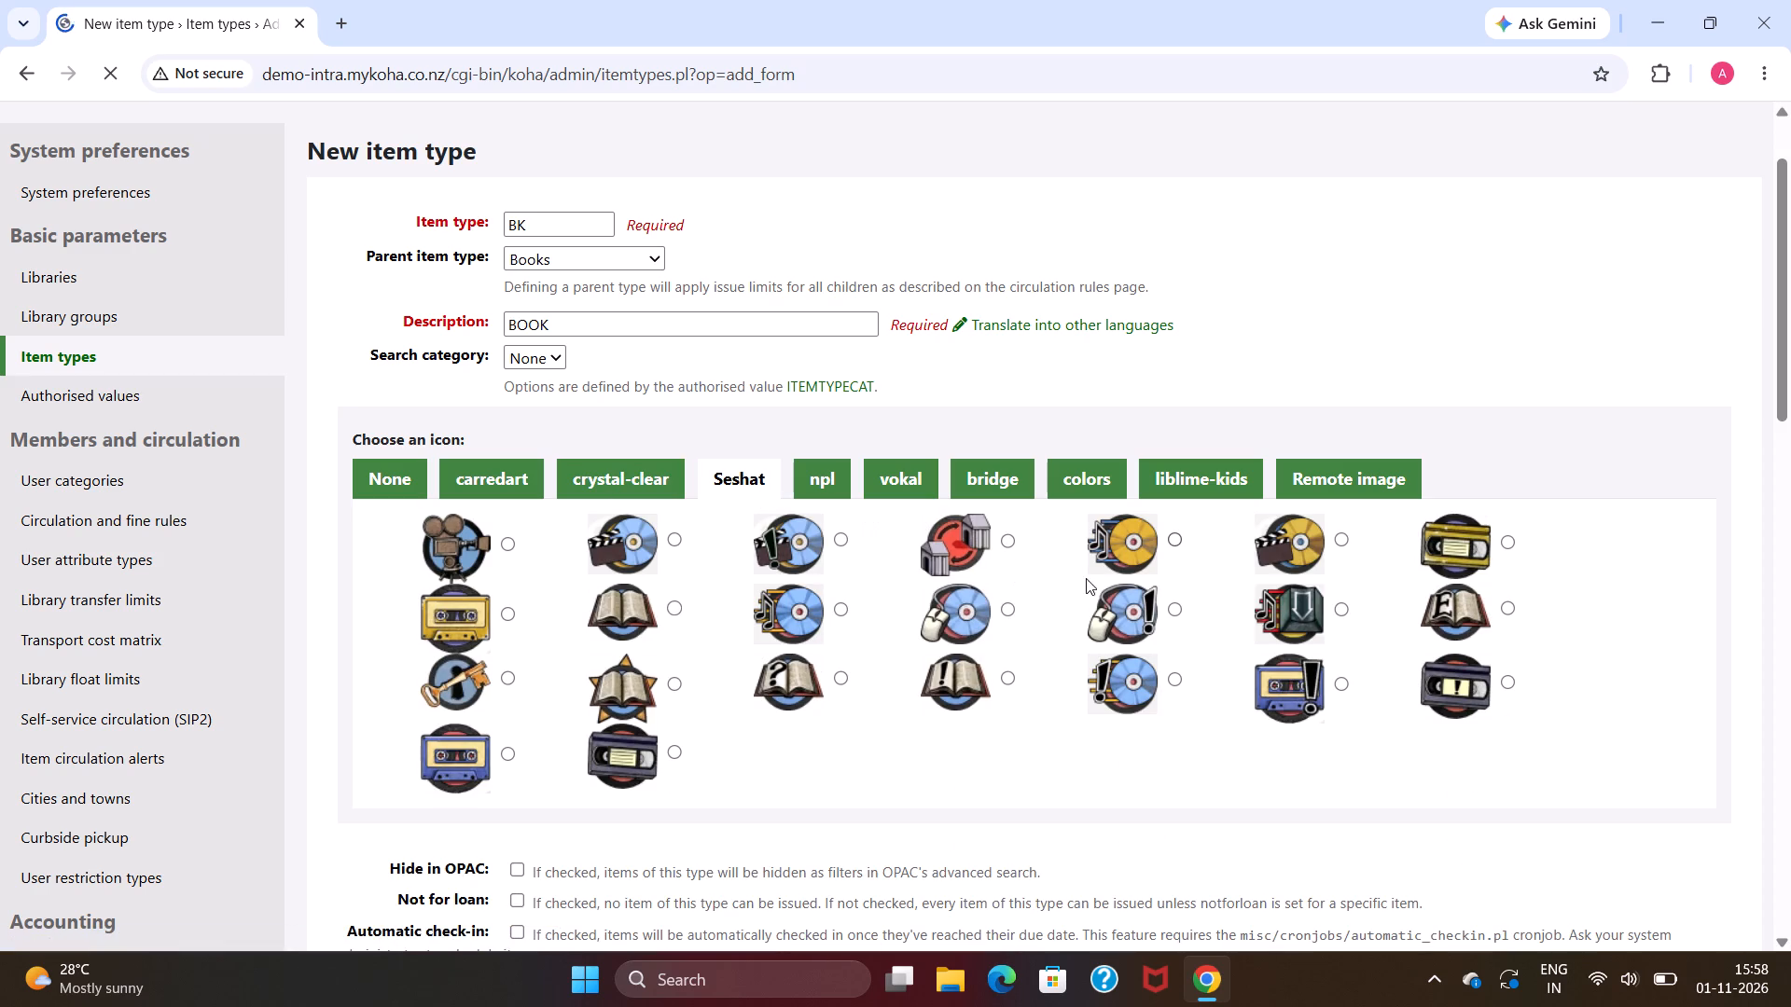
pyautogui.click(1022, 477)
pyautogui.click(1066, 459)
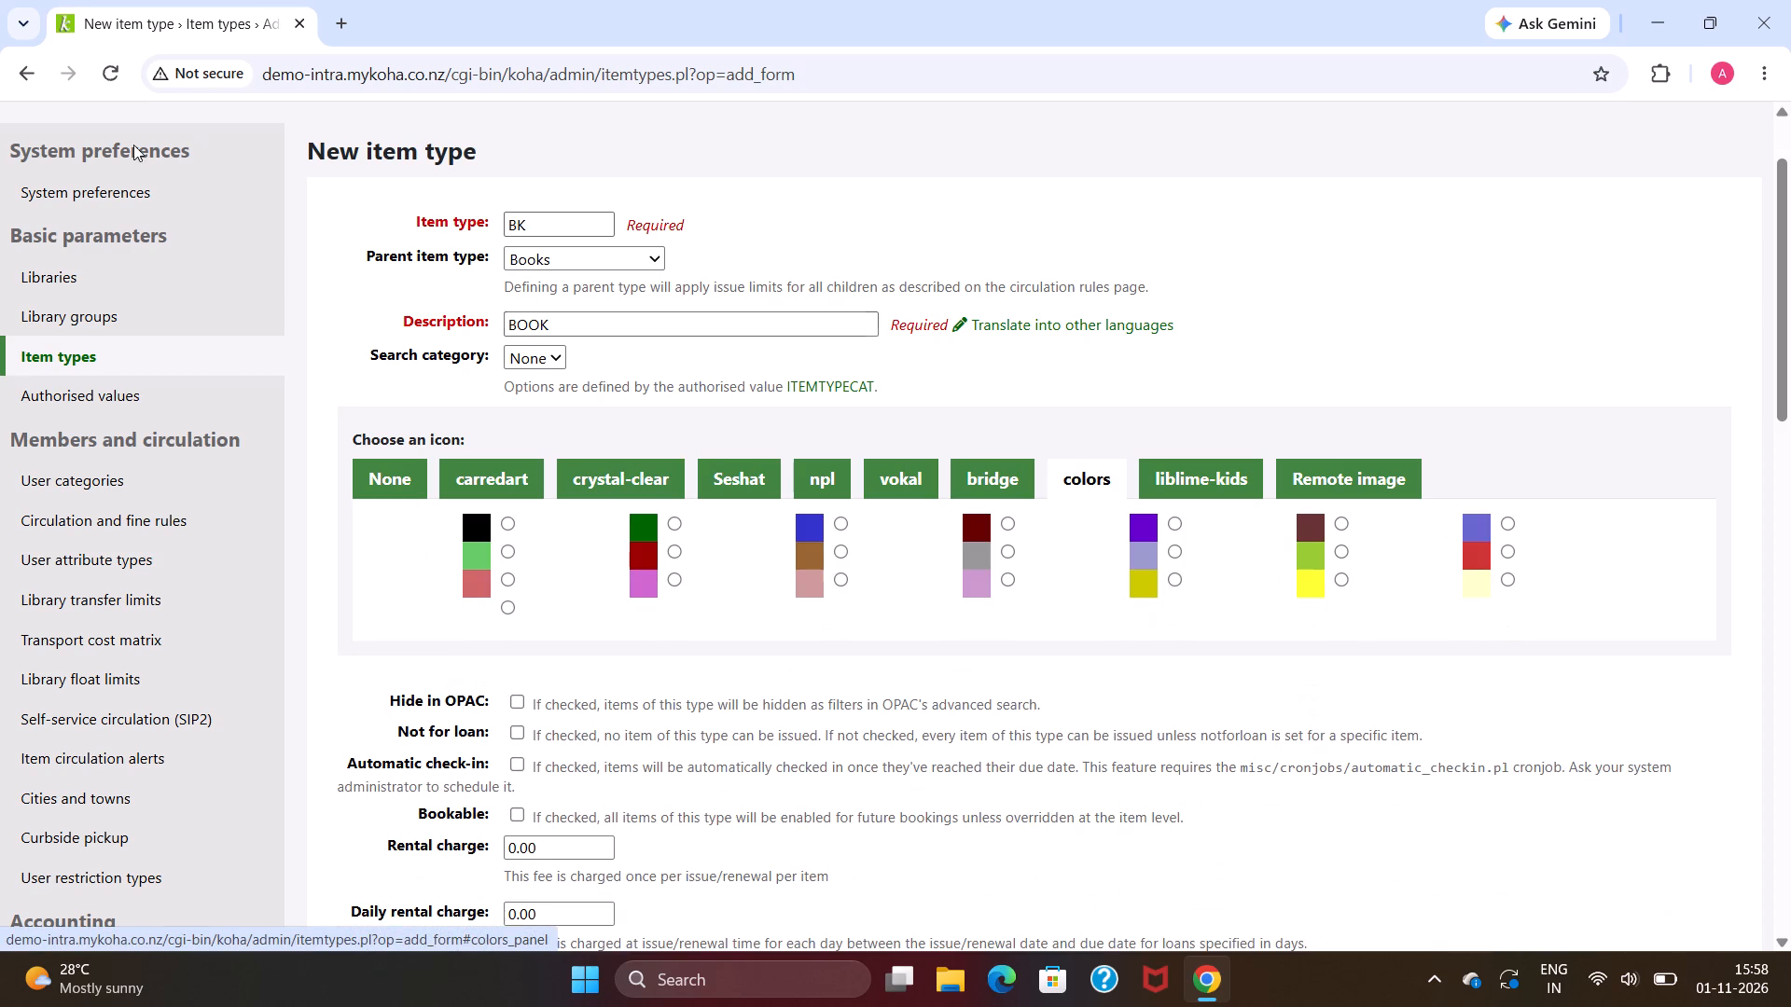
pyautogui.click(400, 484)
pyautogui.click(501, 523)
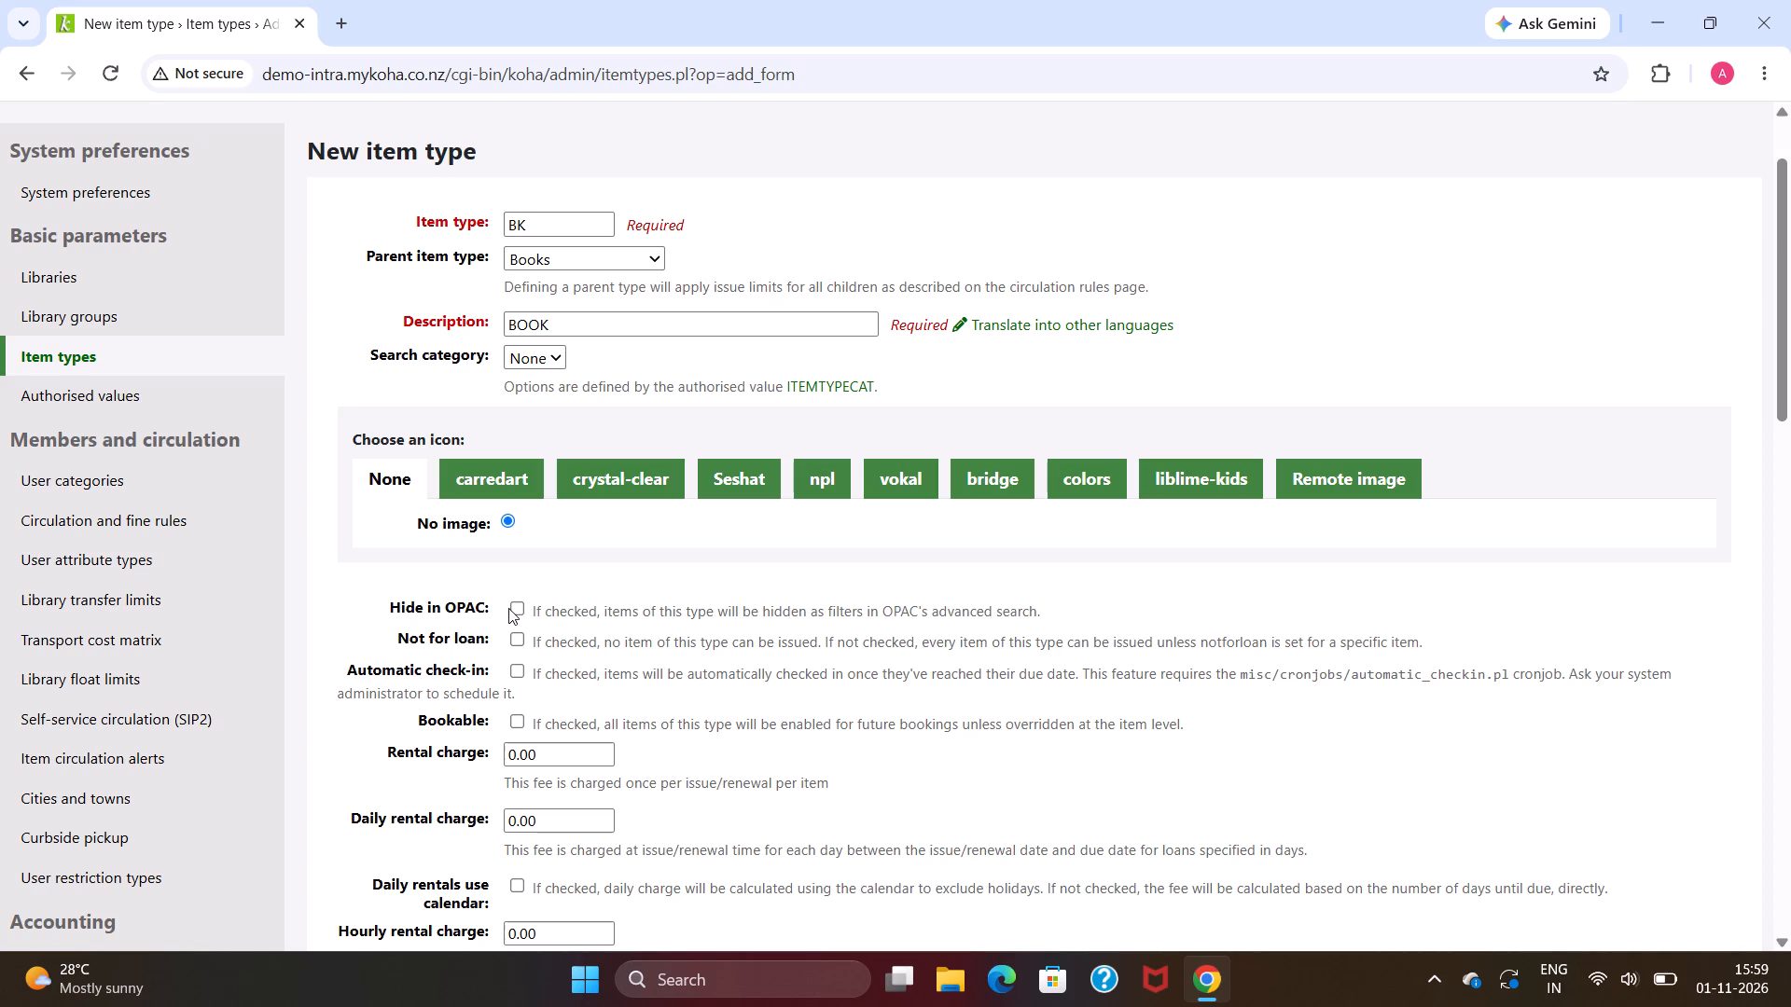
# Enable Hide in OPAC, Not for loan, Automatic check-in and Bookable for the BK item type.
pyautogui.click(514, 606)
pyautogui.click(524, 644)
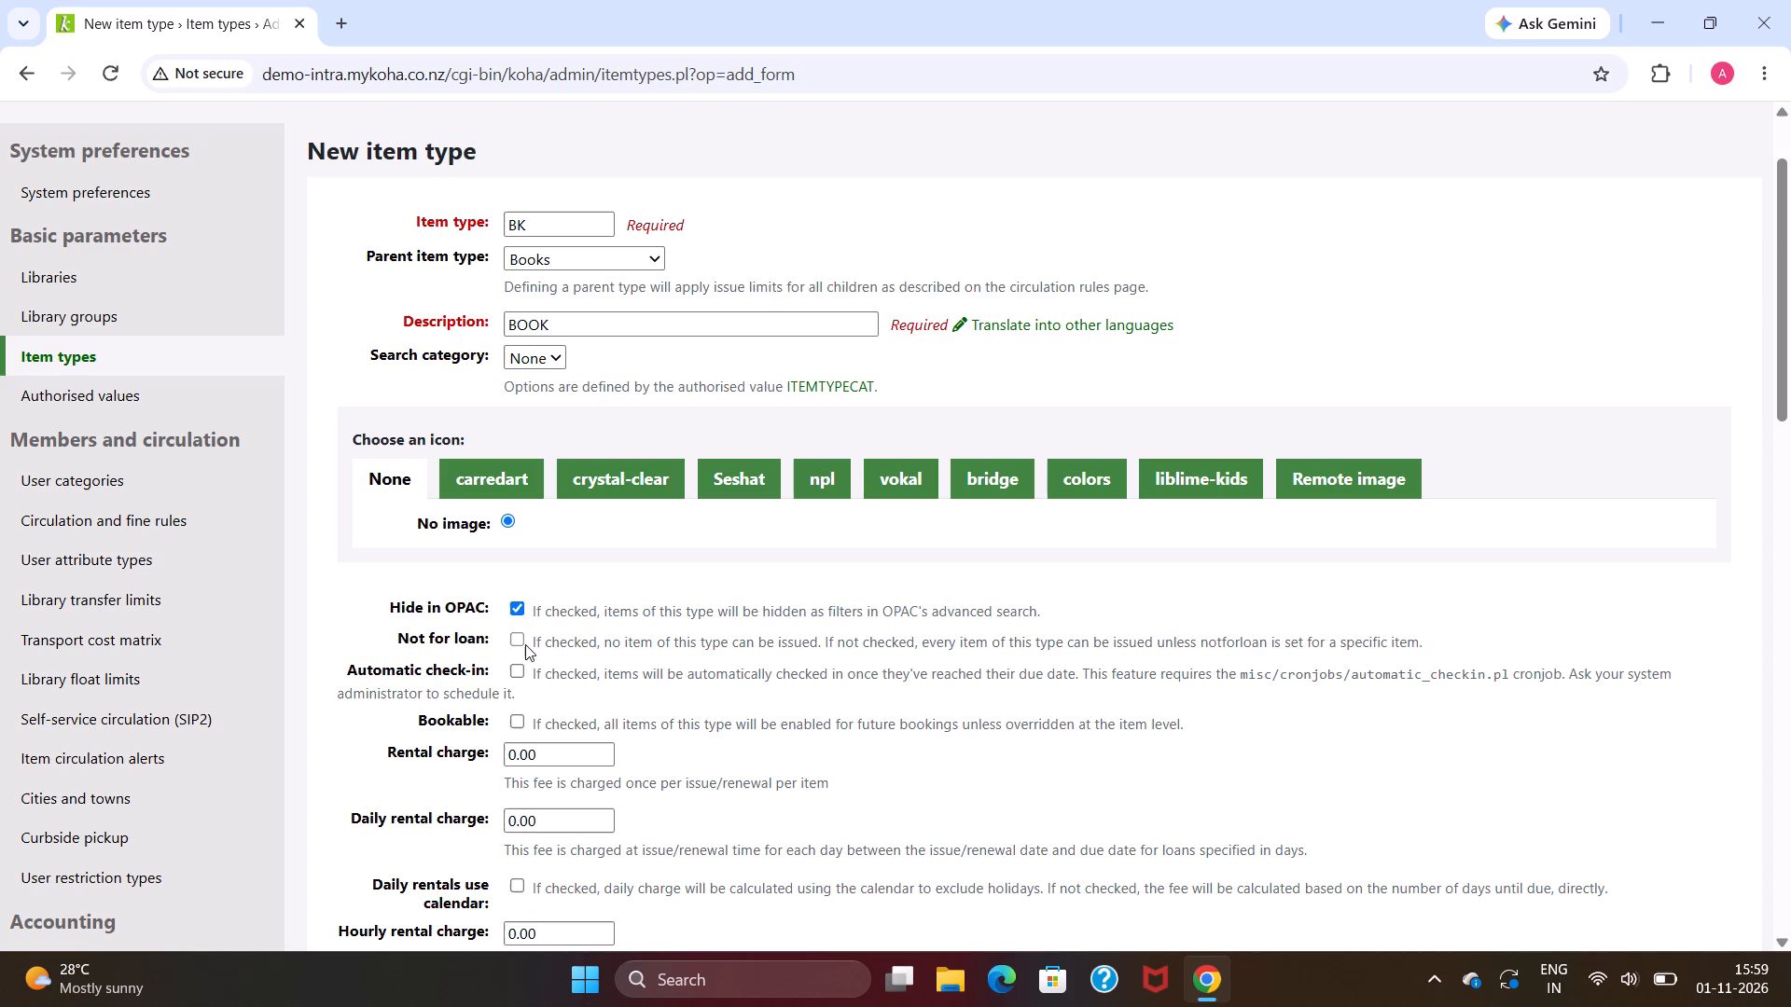
pyautogui.click(514, 638)
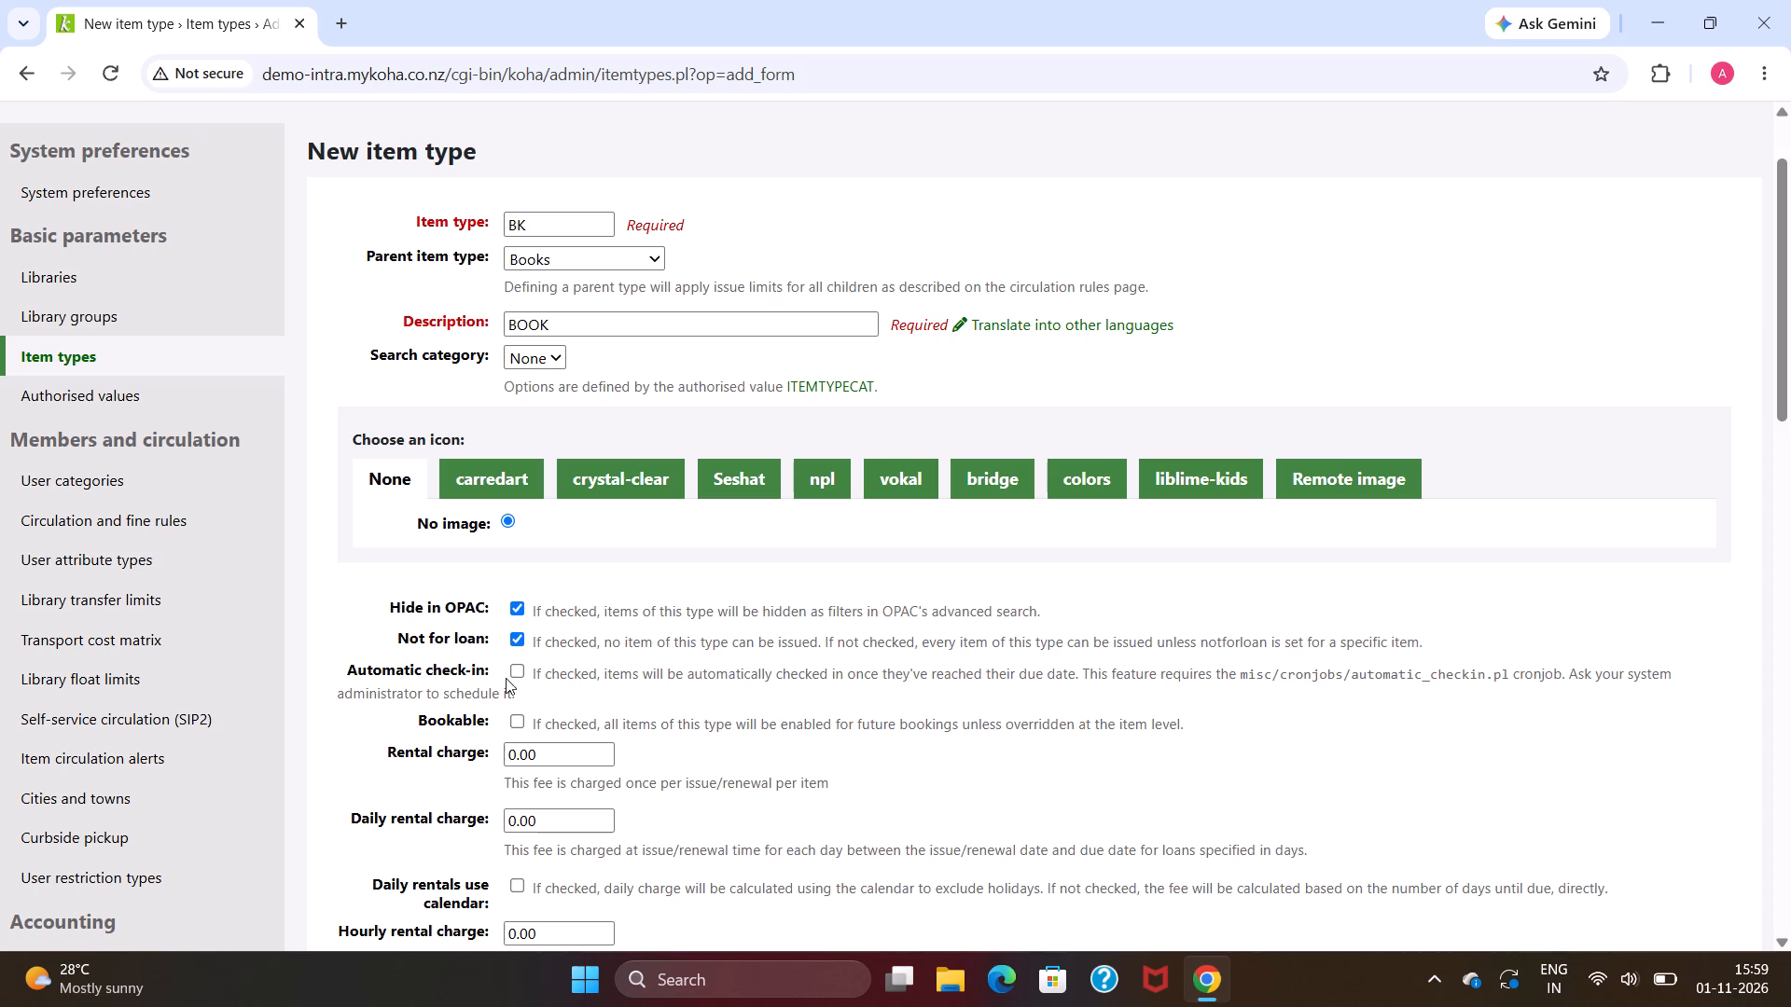
pyautogui.click(523, 667)
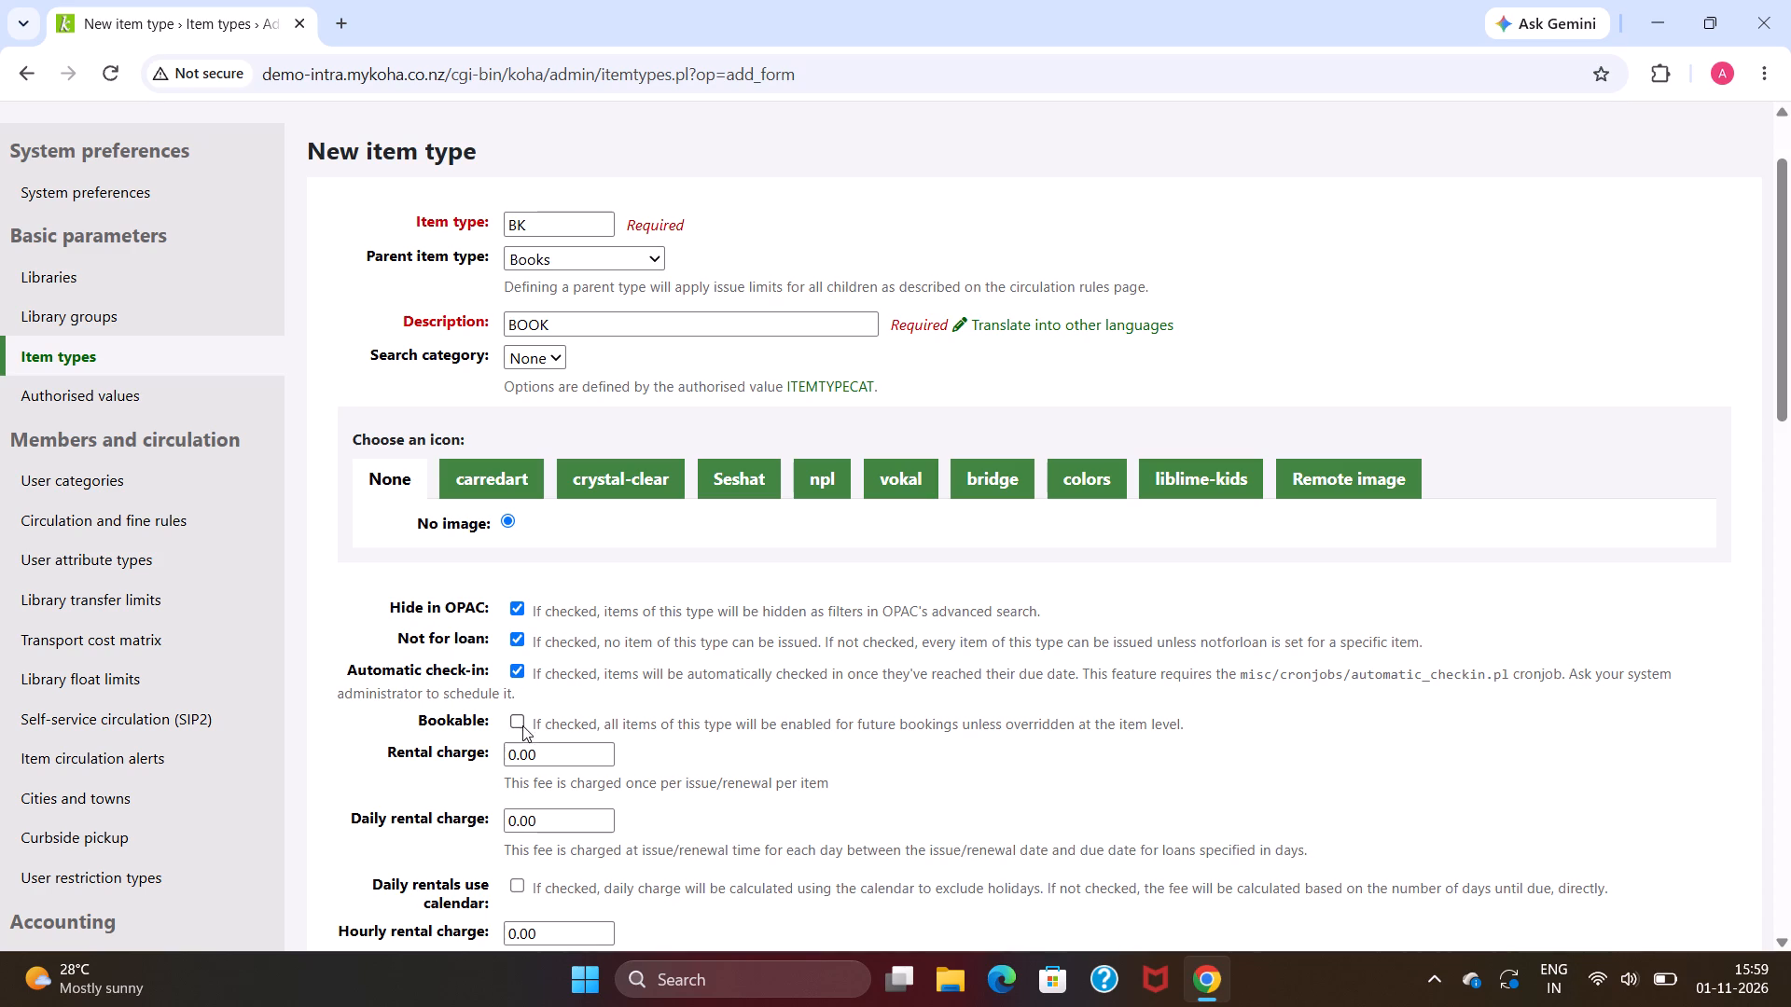
pyautogui.click(525, 714)
pyautogui.click(511, 722)
# Set the item type's rental charge to 12.
pyautogui.click(546, 752)
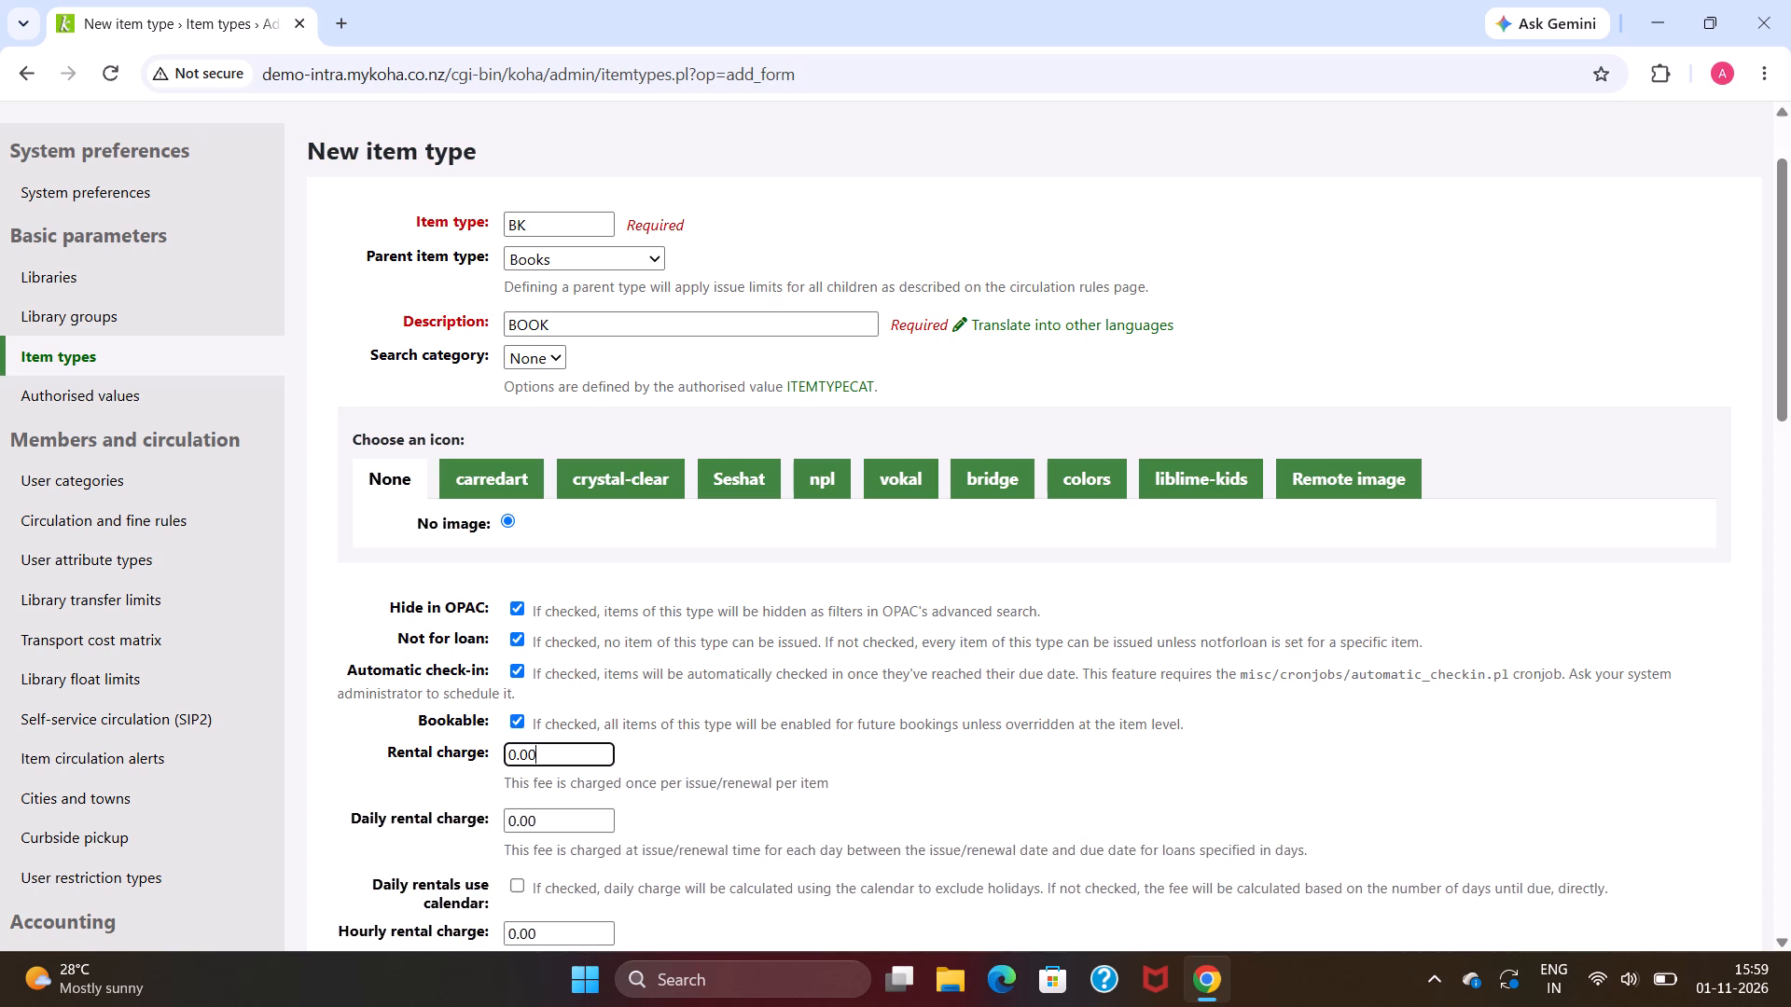
pyautogui.press('BackSpace')
pyautogui.press('BackSpace')
pyautogui.press('BackSpace')
pyautogui.press('BackSpace')
pyautogui.write('12')
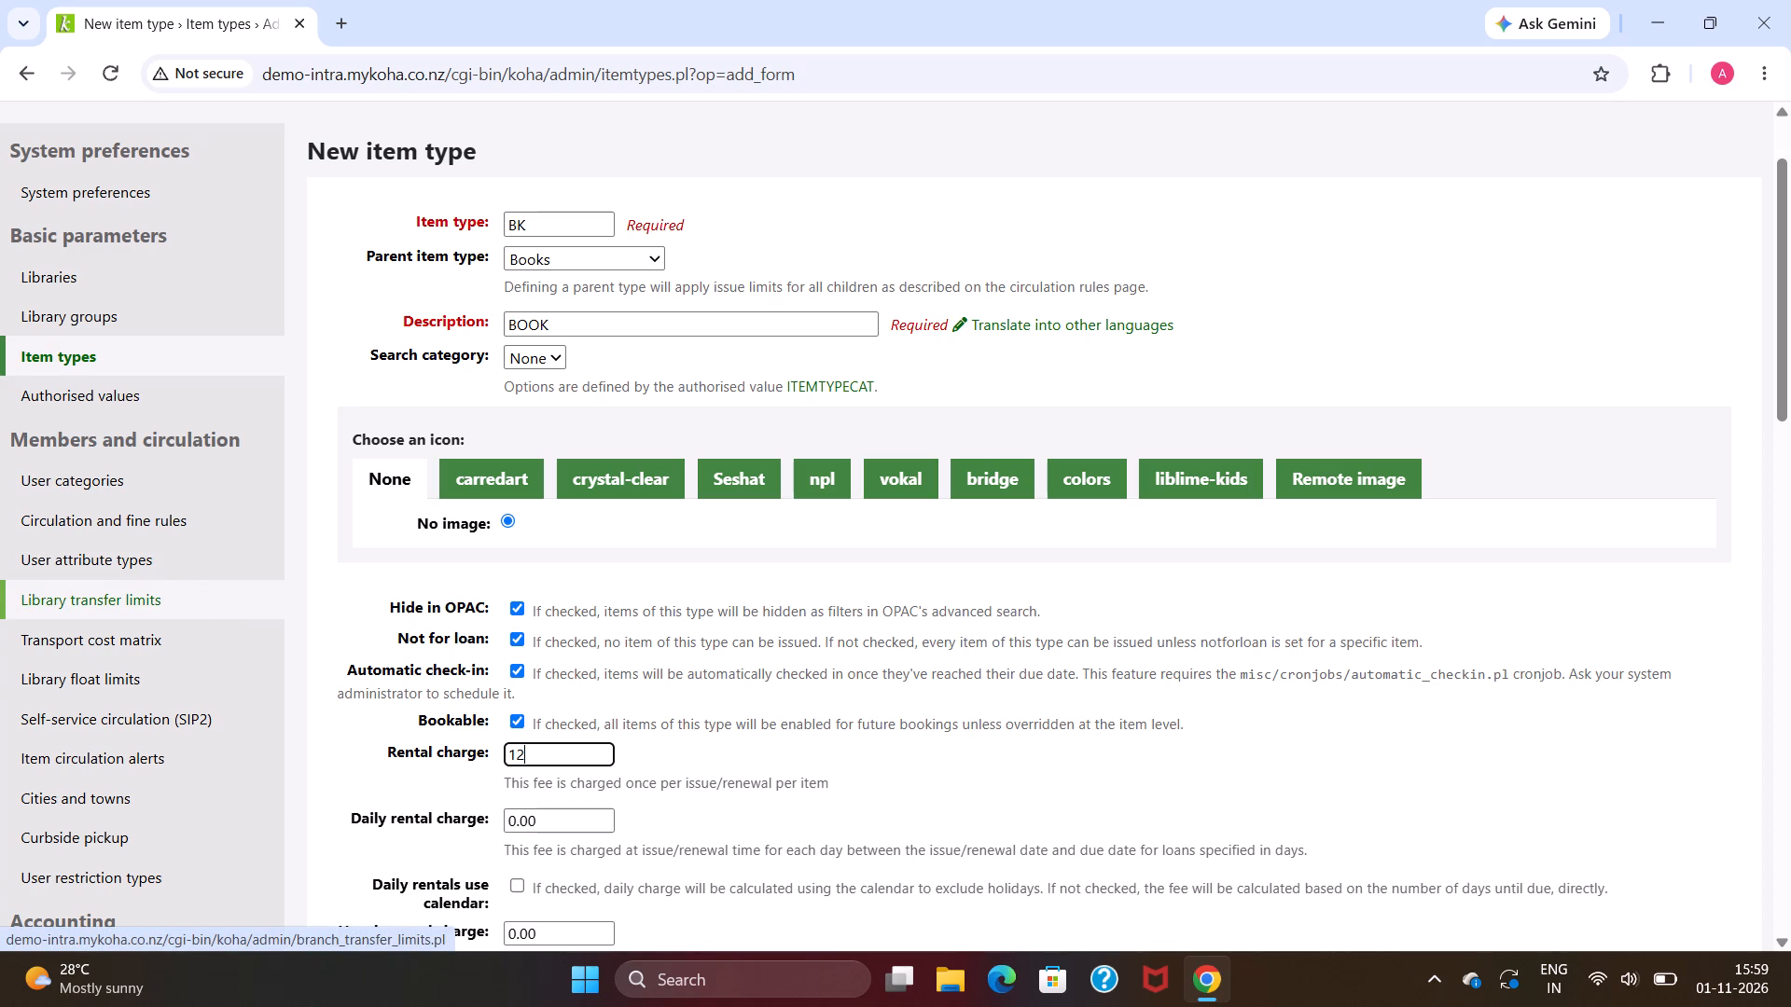
# Set the daily rental charge to 12 and make daily rentals use the calendar.
pyautogui.click(561, 822)
pyautogui.press('BackSpace')
pyautogui.press('BackSpace')
pyautogui.press('BackSpace')
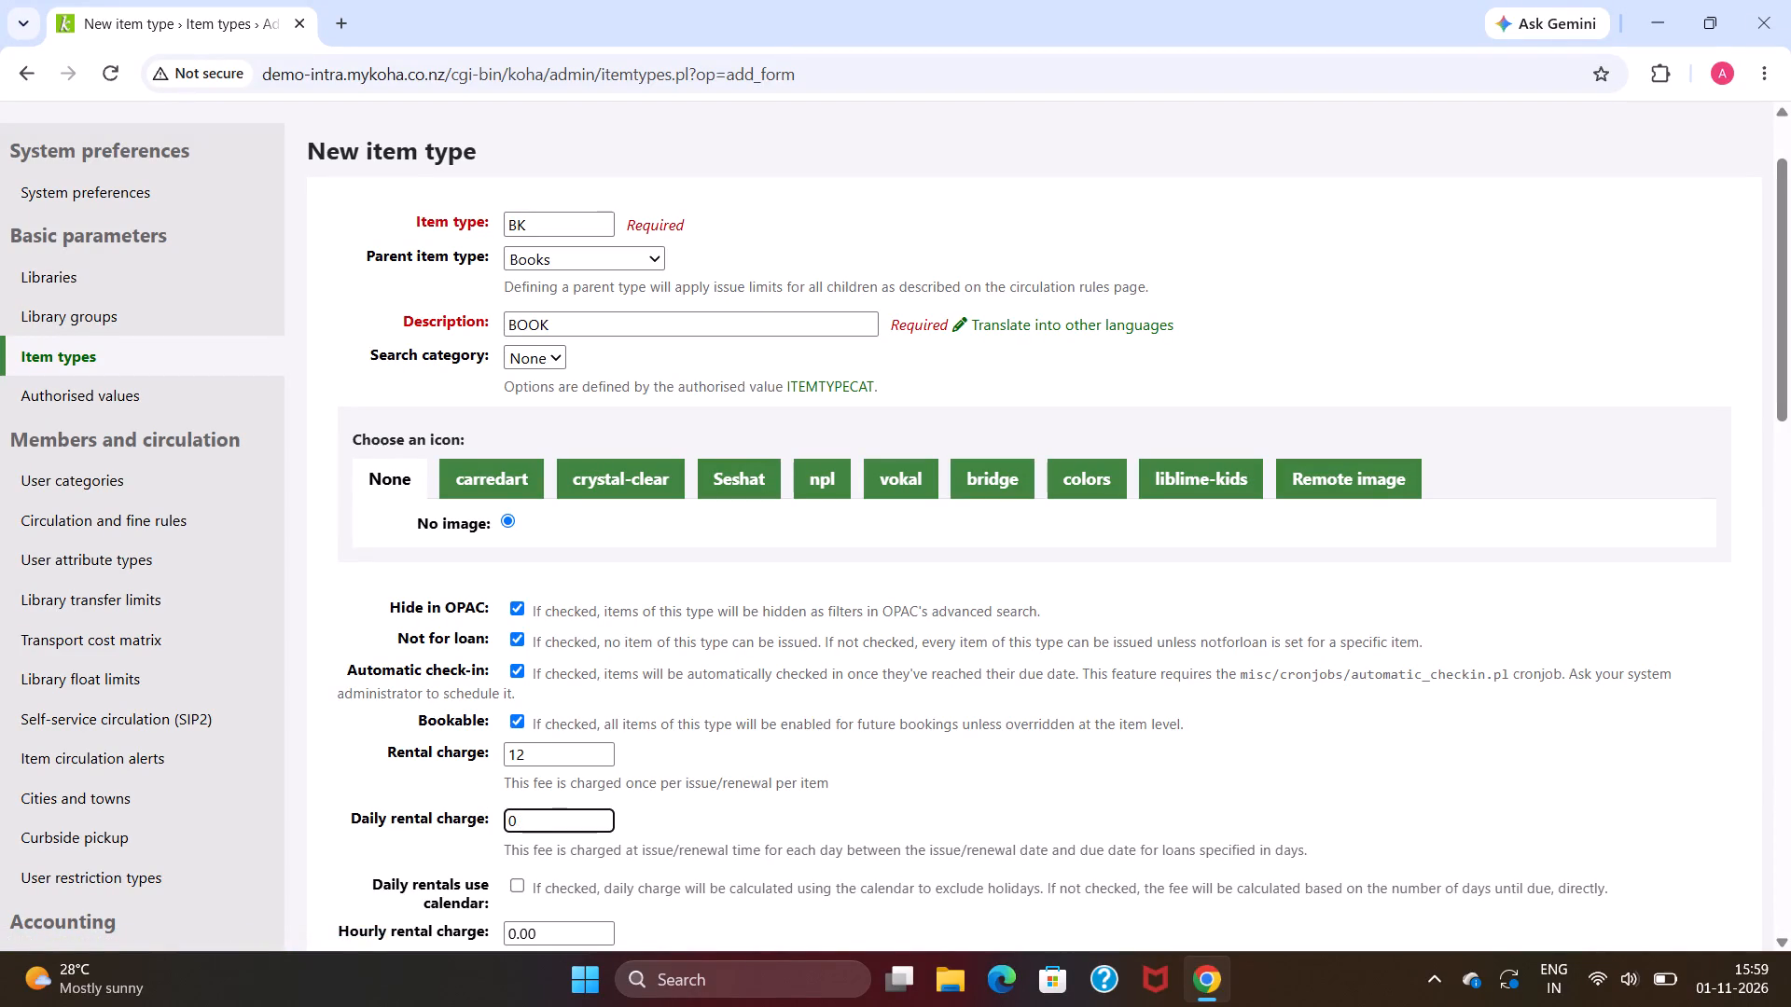
pyautogui.press('BackSpace')
pyautogui.write('12')
pyautogui.scroll(-1, 590, 850)
pyautogui.click(519, 763)
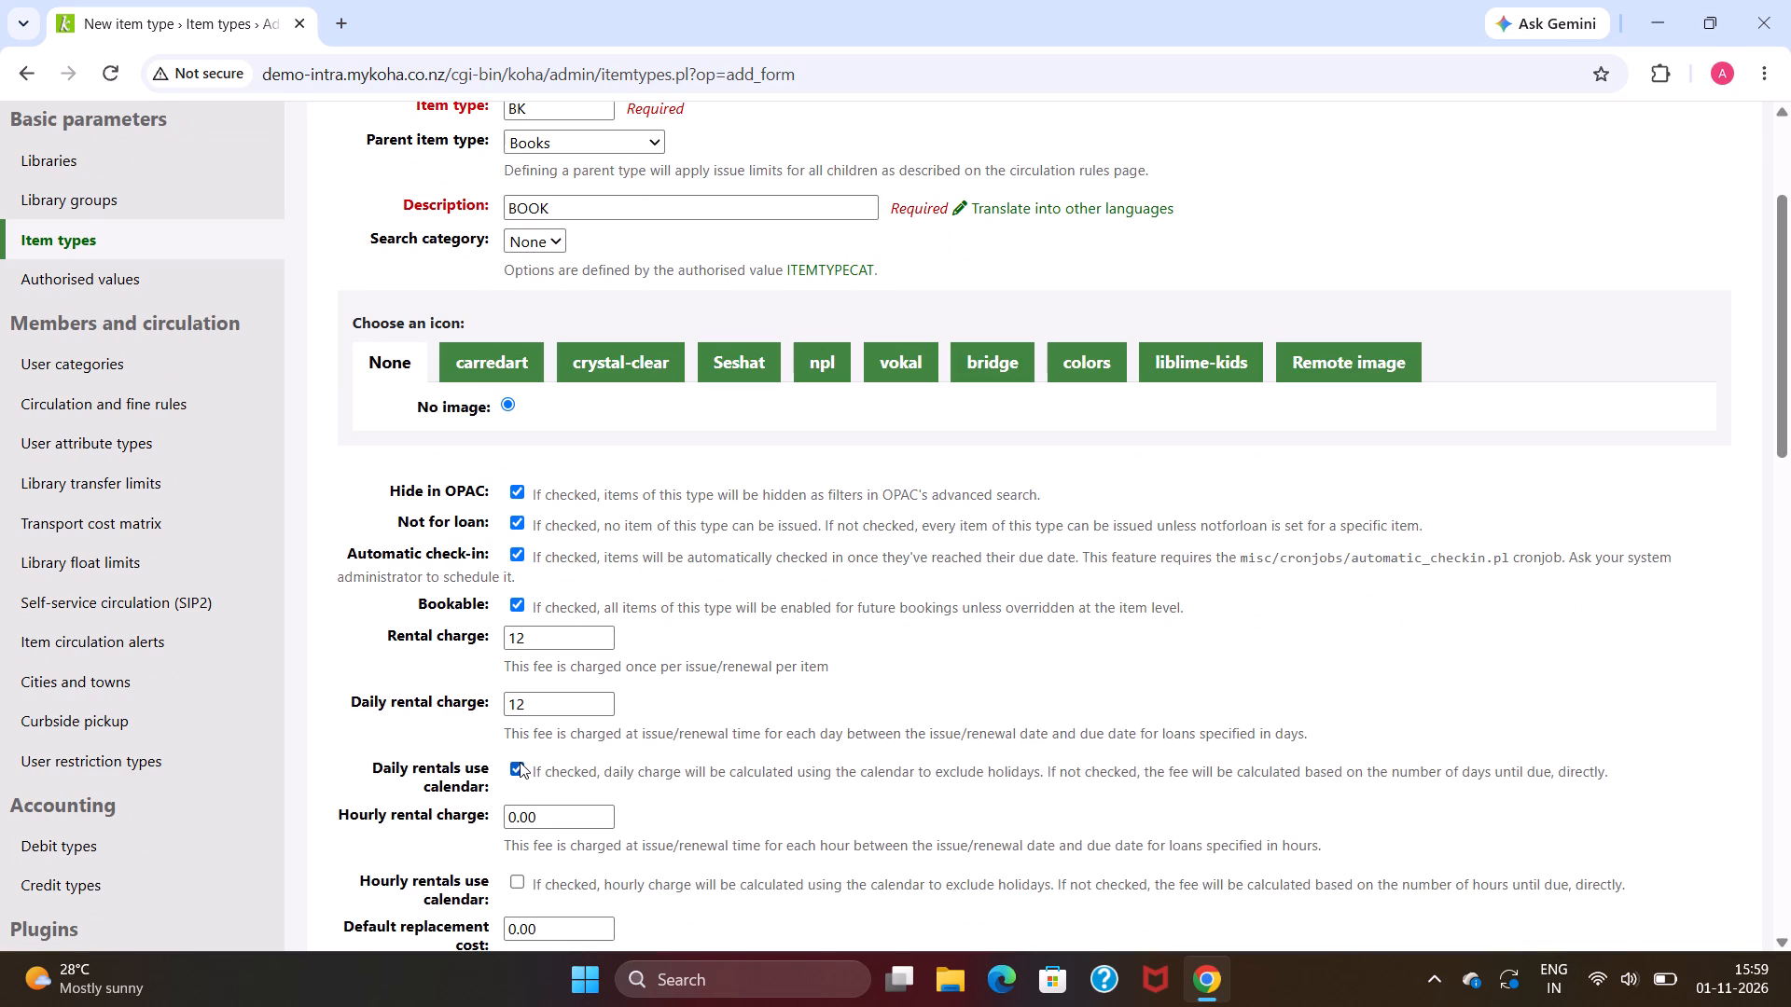
# Set the hourly rental charge to 2 and make hourly rentals use the calendar.
pyautogui.click(567, 823)
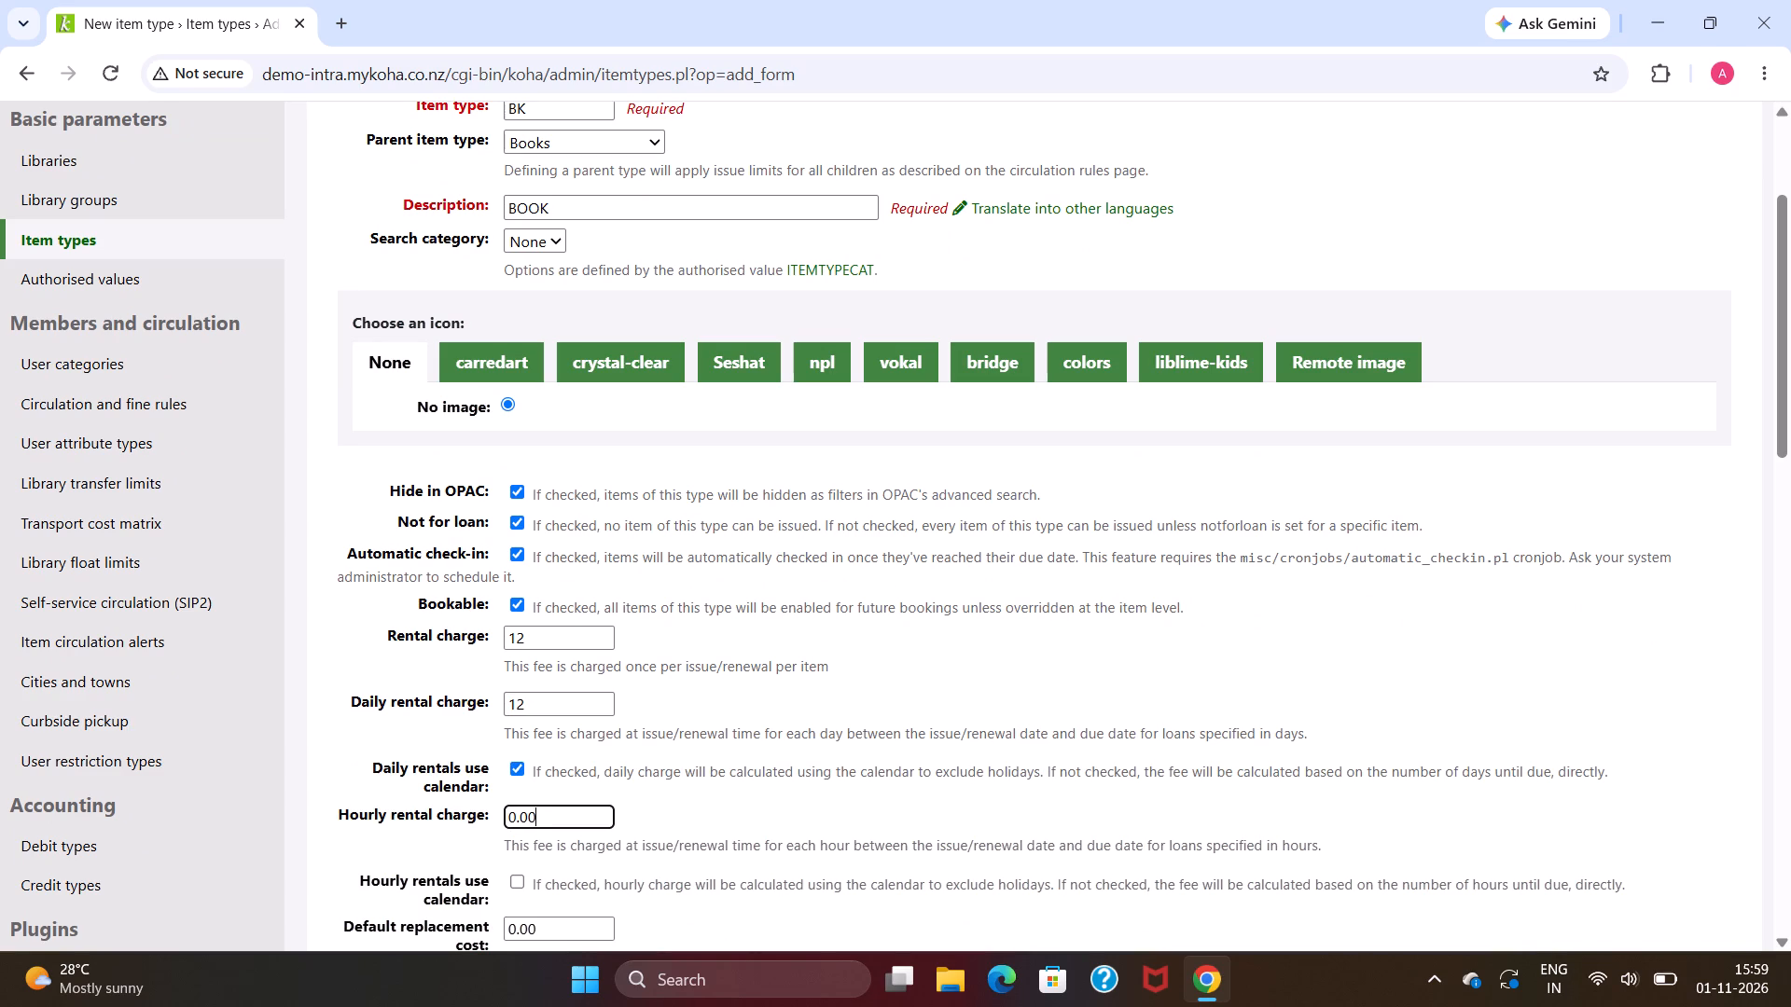
pyautogui.press('BackSpace')
pyautogui.press('BackSpace')
pyautogui.press('BackSpace')
pyautogui.press('BackSpace')
pyautogui.press('2')
pyautogui.scroll(-1, 655, 807)
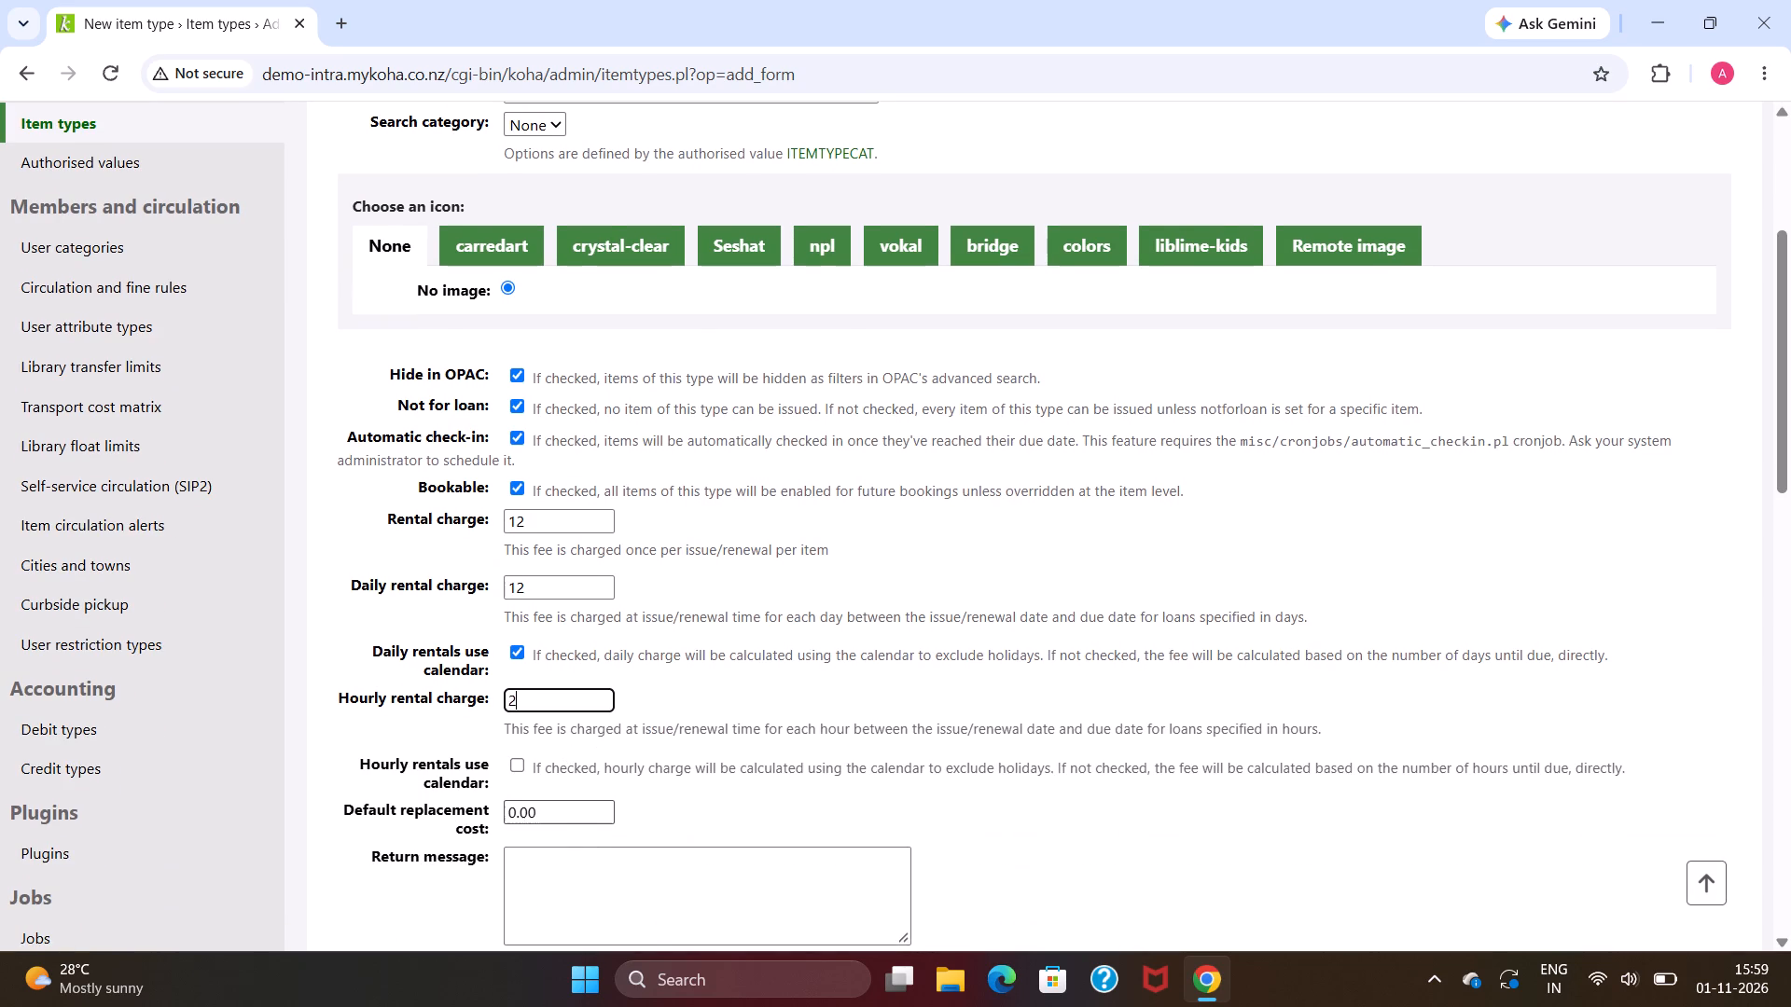
pyautogui.scroll(4, 578, 752)
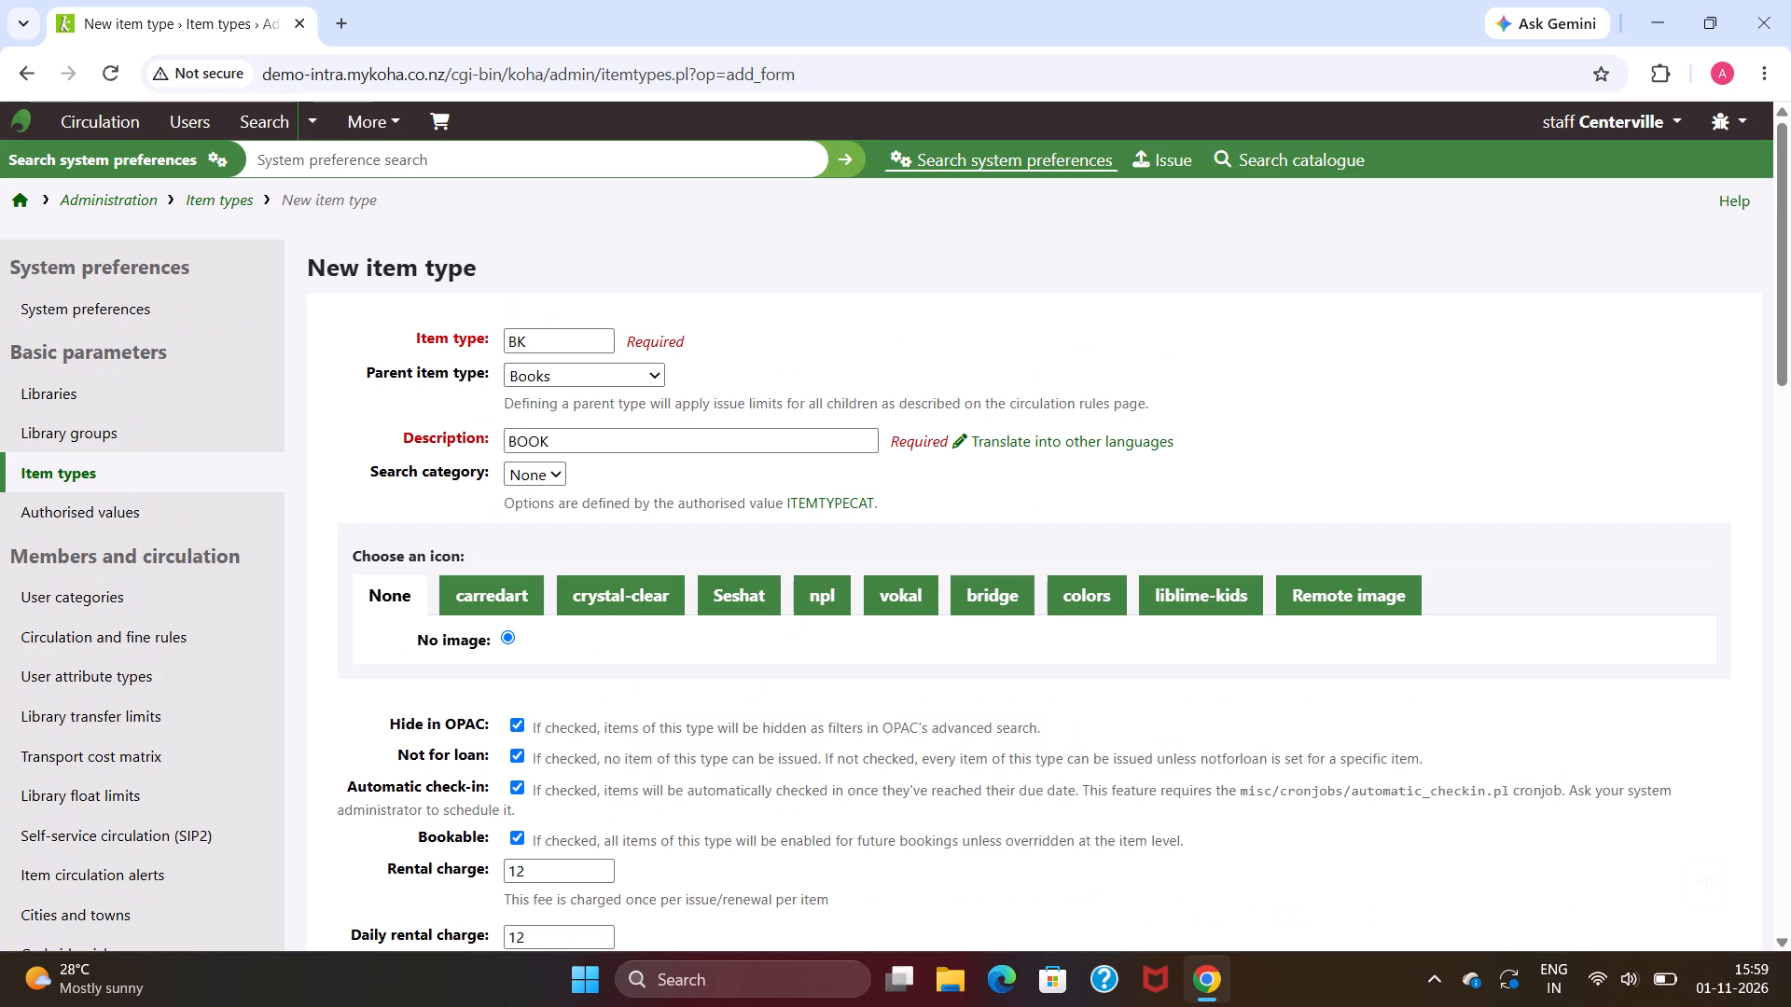
pyautogui.scroll(-4, 581, 752)
pyautogui.scroll(-1, 509, 657)
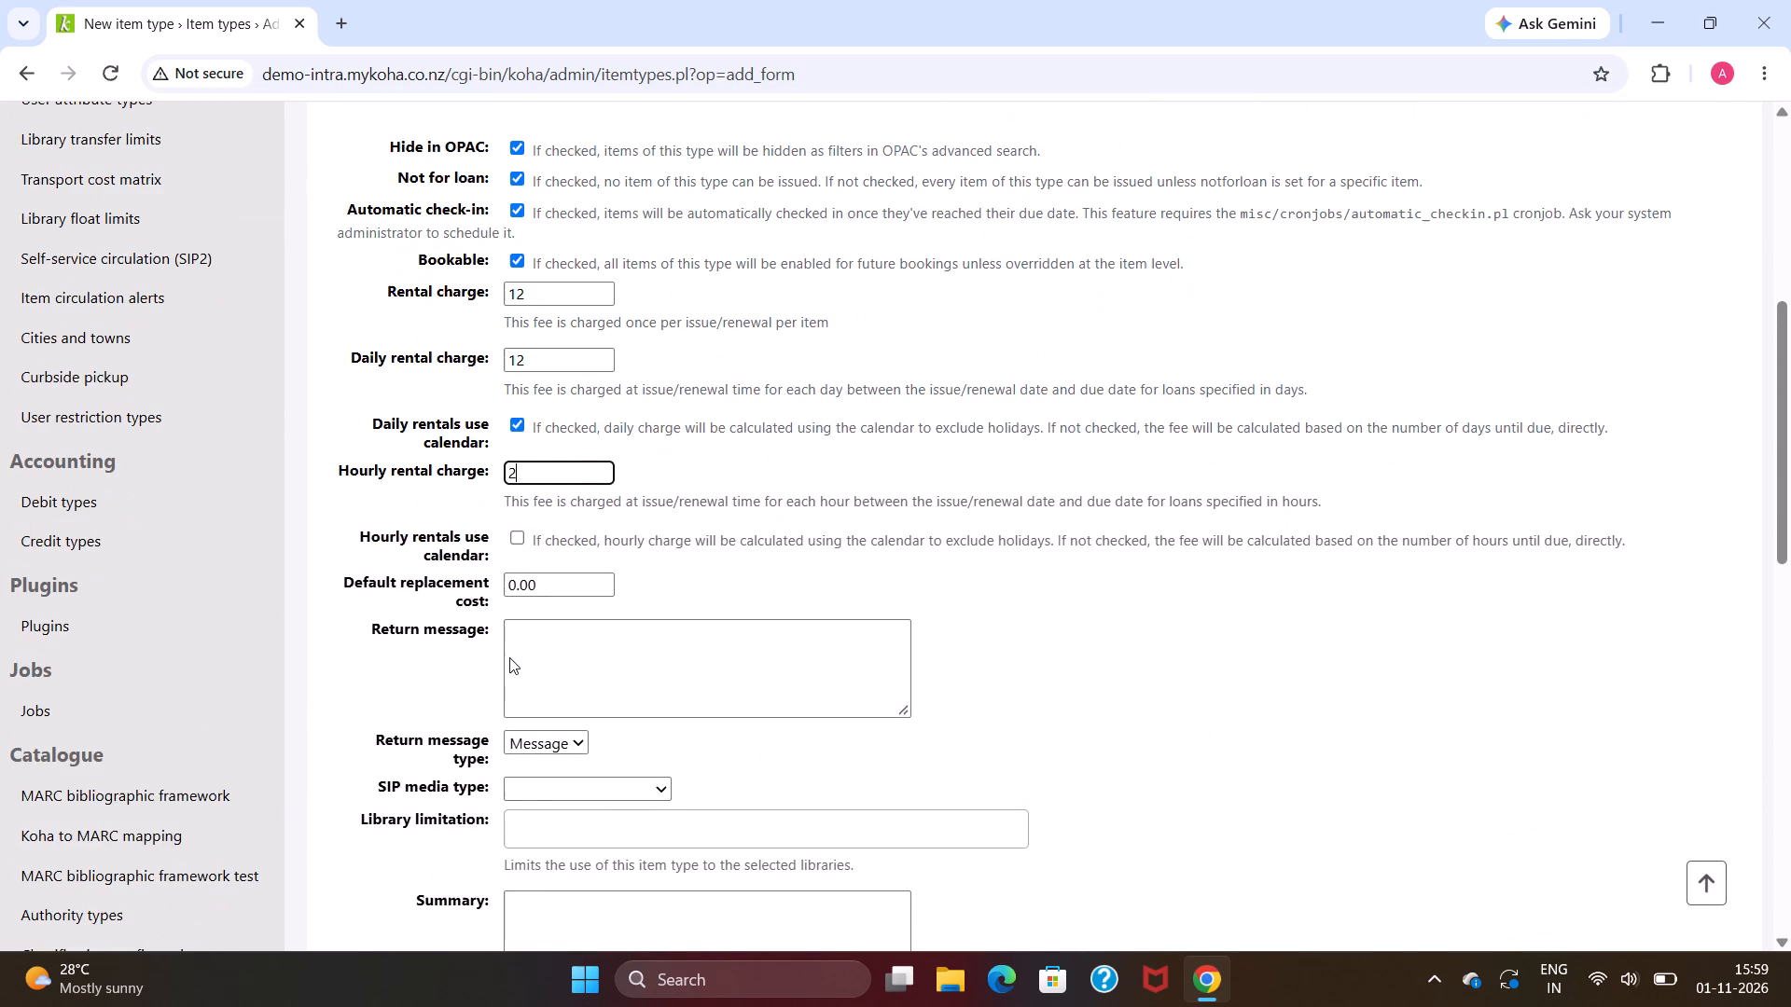
pyautogui.scroll(-4, 606, 627)
pyautogui.scroll(4, 612, 628)
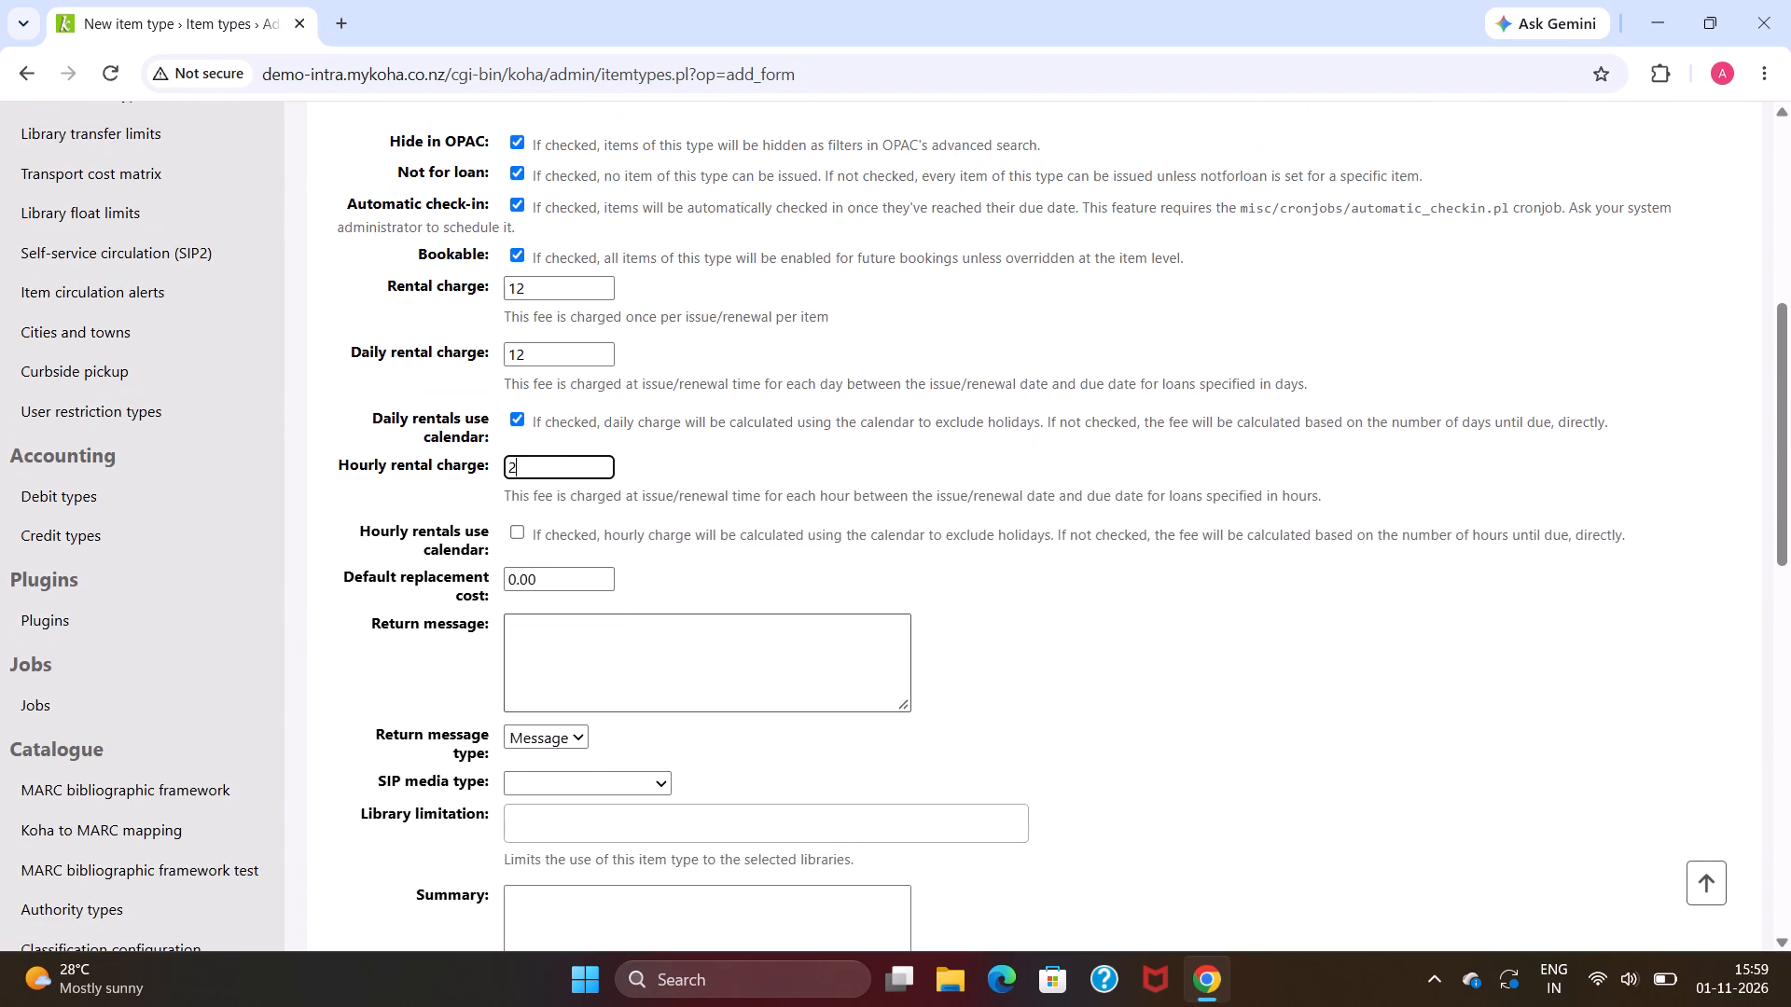
pyautogui.click(511, 530)
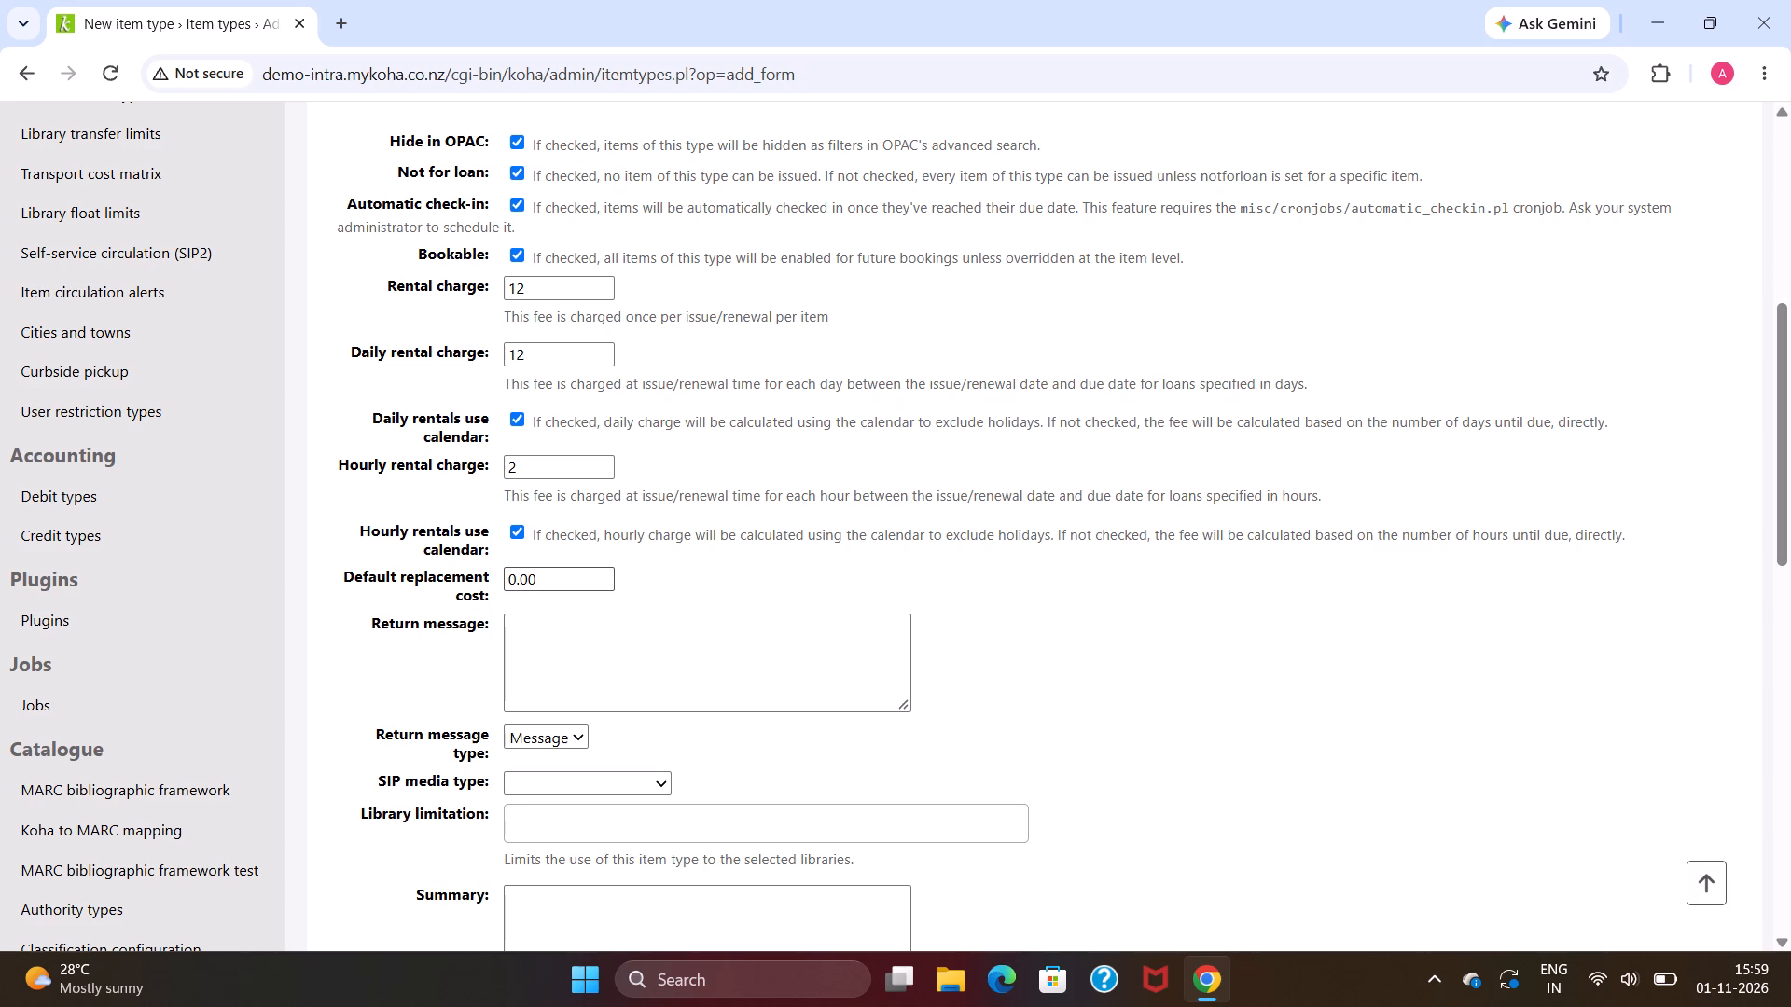
# Set the item type's default replacement cost to 2.
pyautogui.click(538, 577)
pyautogui.press('BackSpace')
pyautogui.press('BackSpace')
pyautogui.press('BackSpace')
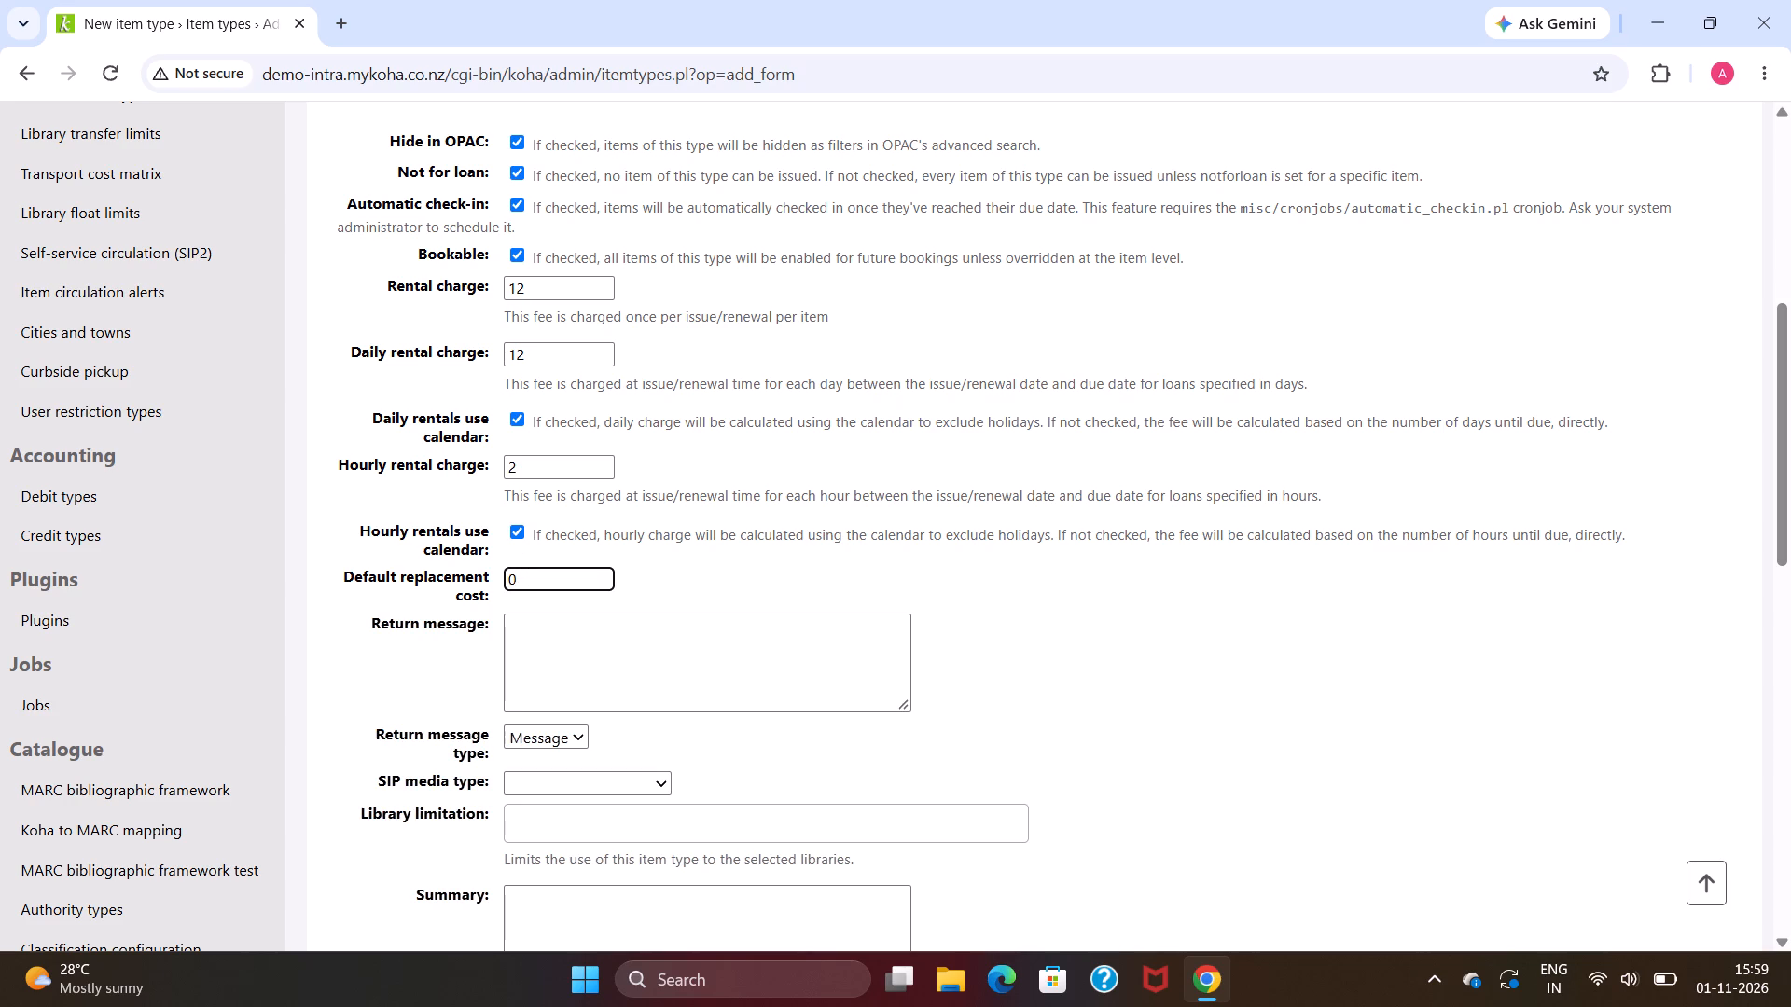
pyautogui.press('BackSpace')
pyautogui.press('2')
# Enter "1 MONTH" as the return message and choose Message as its return message type.
pyautogui.click(553, 632)
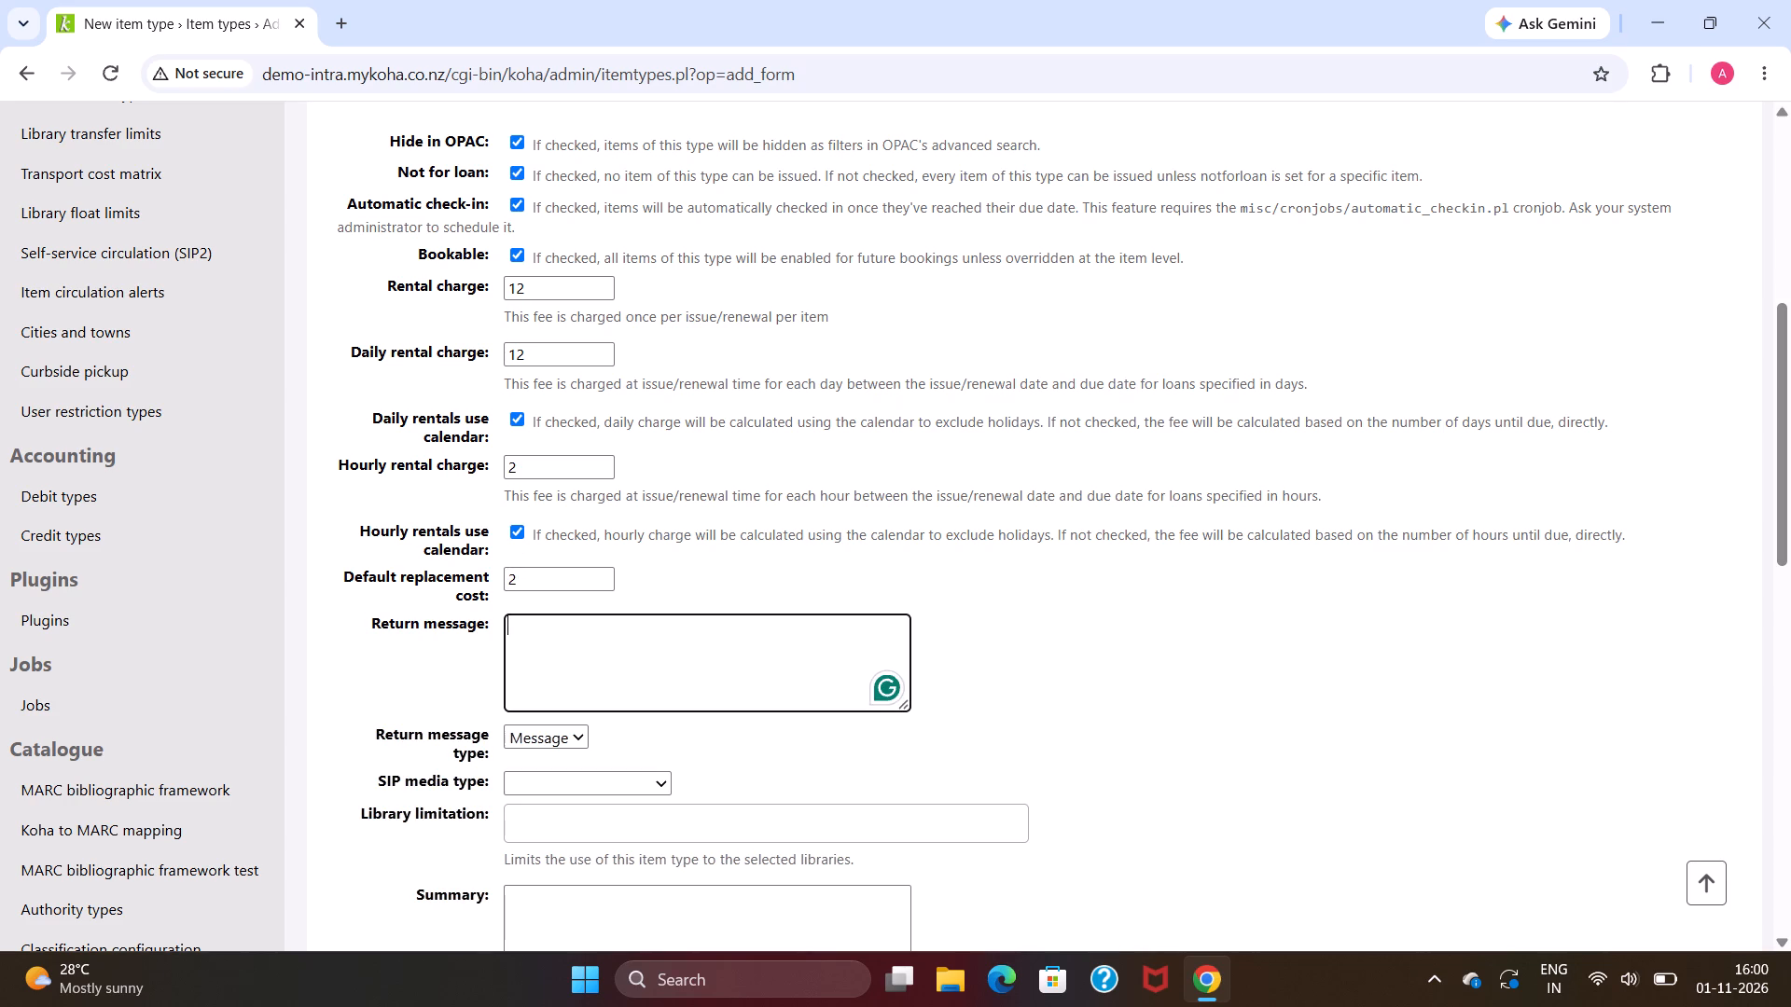
pyautogui.press('f')
pyautogui.write('IVE')
pyautogui.press('BackSpace')
pyautogui.press('BackSpace')
pyautogui.press('BackSpace')
pyautogui.press('BackSpace')
pyautogui.press('1')
pyautogui.press('space')
pyautogui.write('MONTH')
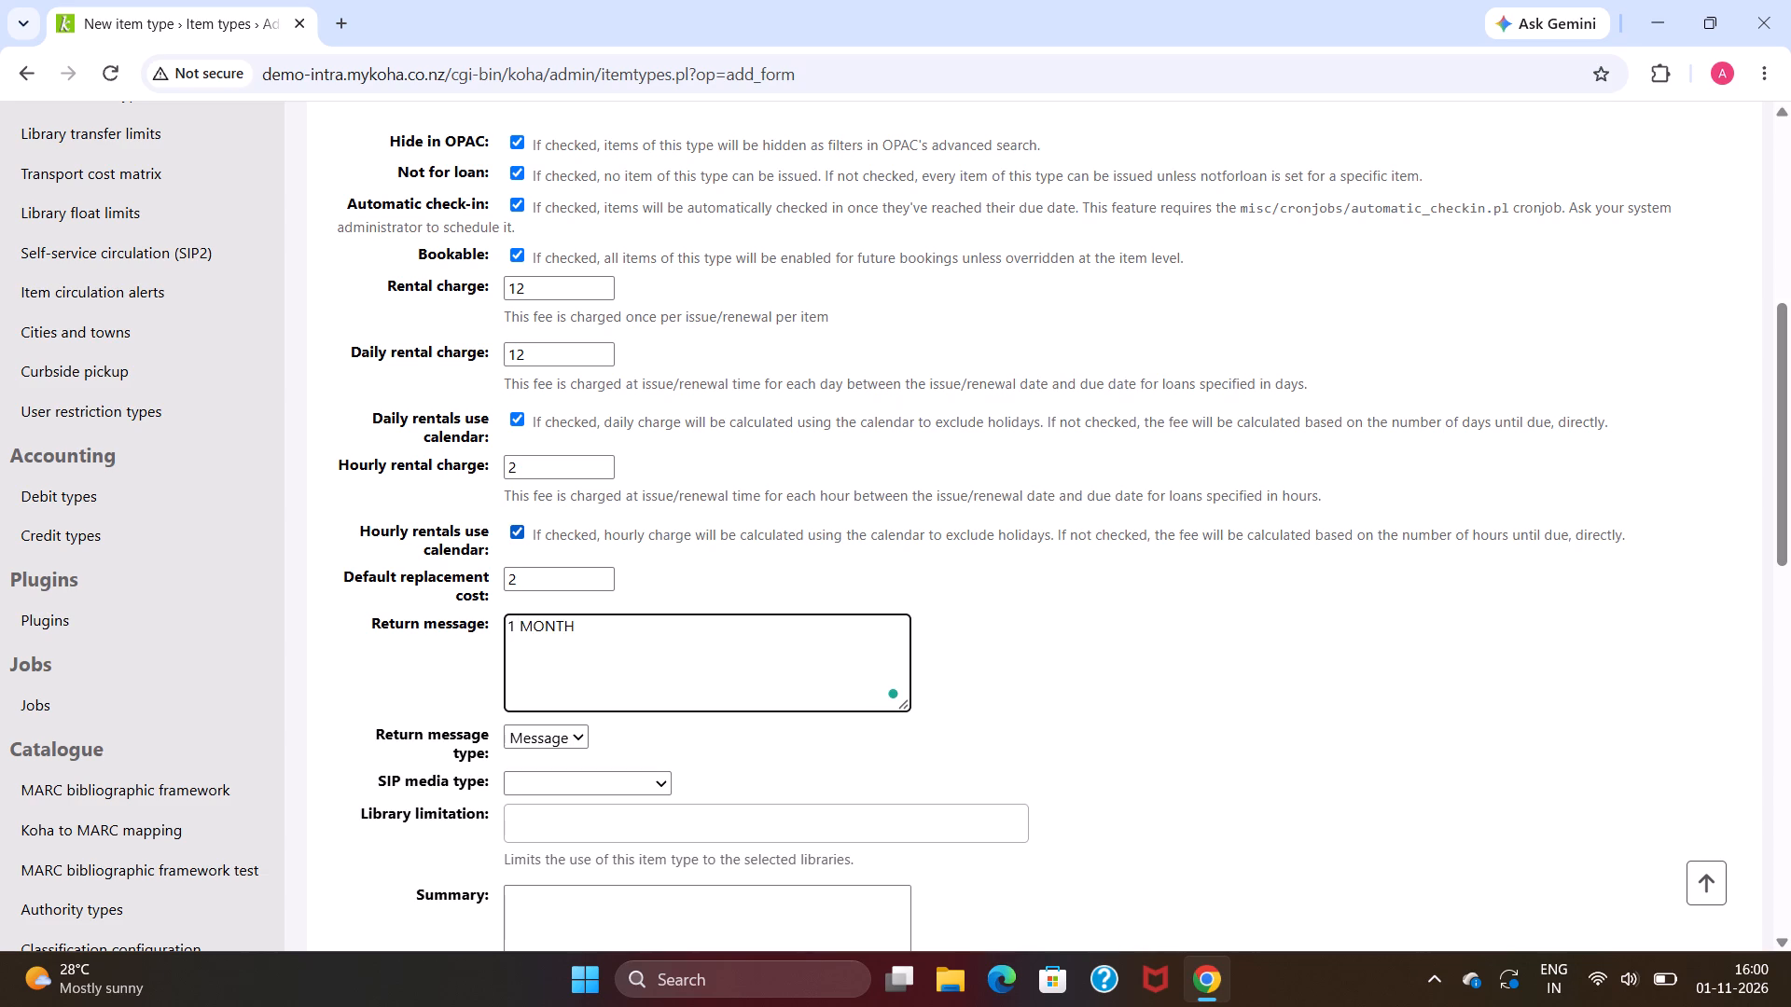
pyautogui.click(541, 739)
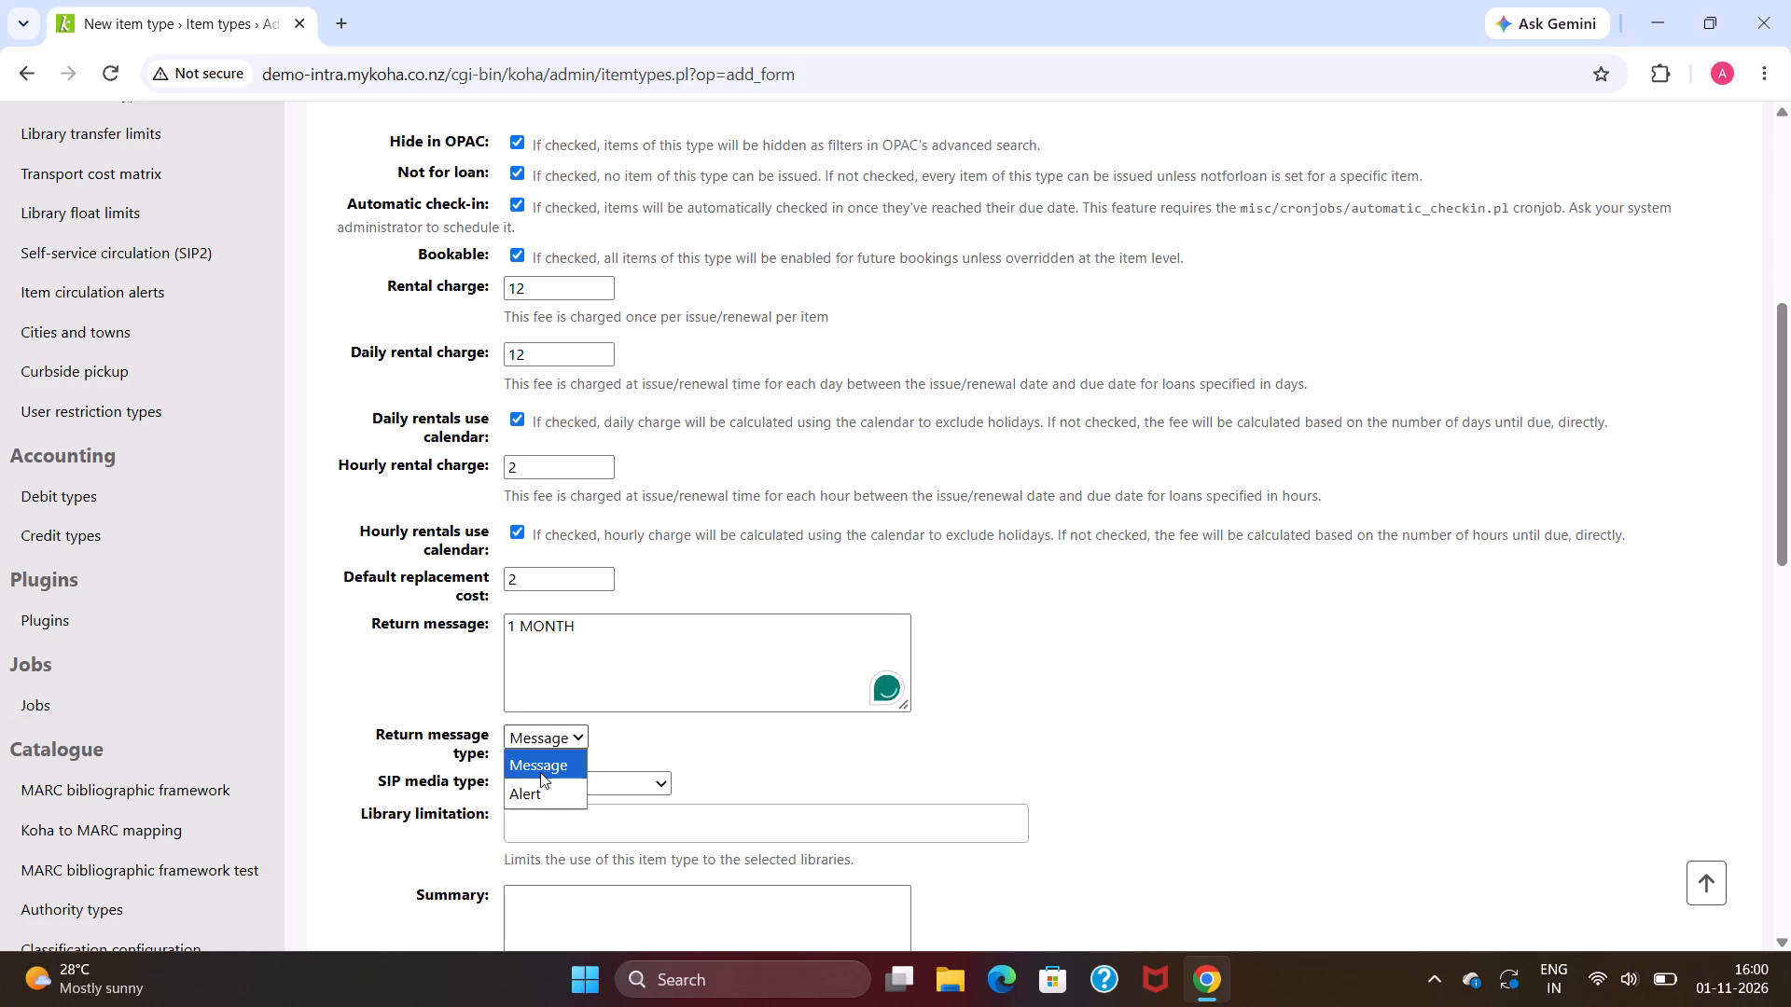
pyautogui.click(537, 761)
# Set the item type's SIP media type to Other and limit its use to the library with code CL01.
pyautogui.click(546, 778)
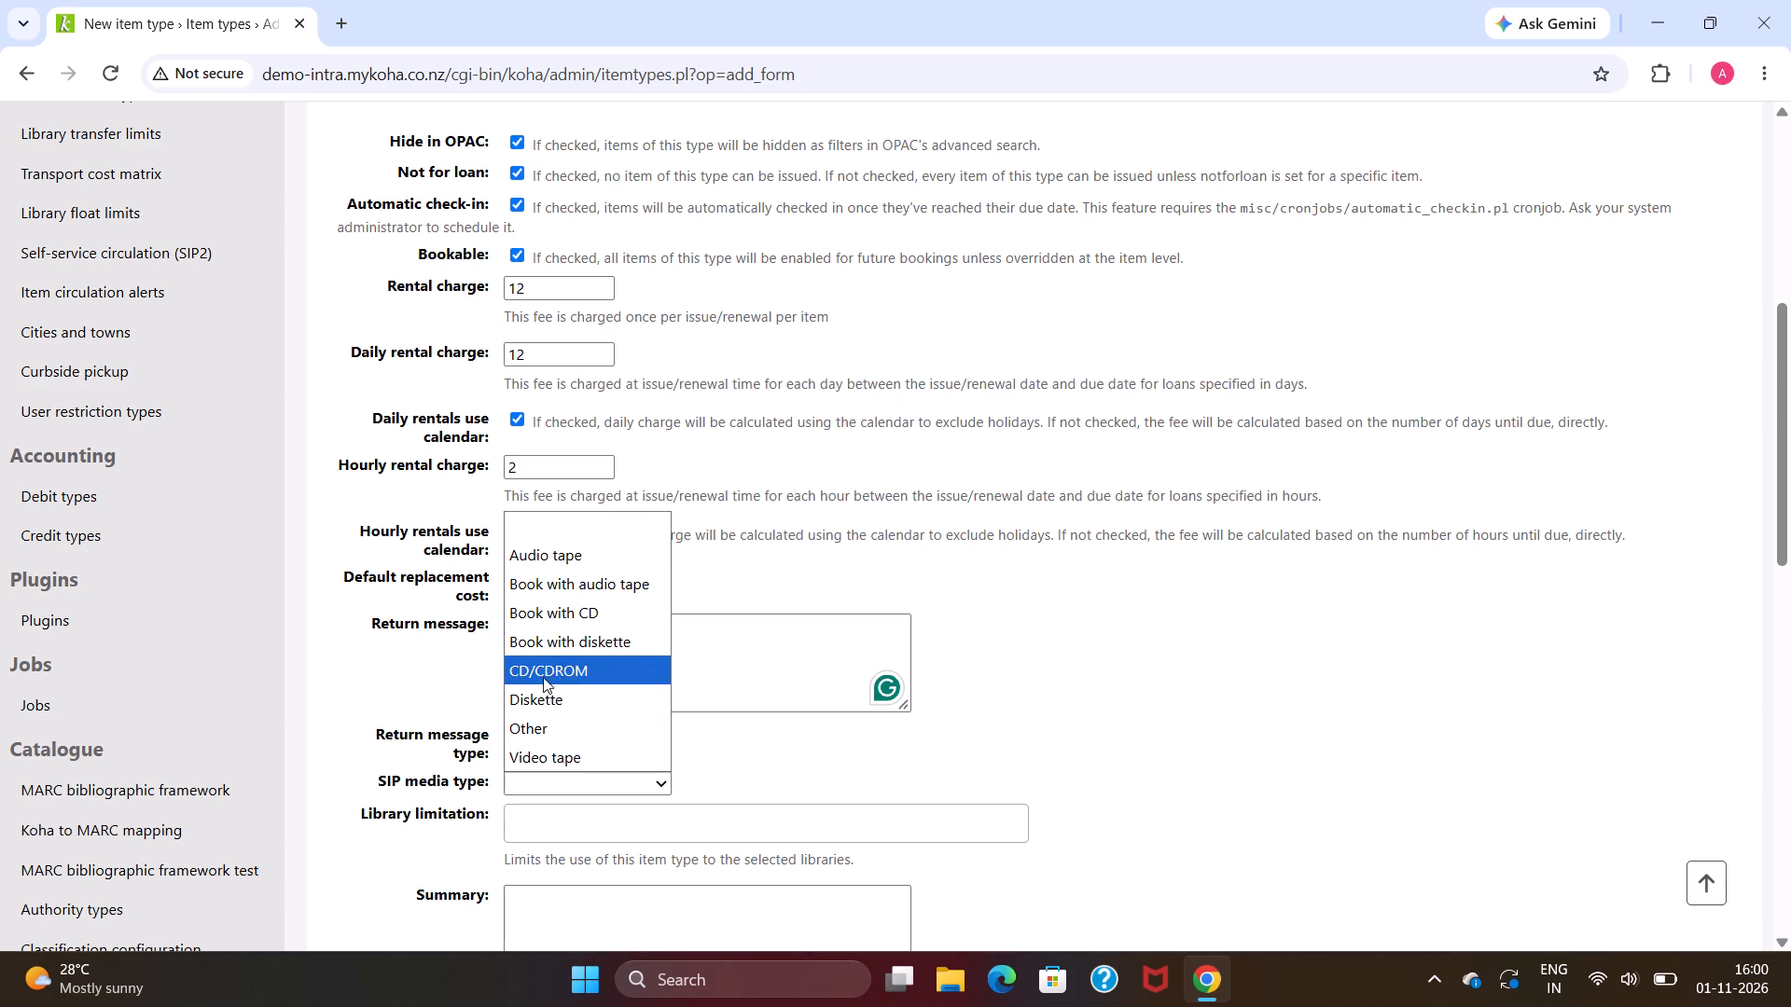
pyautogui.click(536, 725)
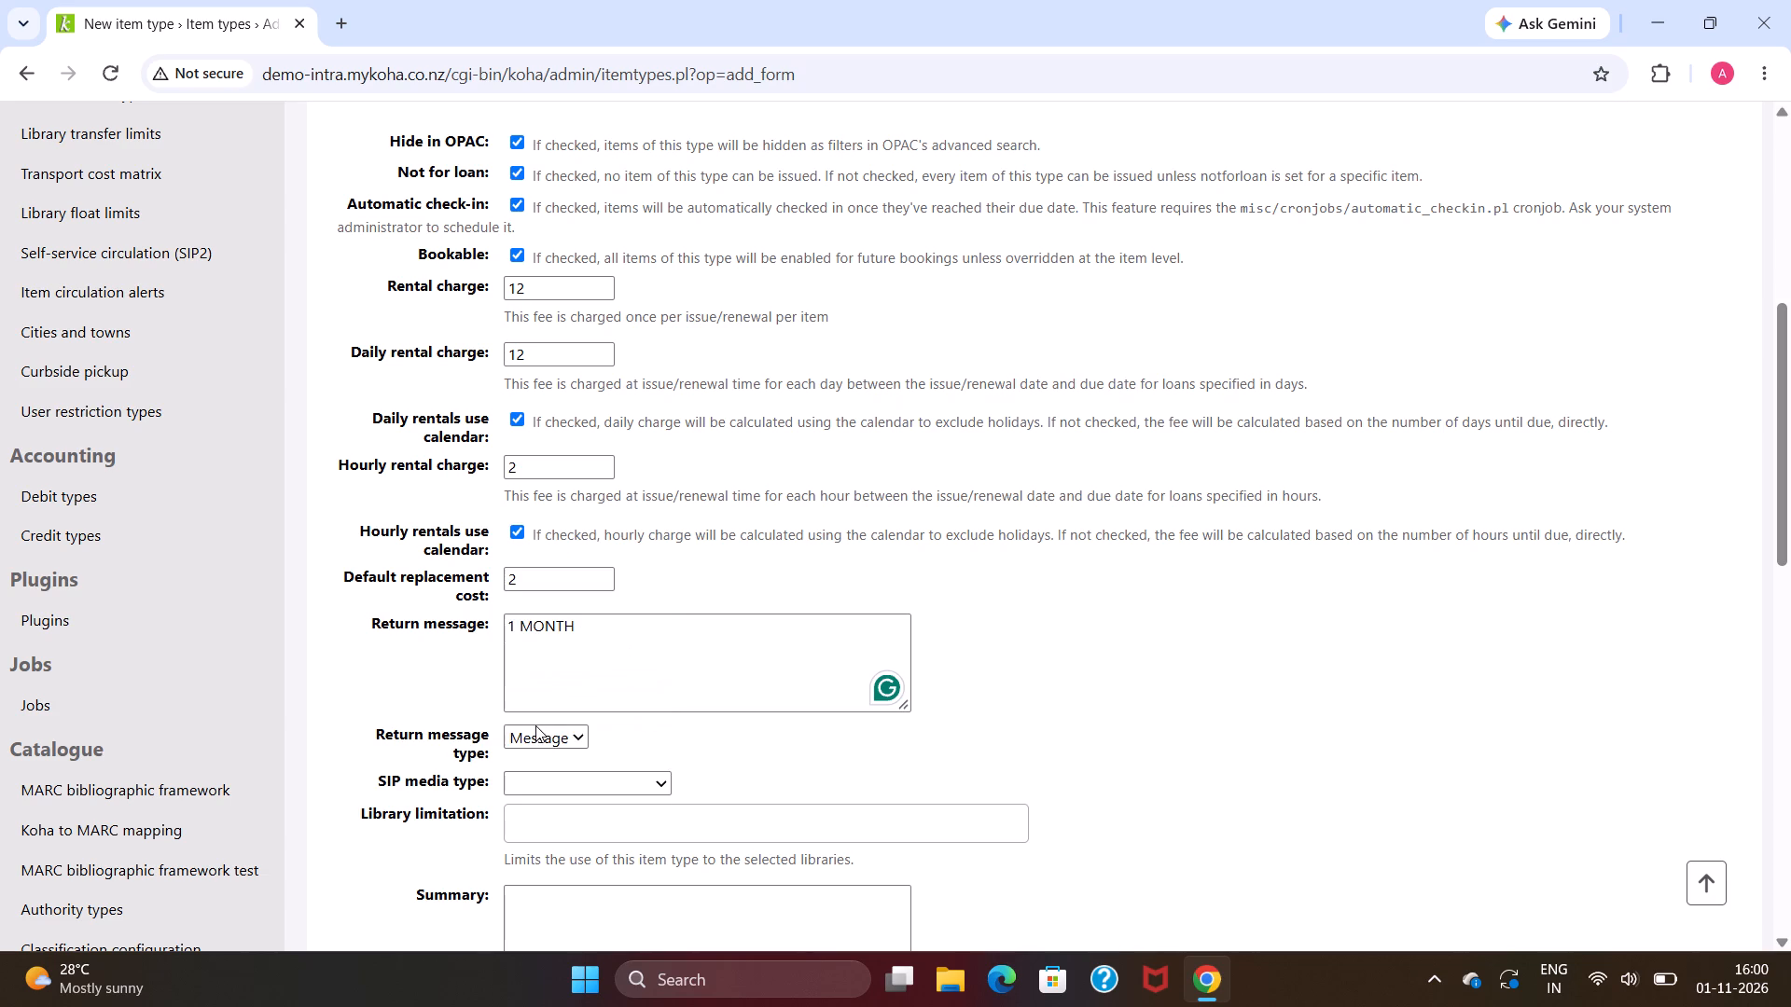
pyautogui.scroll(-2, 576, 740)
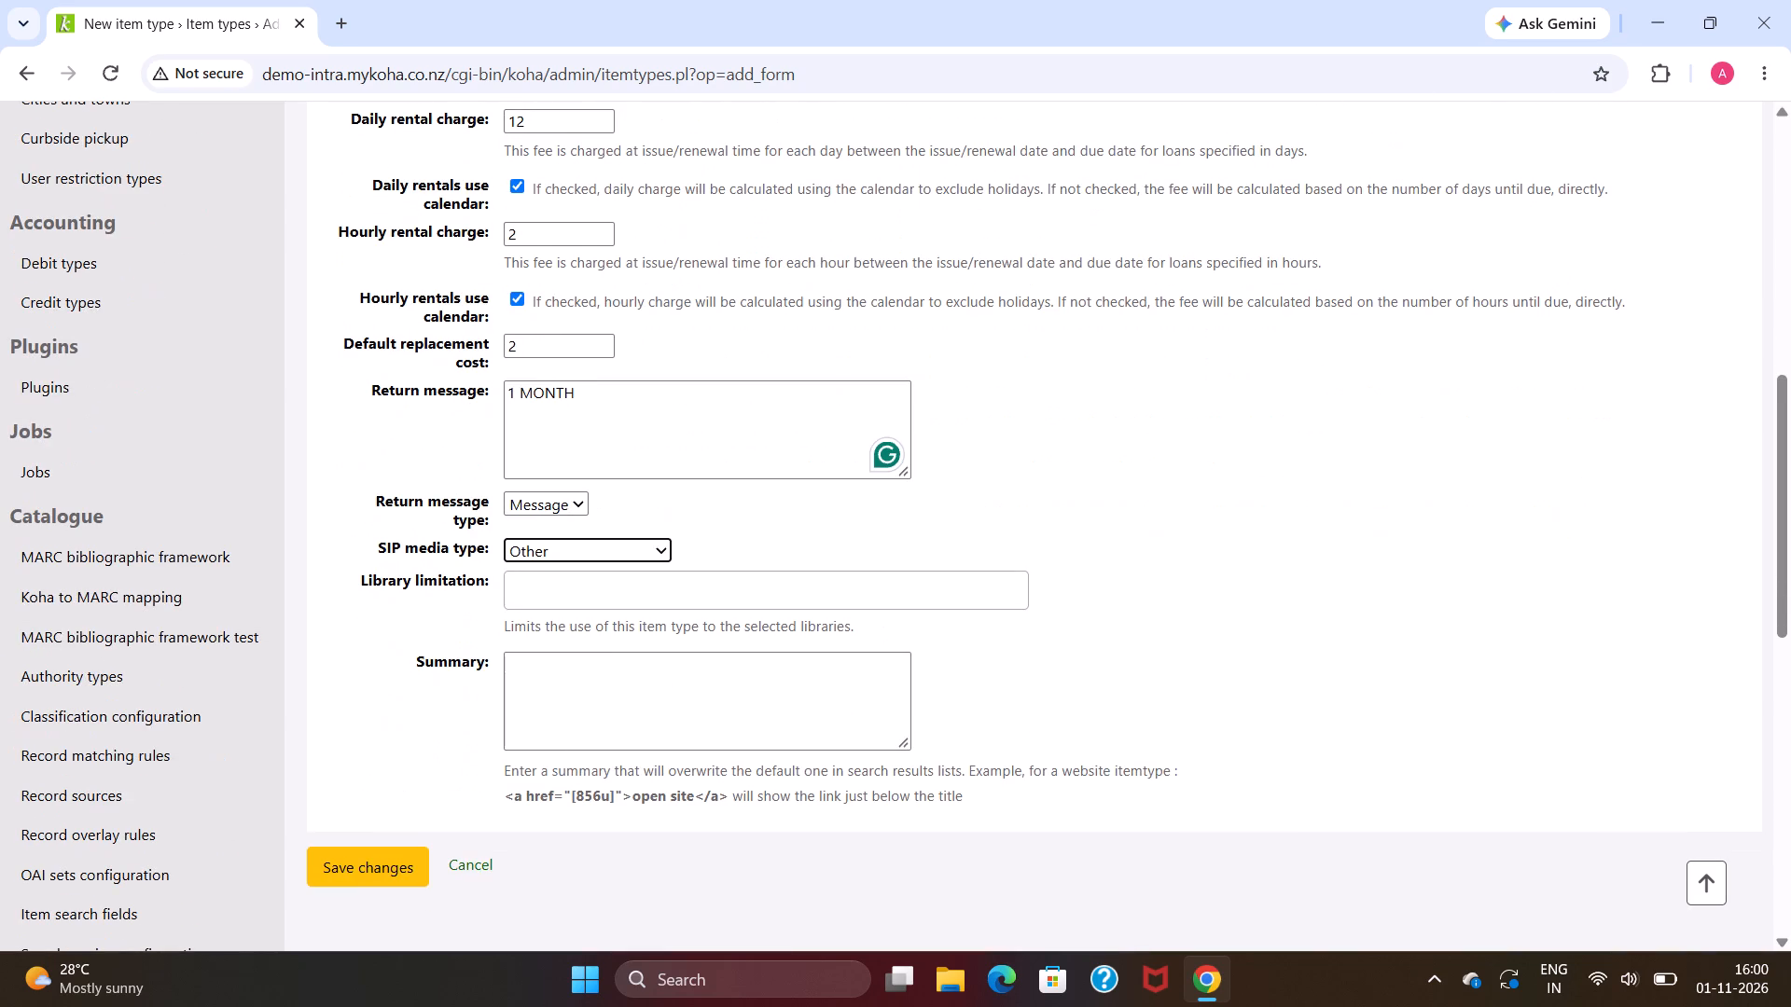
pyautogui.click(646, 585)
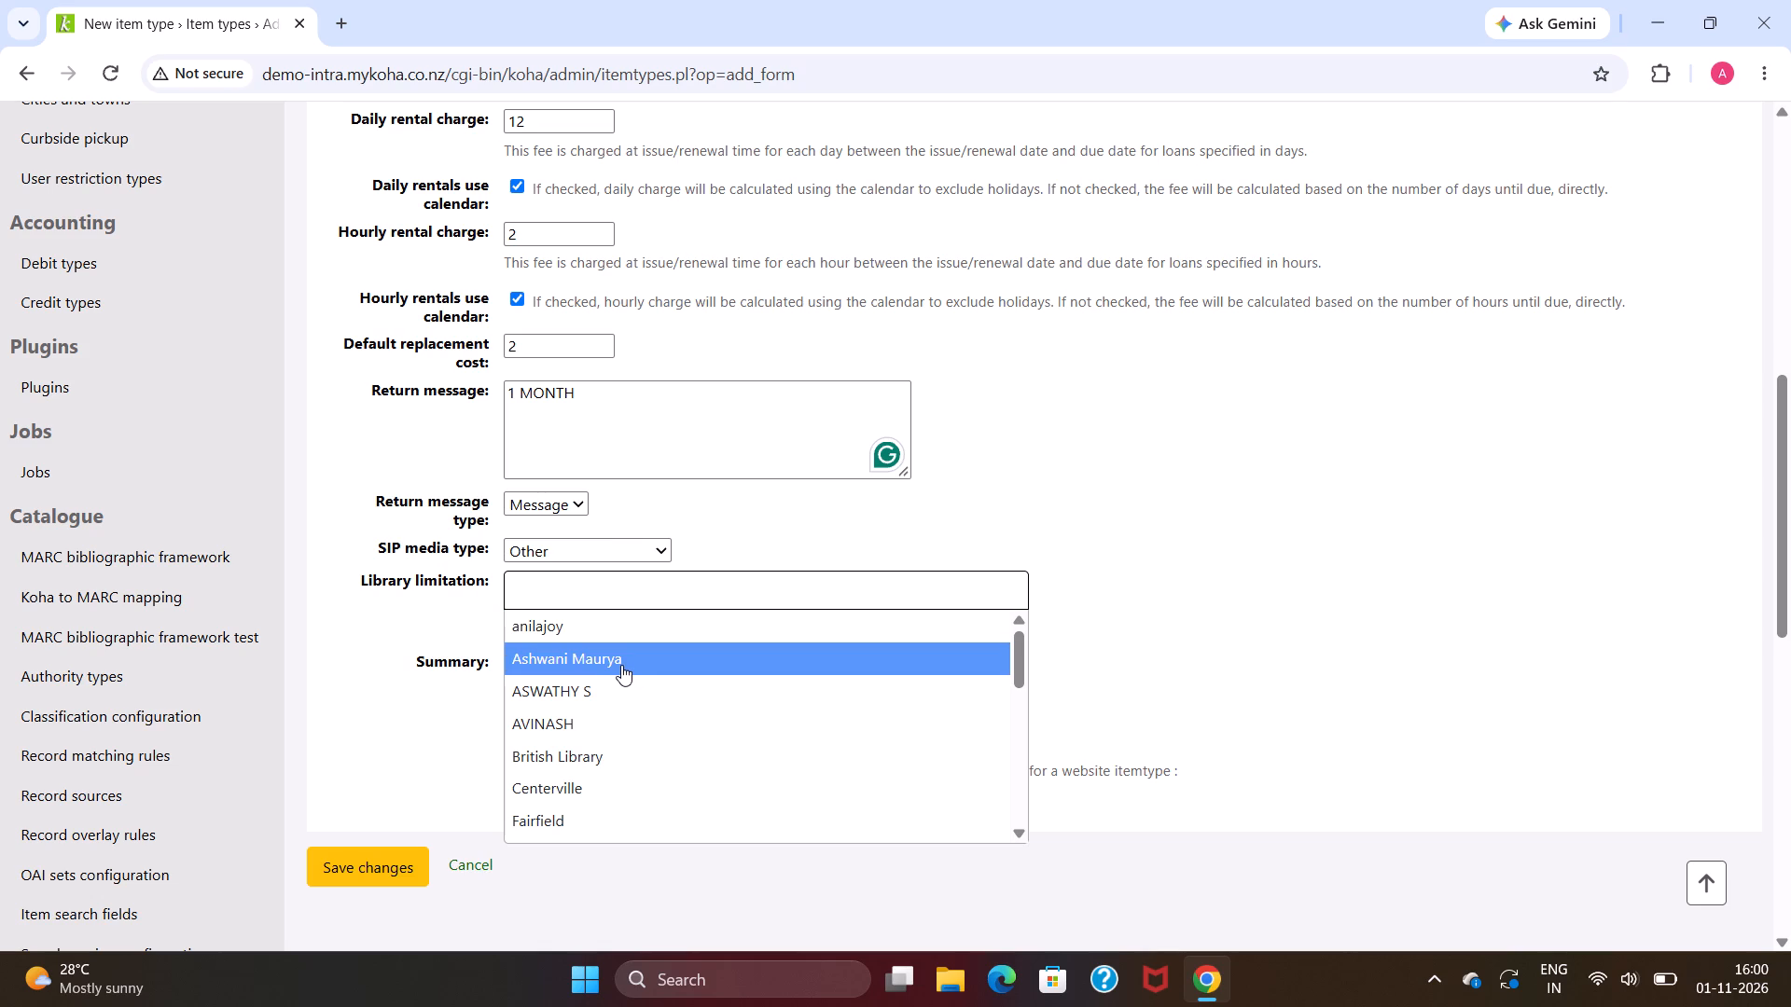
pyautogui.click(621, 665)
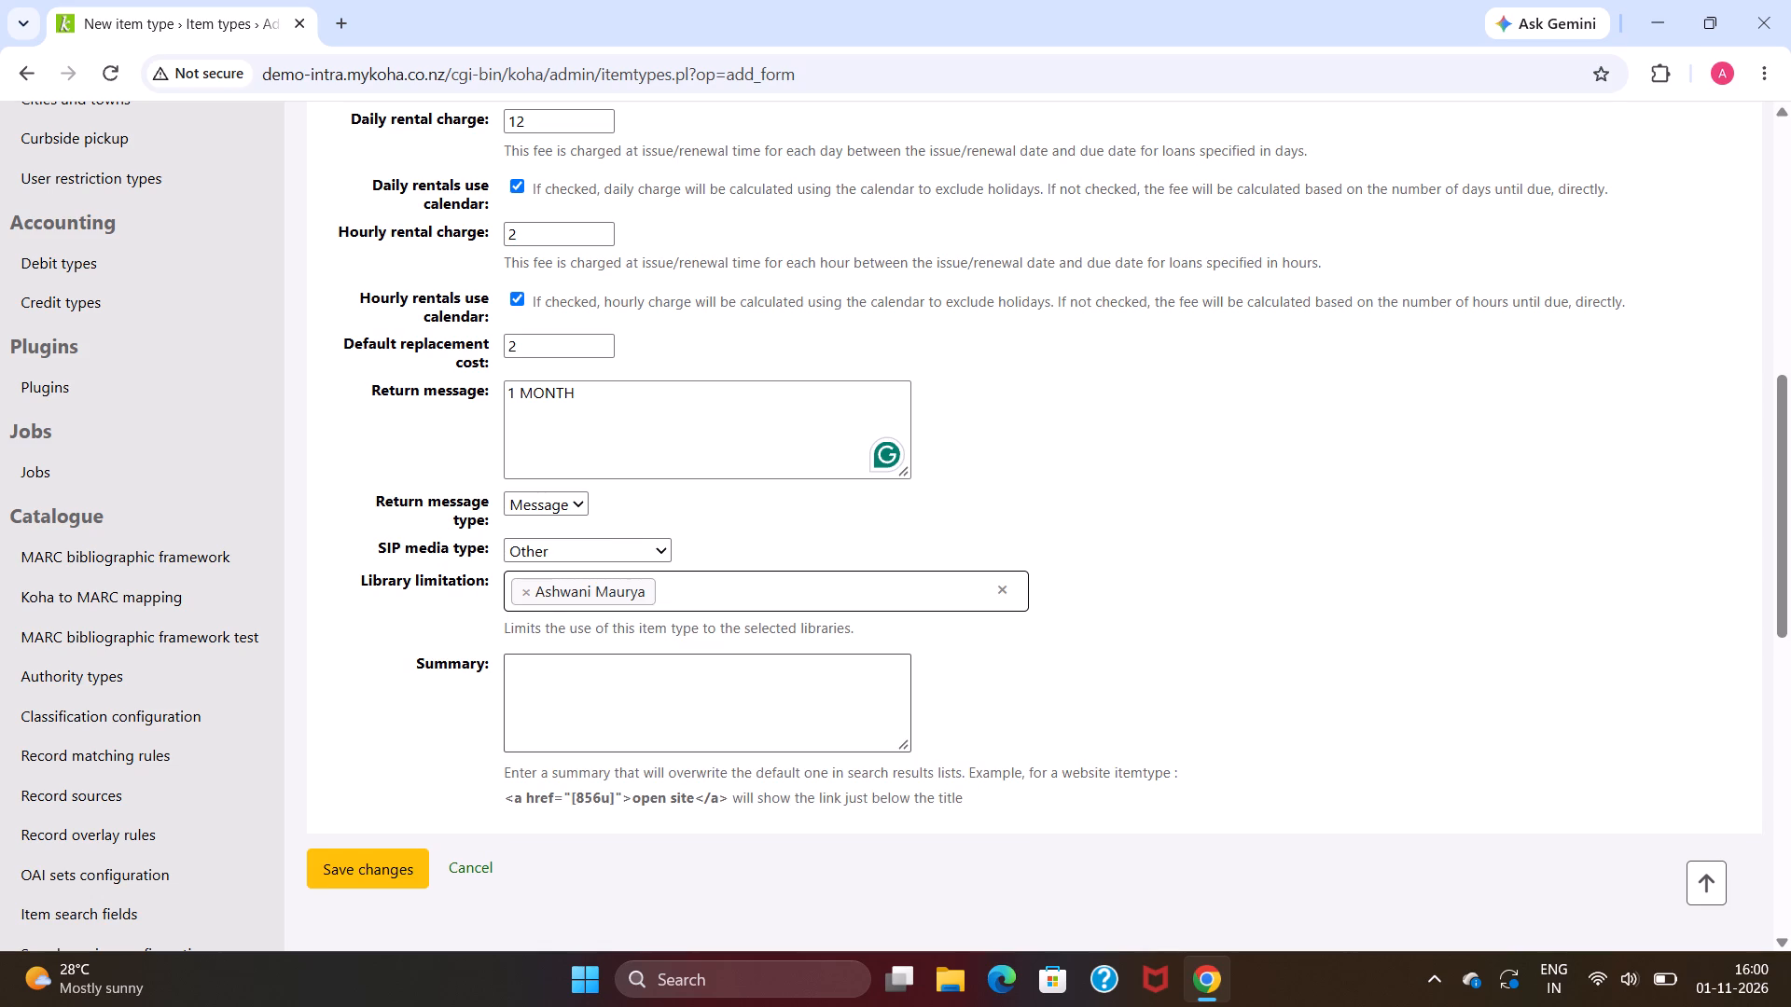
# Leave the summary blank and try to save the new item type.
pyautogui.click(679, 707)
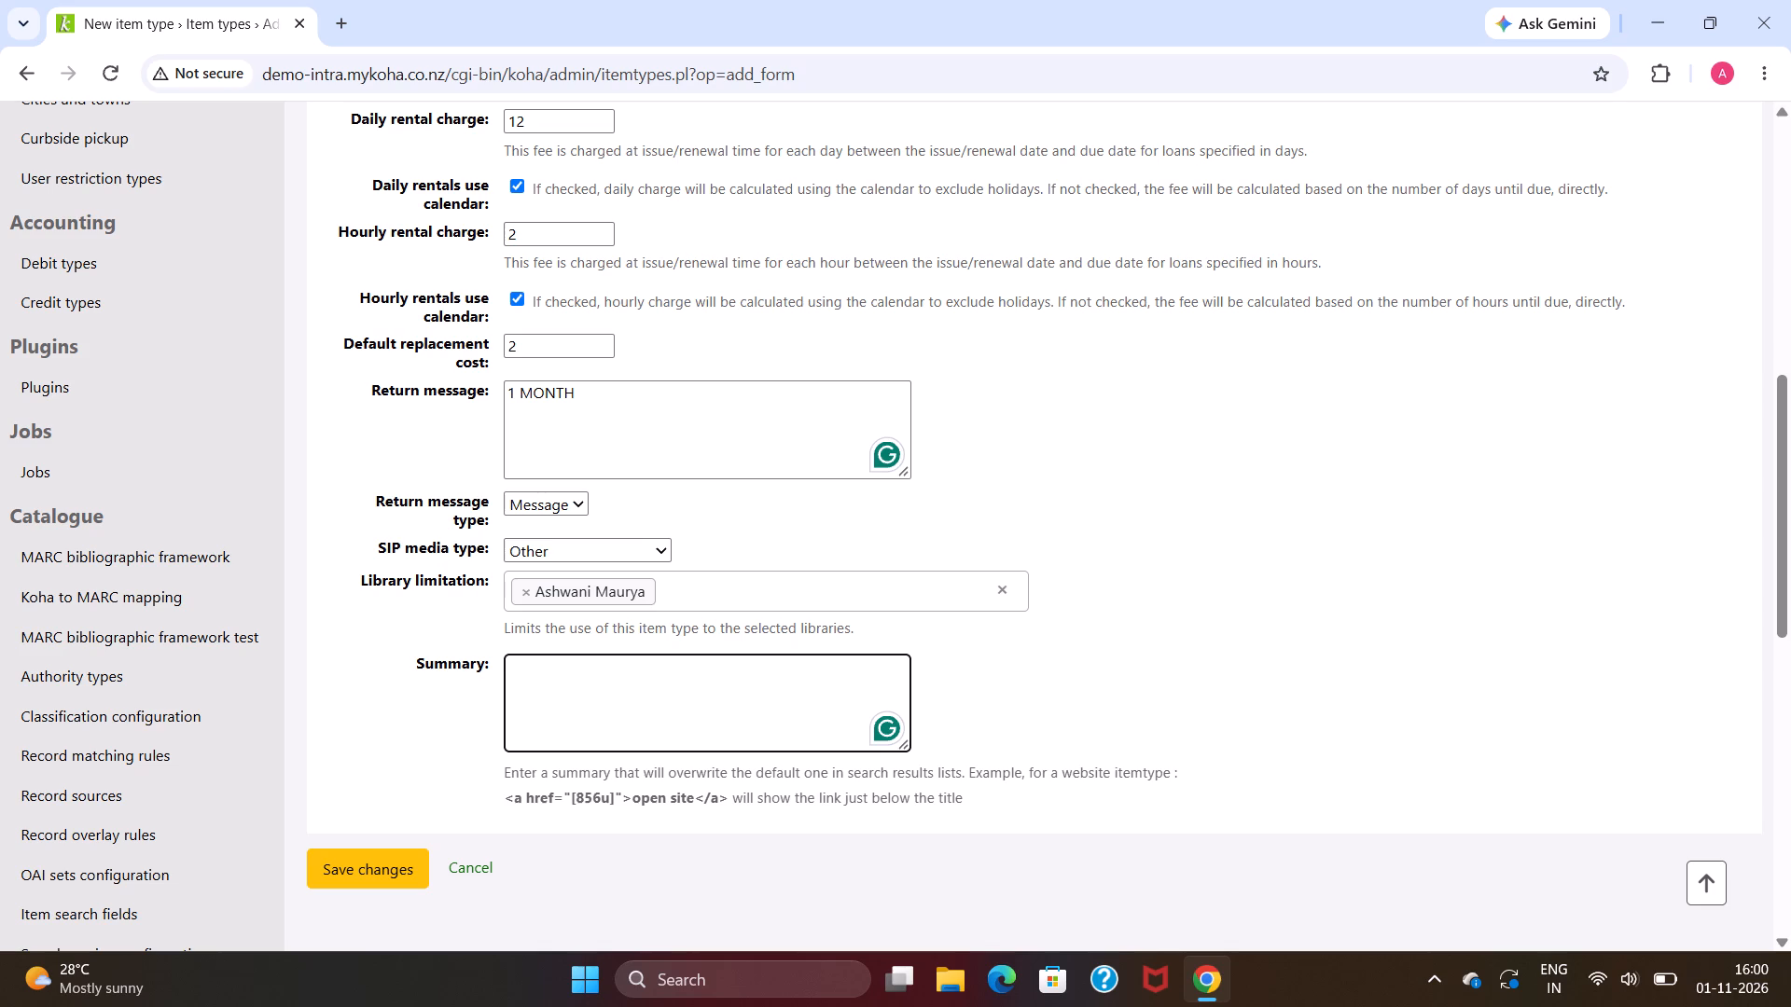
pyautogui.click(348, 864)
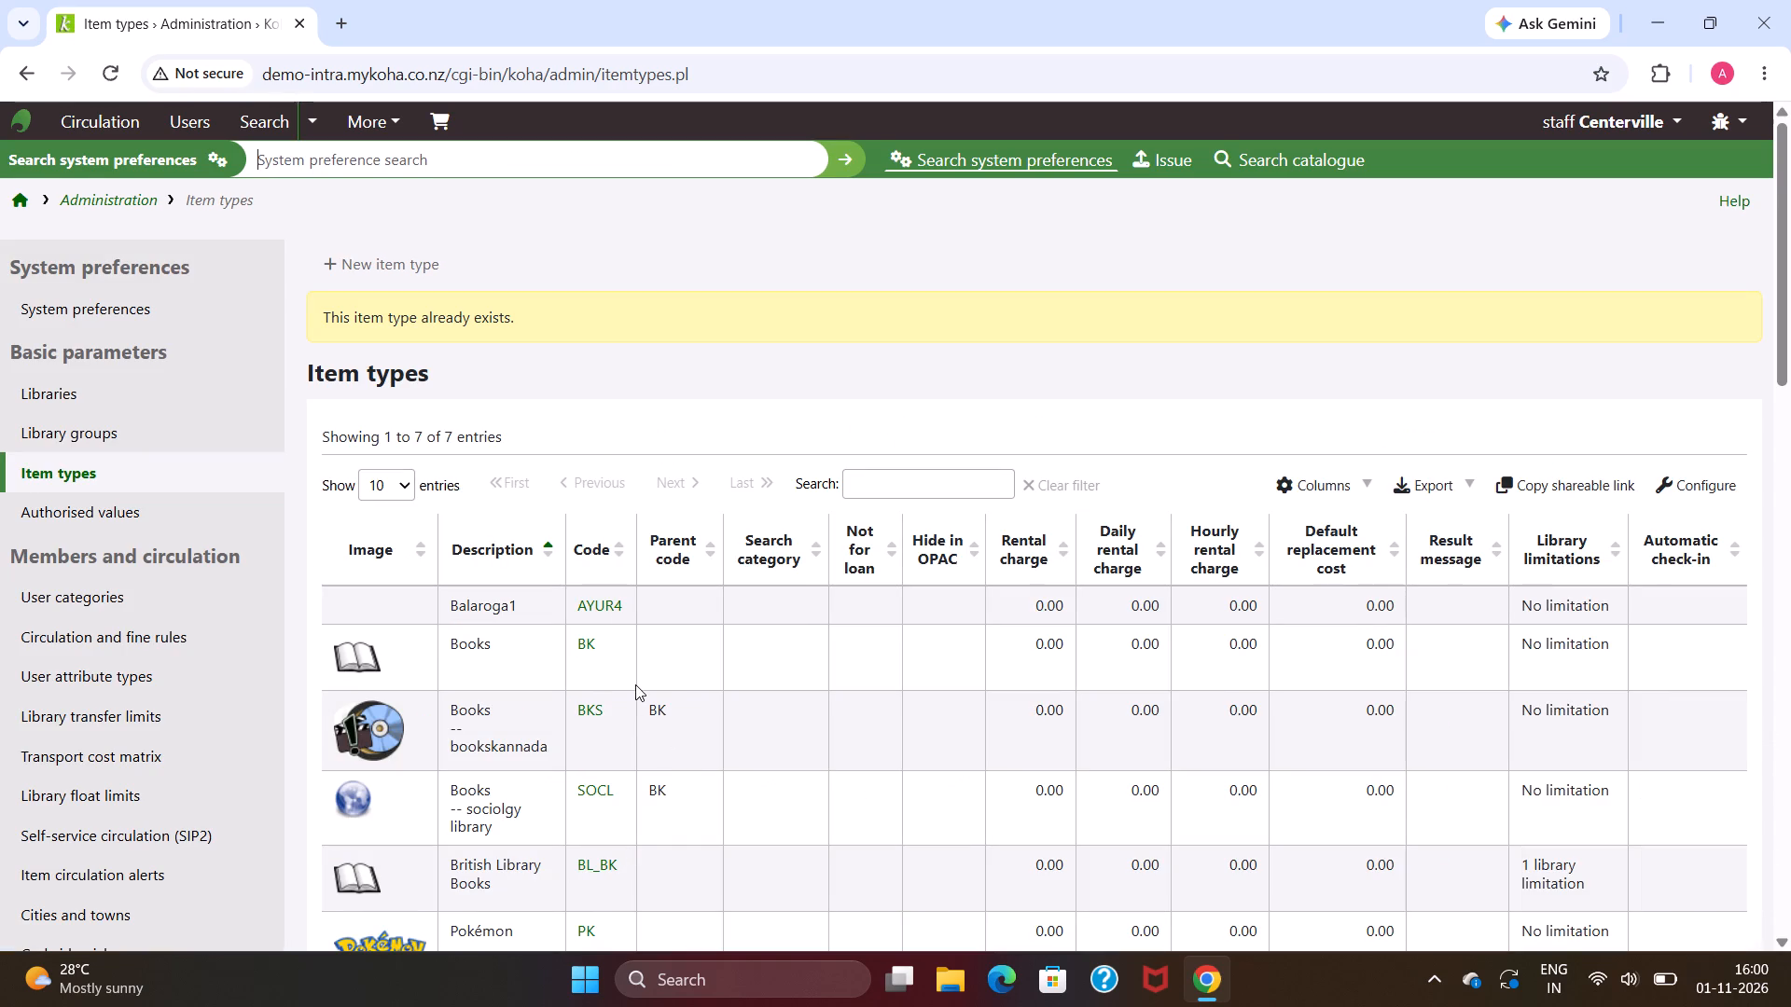
# Examine the item types list, checking the entries' codes, rental charges, replacement costs and library limitations.
pyautogui.scroll(2, 652, 686)
pyautogui.scroll(-3, 653, 686)
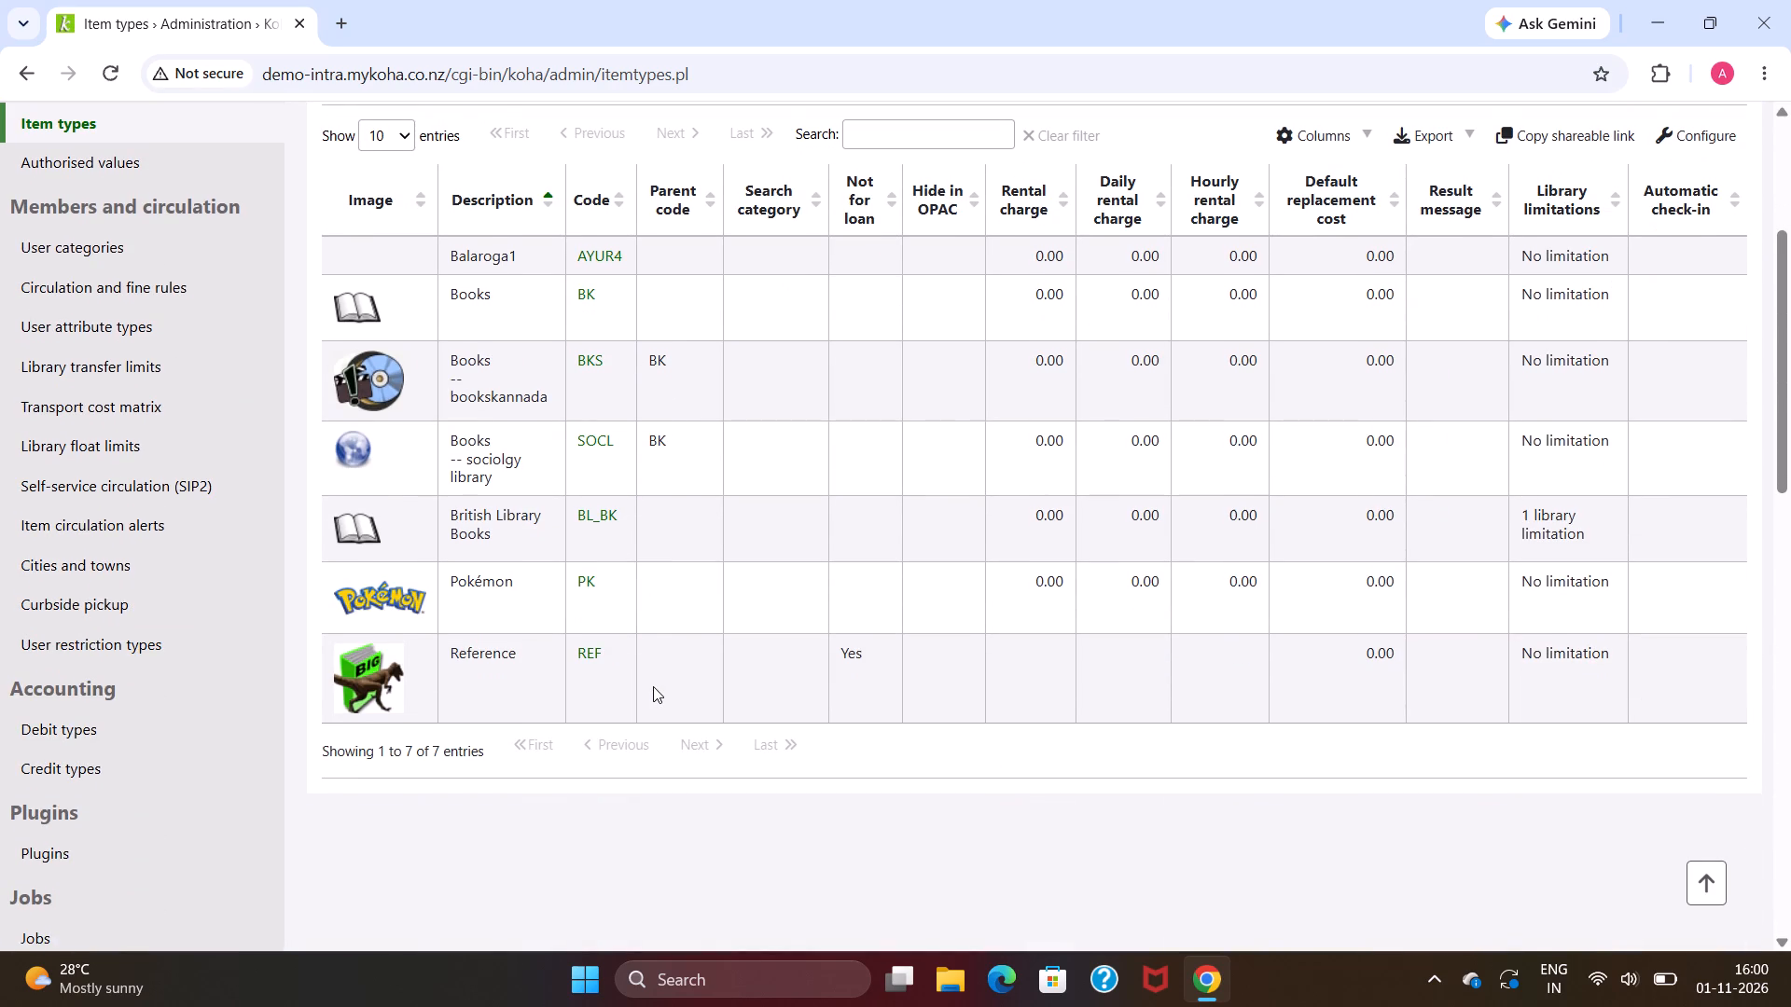
pyautogui.scroll(3, 653, 686)
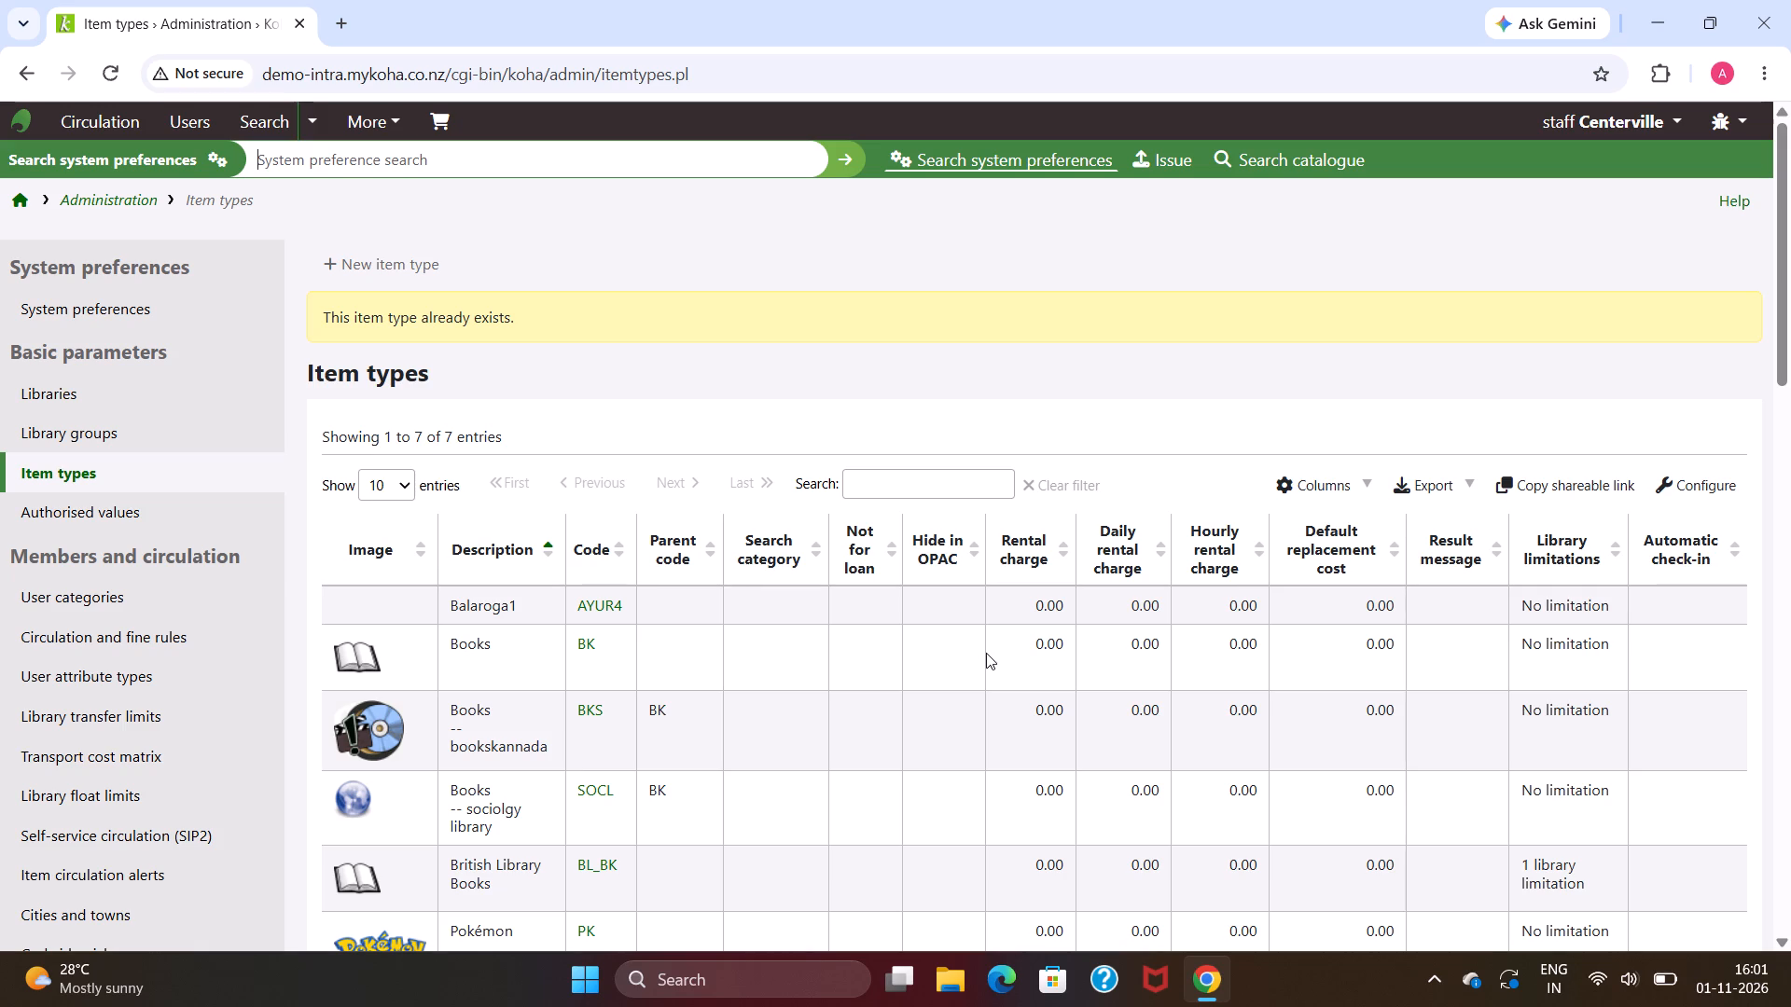
pyautogui.scroll(1, 986, 650)
pyautogui.scroll(-1, 997, 569)
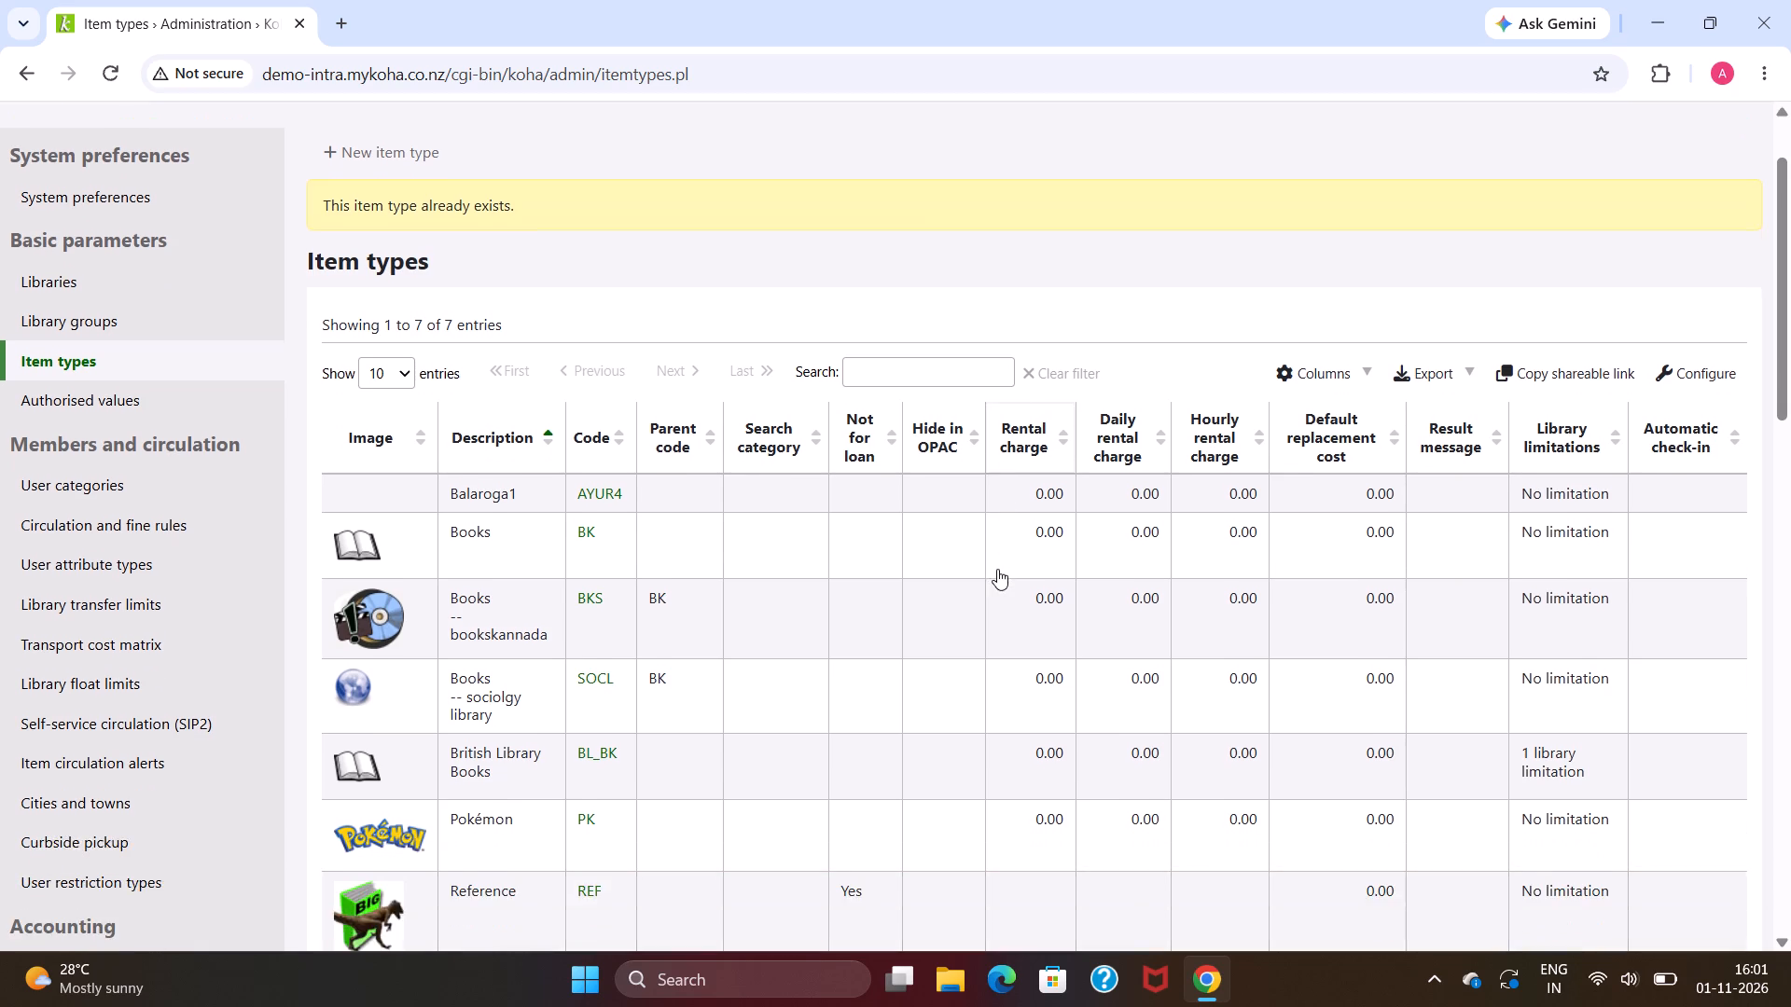
pyautogui.scroll(-1, 999, 569)
pyautogui.scroll(1, 1002, 570)
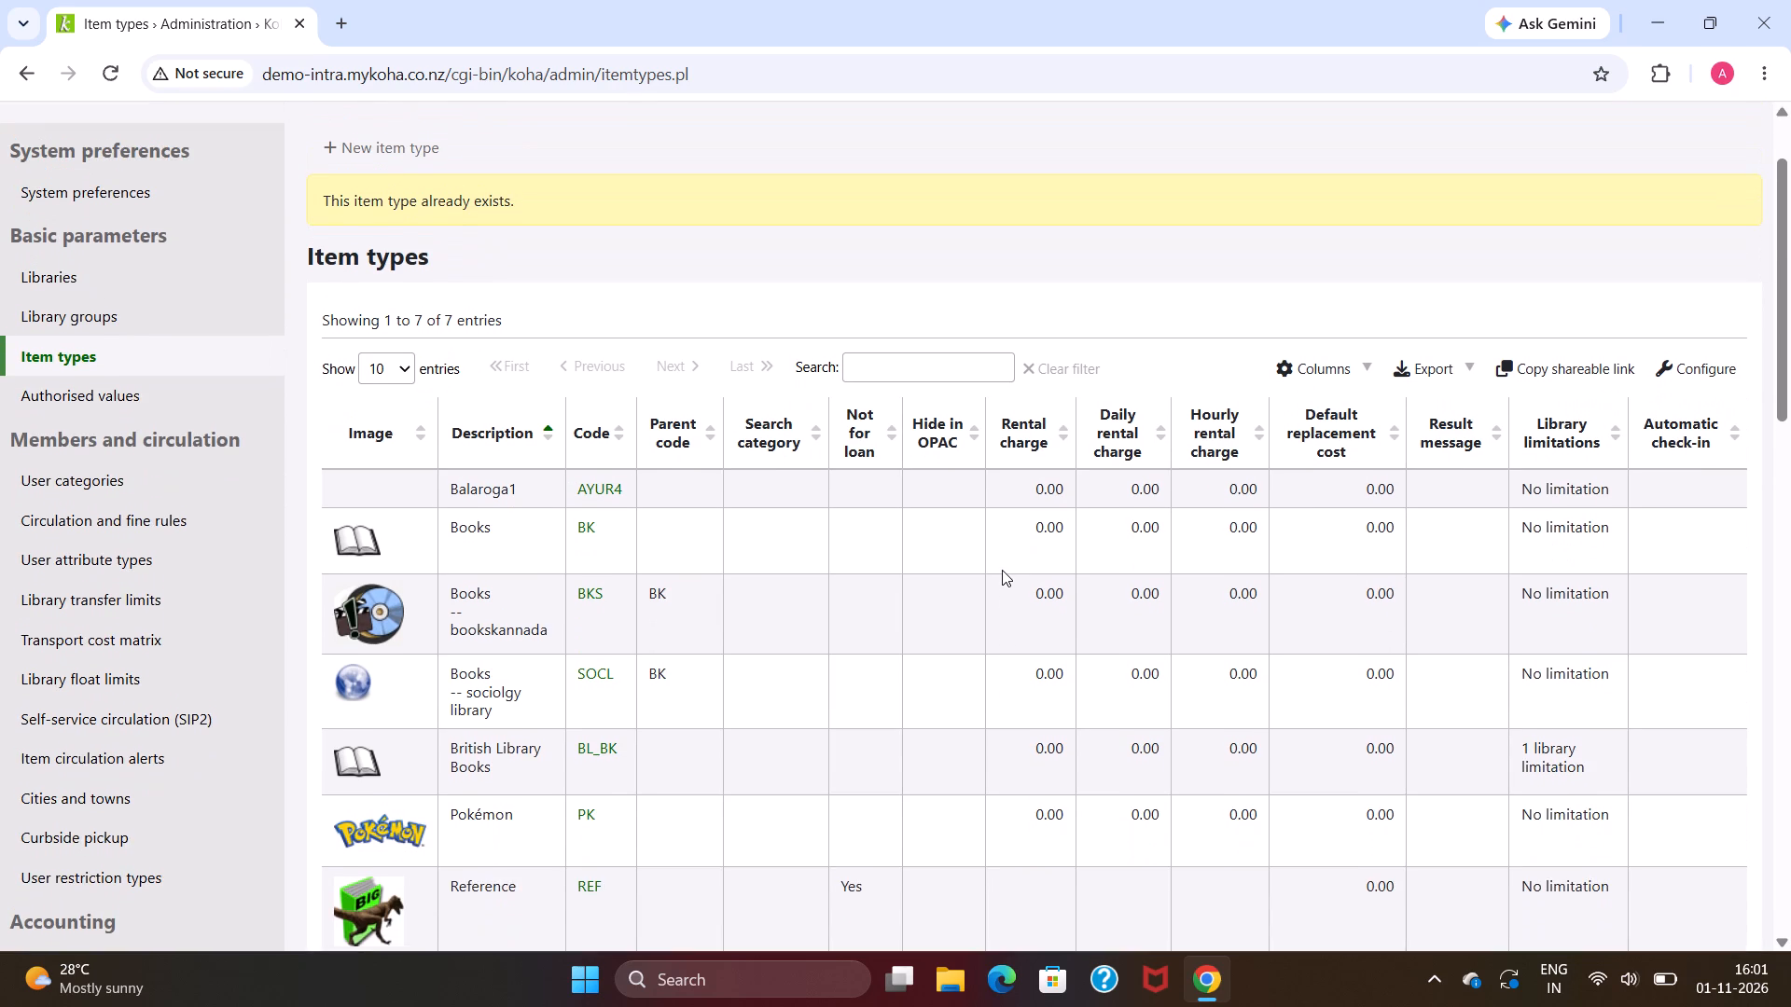
pyautogui.scroll(3, 1002, 570)
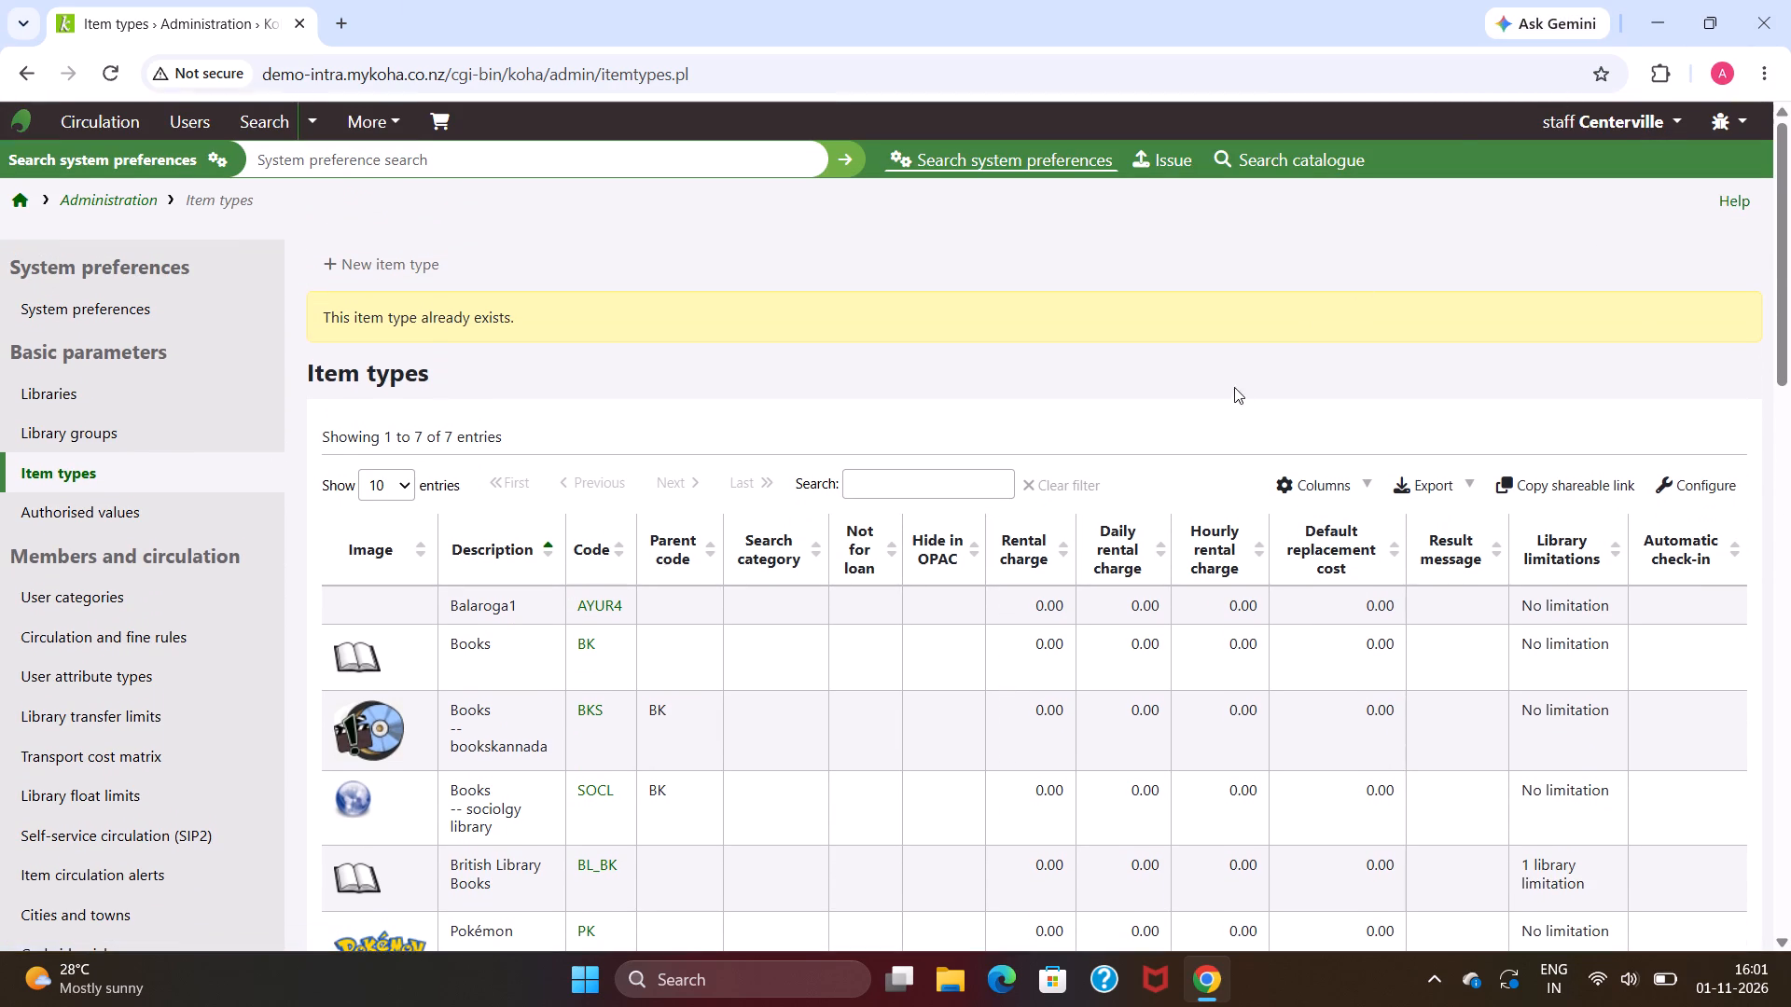
# Return to the Administration home page and open the list of defined libraries.
pyautogui.click(132, 200)
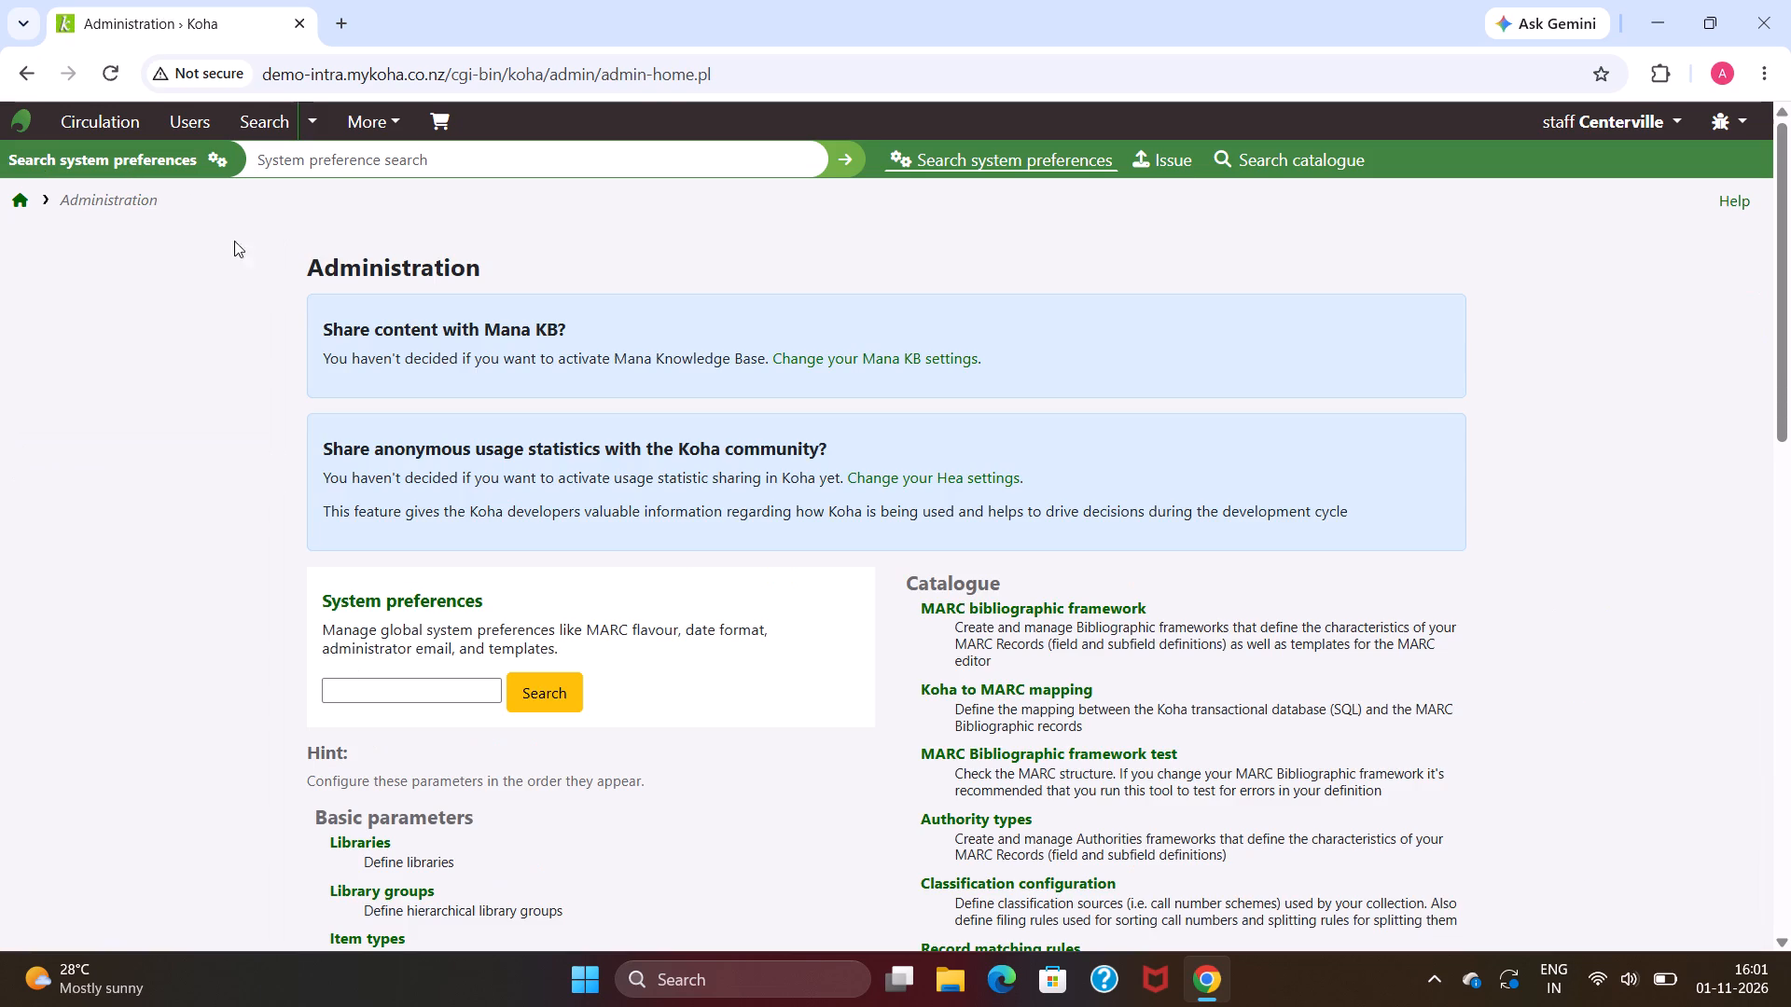
pyautogui.scroll(-2, 645, 672)
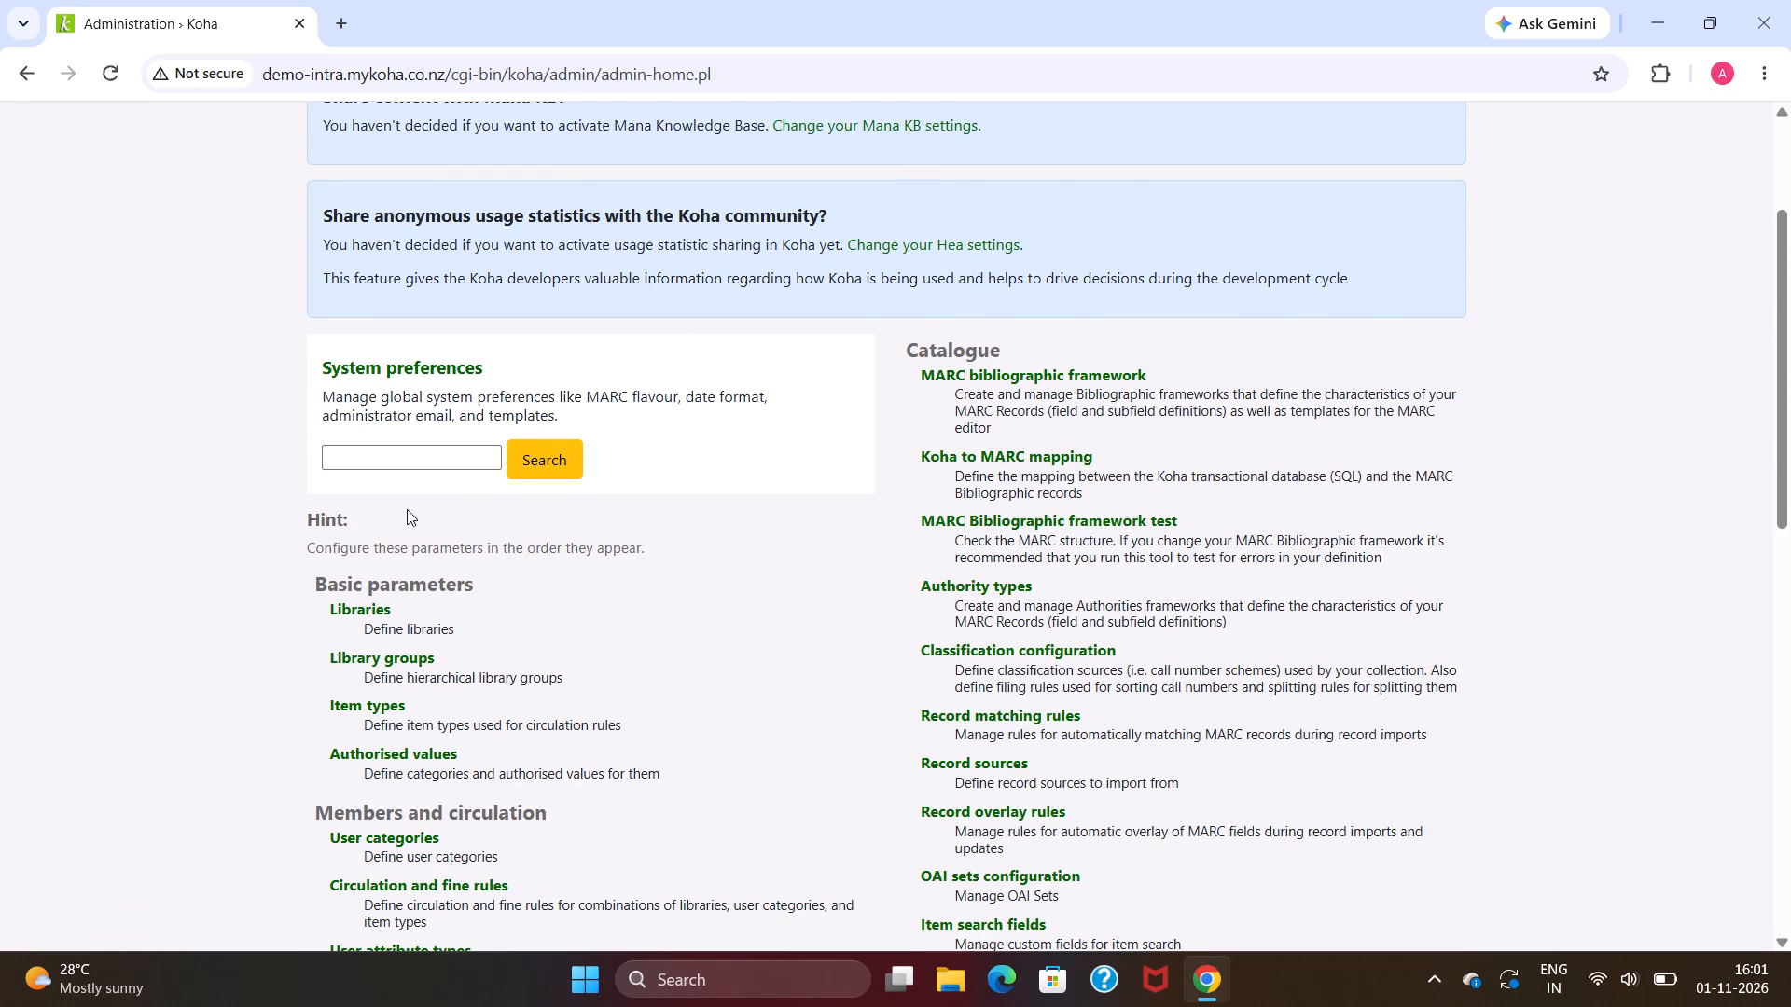
pyautogui.click(371, 614)
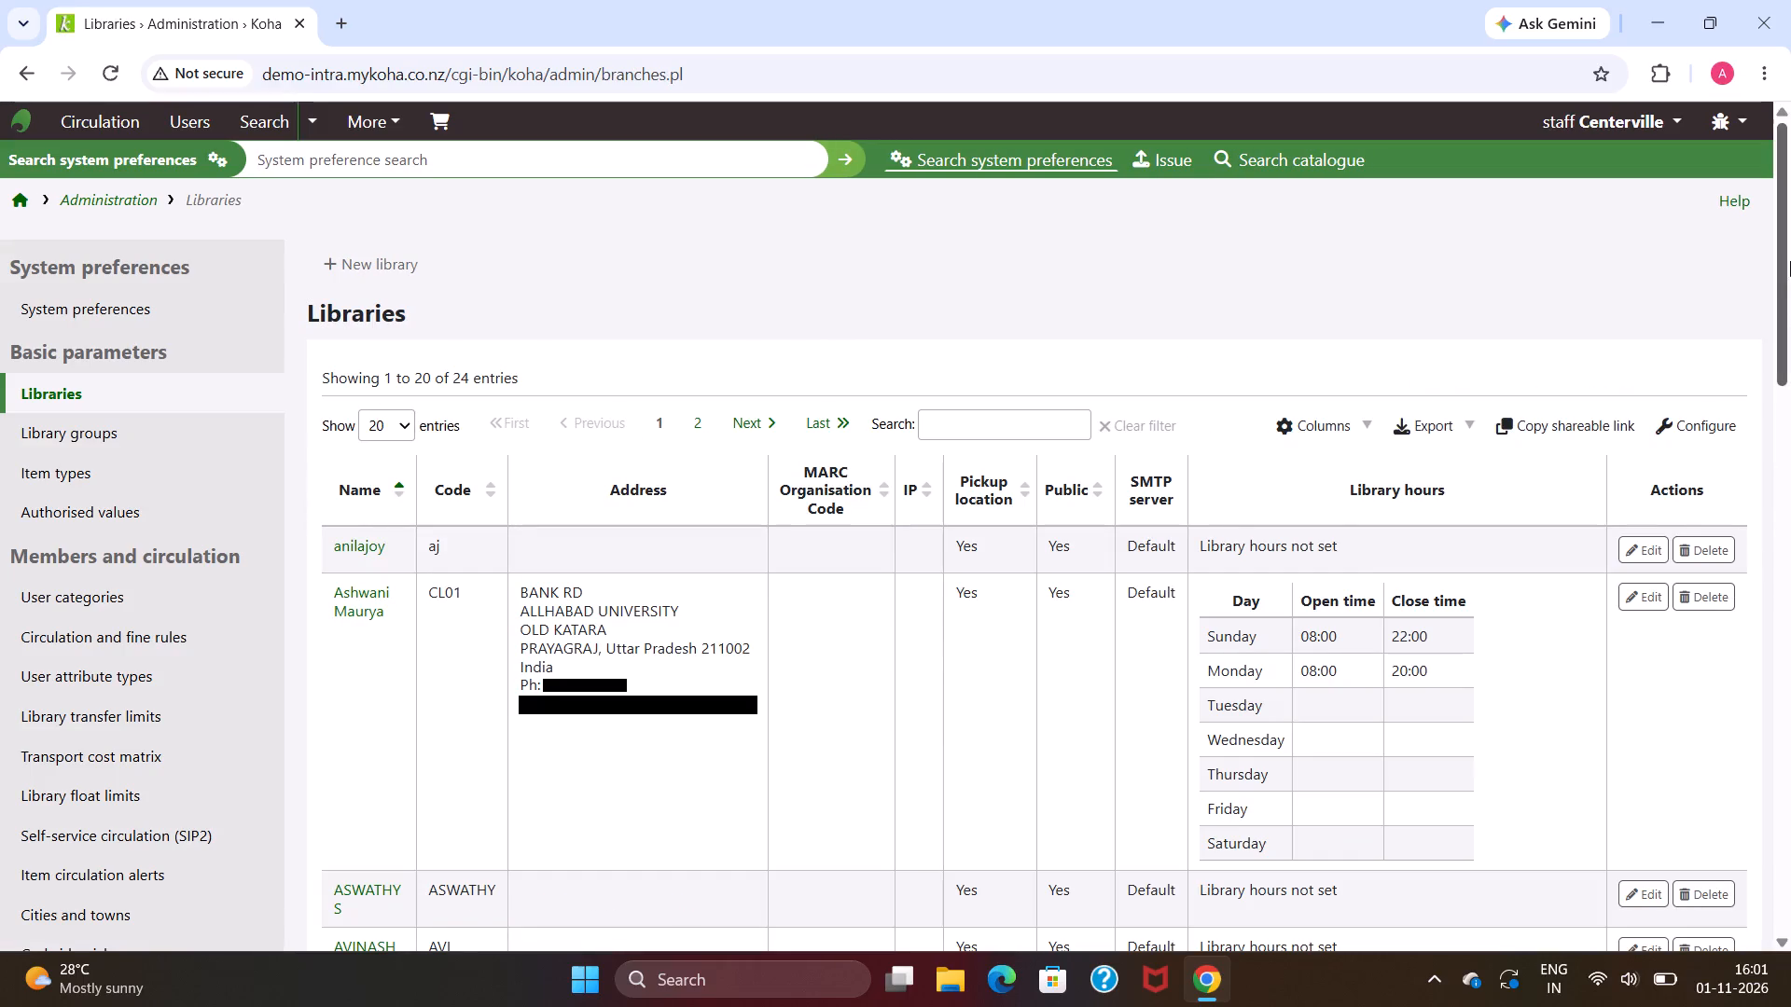
# Show the account options for the logged-in staff user.
pyautogui.click(1678, 124)
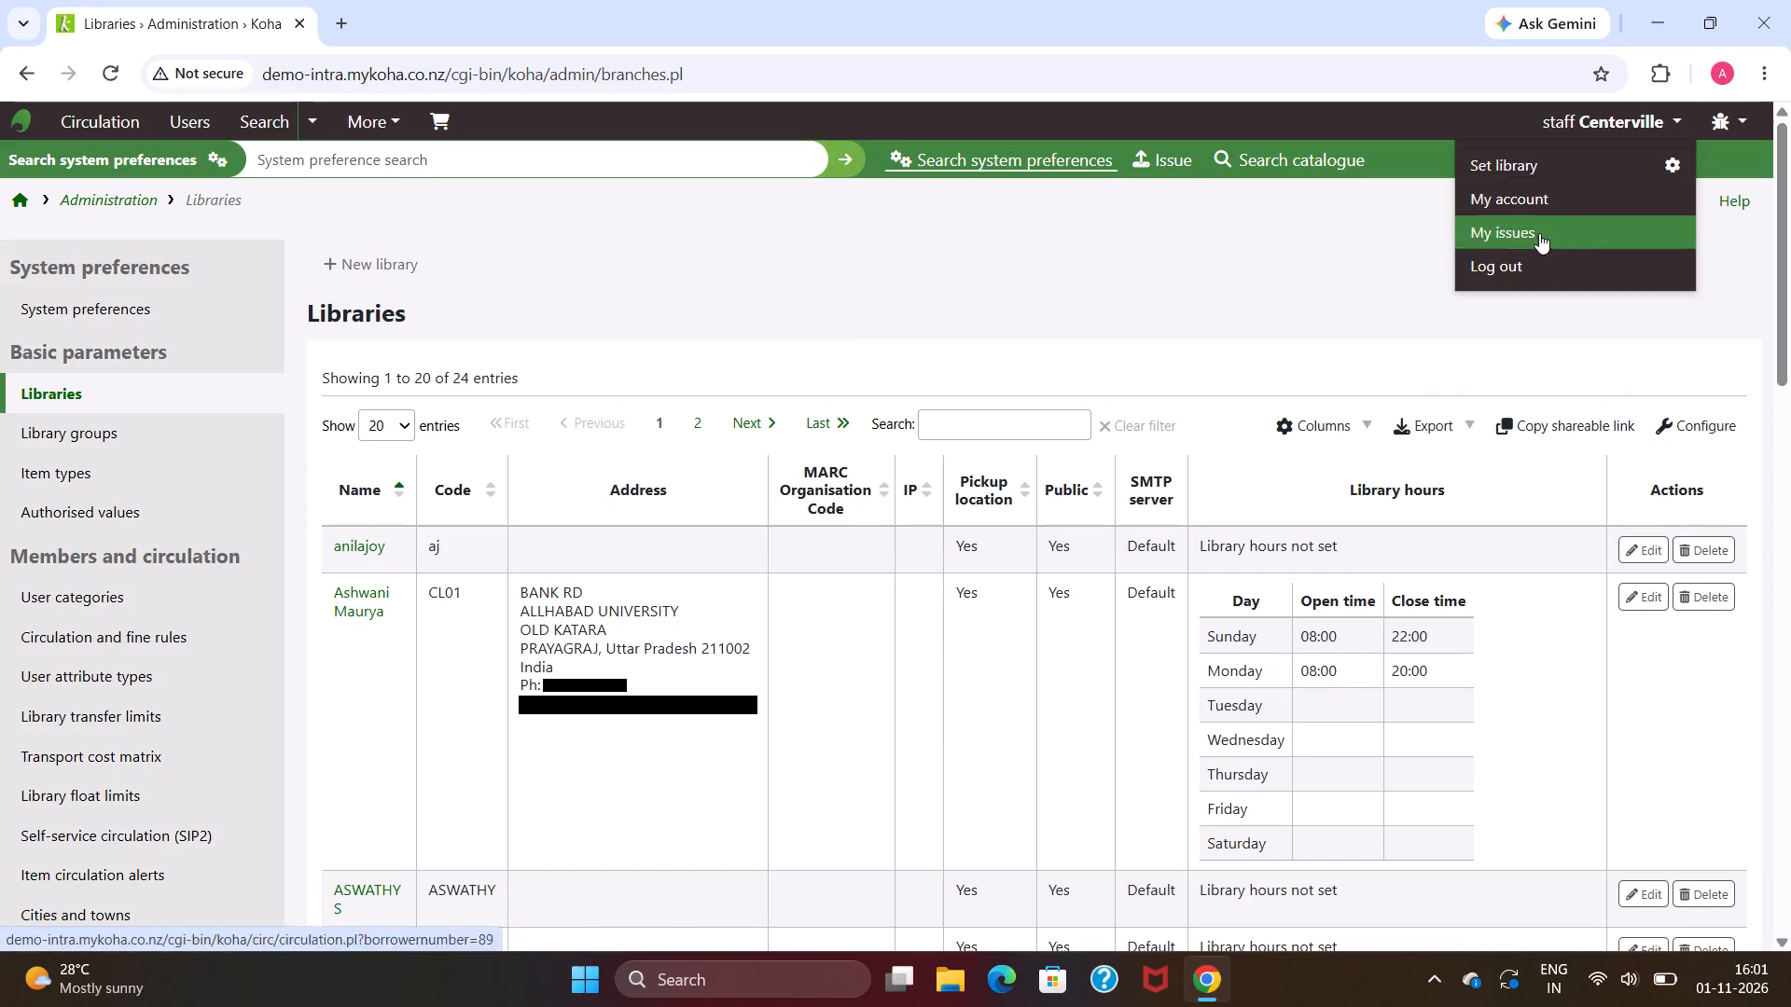
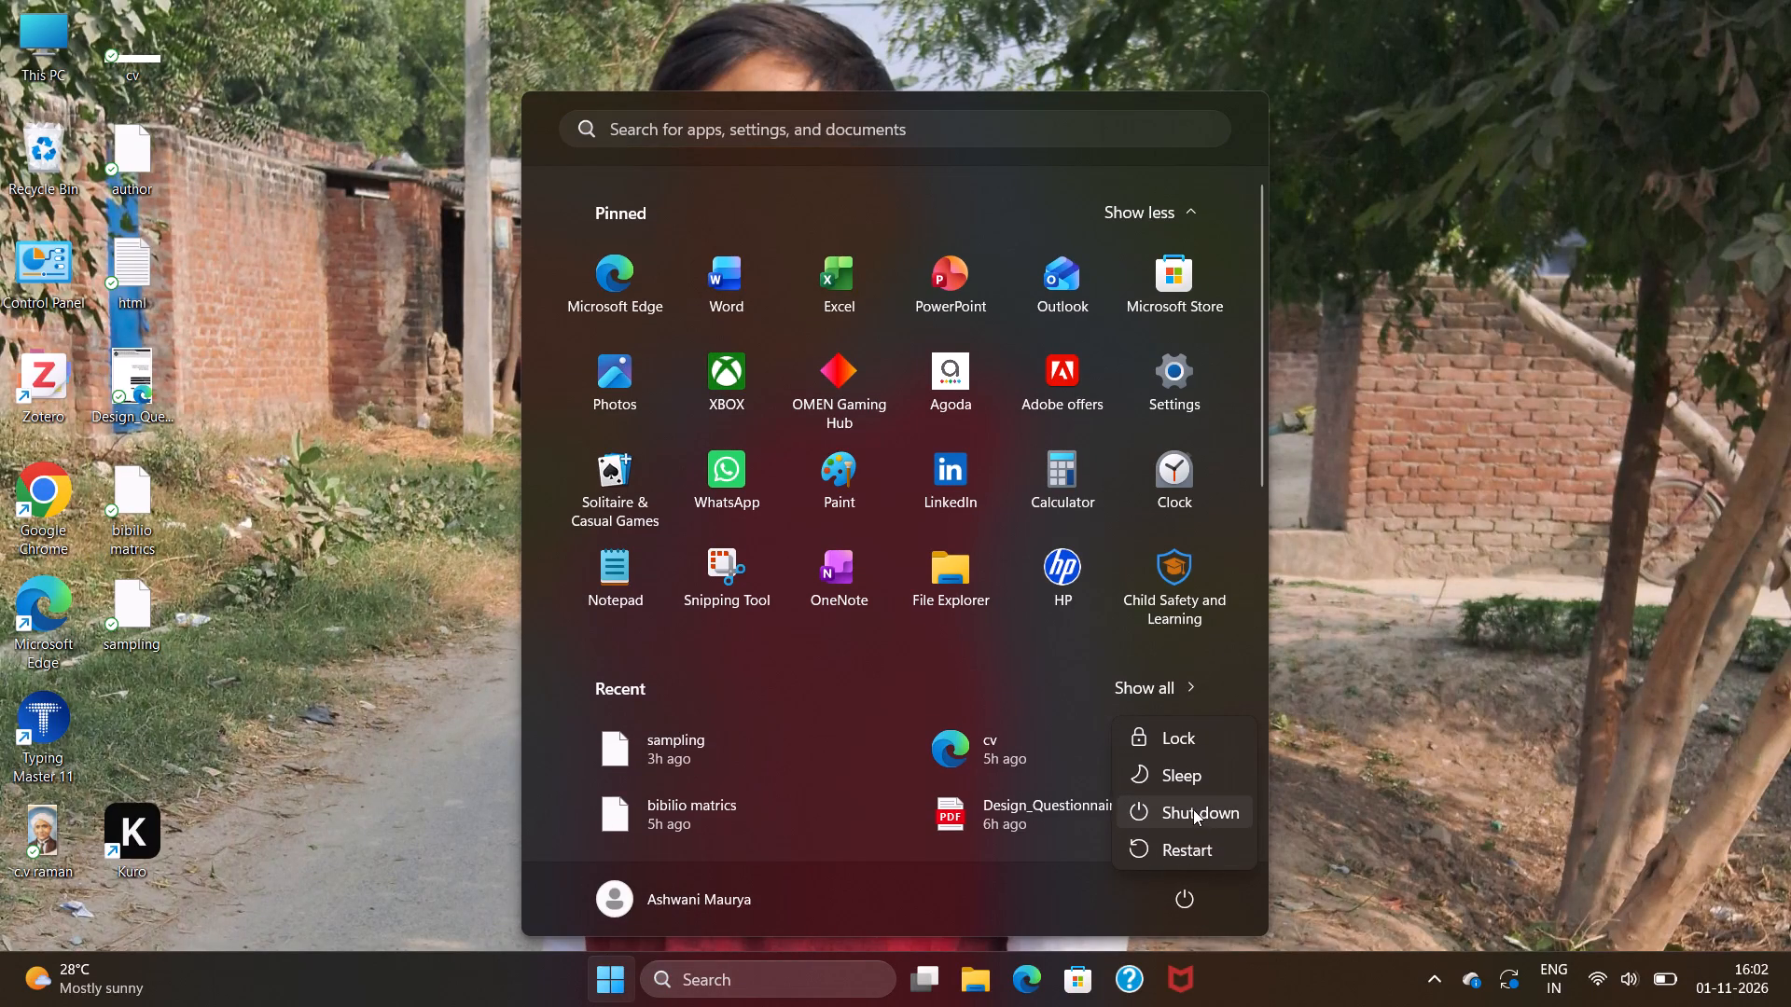
# Shut down the computer.
pyautogui.click(1193, 809)
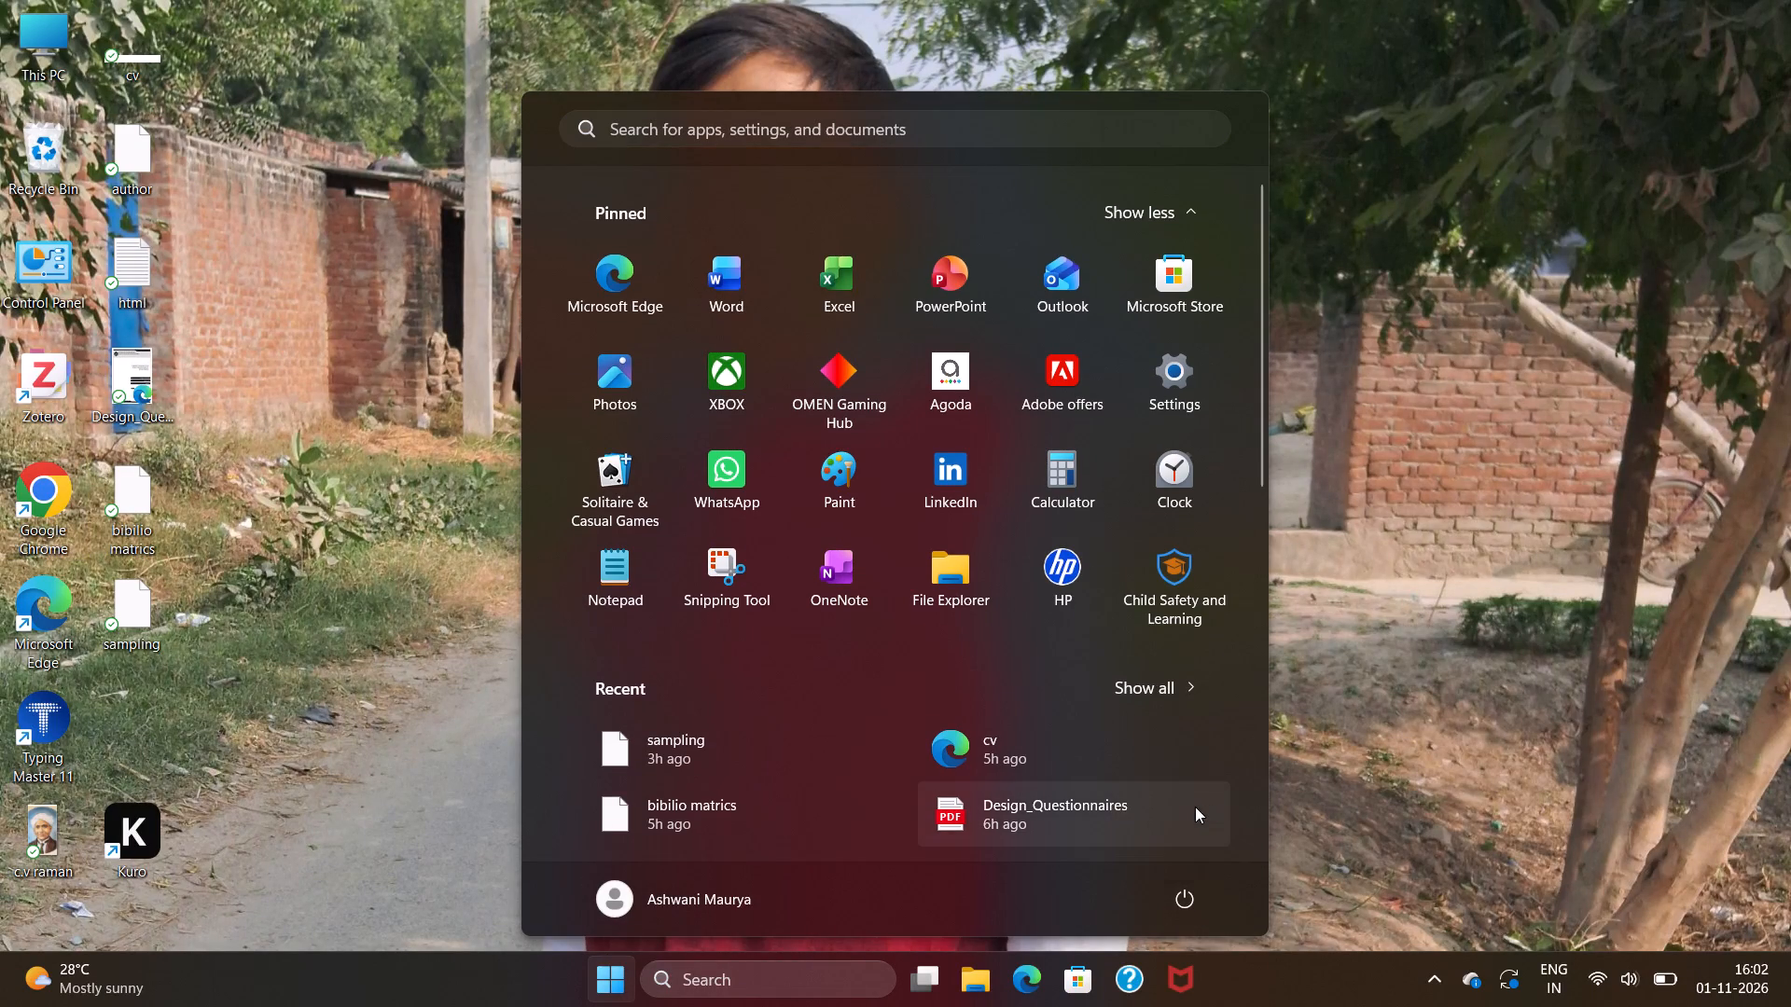